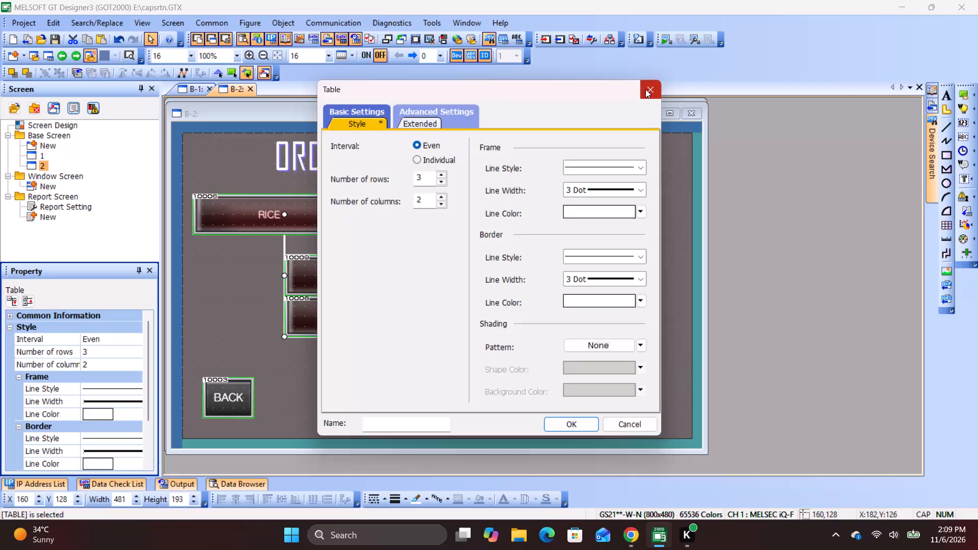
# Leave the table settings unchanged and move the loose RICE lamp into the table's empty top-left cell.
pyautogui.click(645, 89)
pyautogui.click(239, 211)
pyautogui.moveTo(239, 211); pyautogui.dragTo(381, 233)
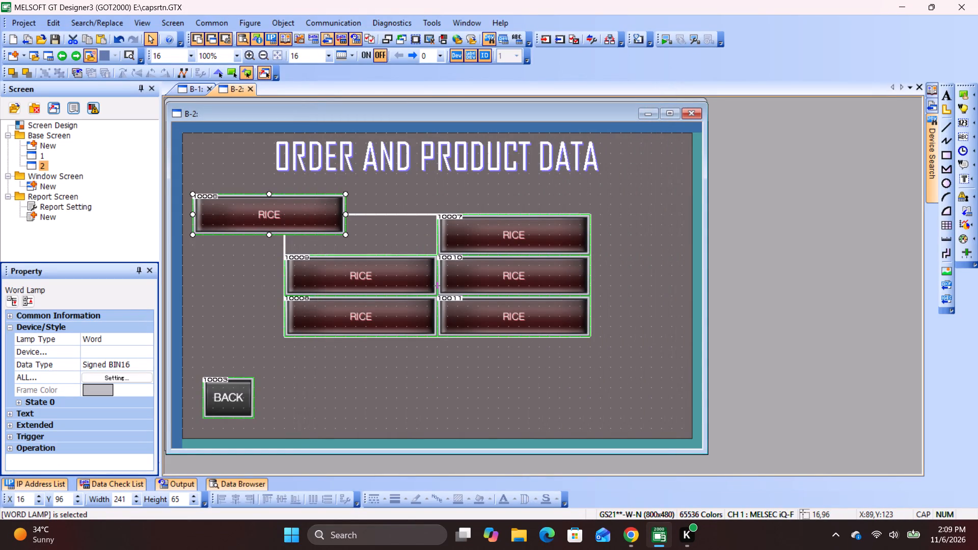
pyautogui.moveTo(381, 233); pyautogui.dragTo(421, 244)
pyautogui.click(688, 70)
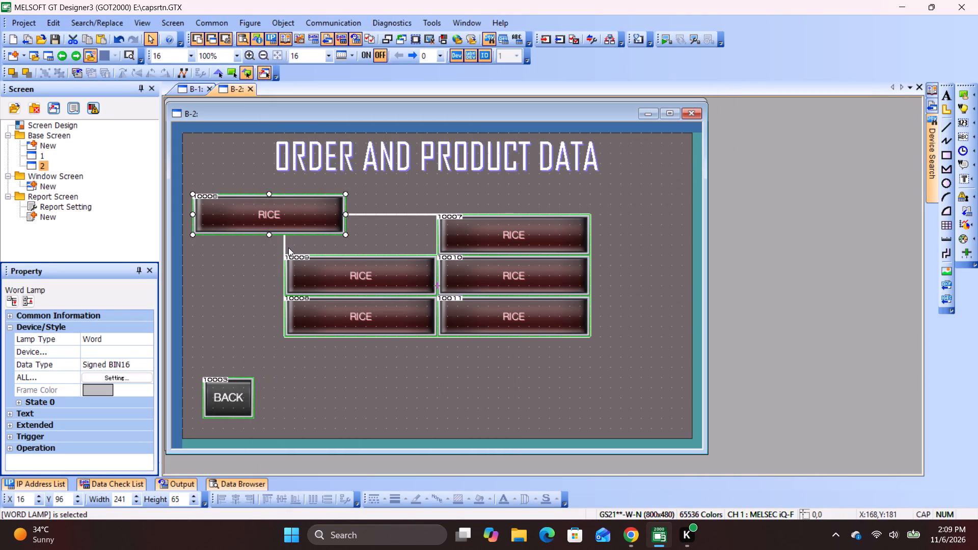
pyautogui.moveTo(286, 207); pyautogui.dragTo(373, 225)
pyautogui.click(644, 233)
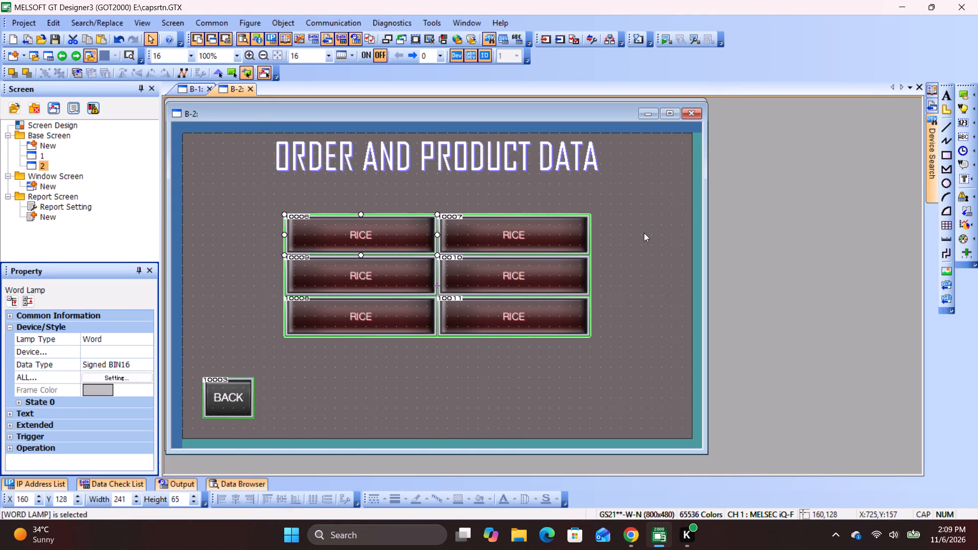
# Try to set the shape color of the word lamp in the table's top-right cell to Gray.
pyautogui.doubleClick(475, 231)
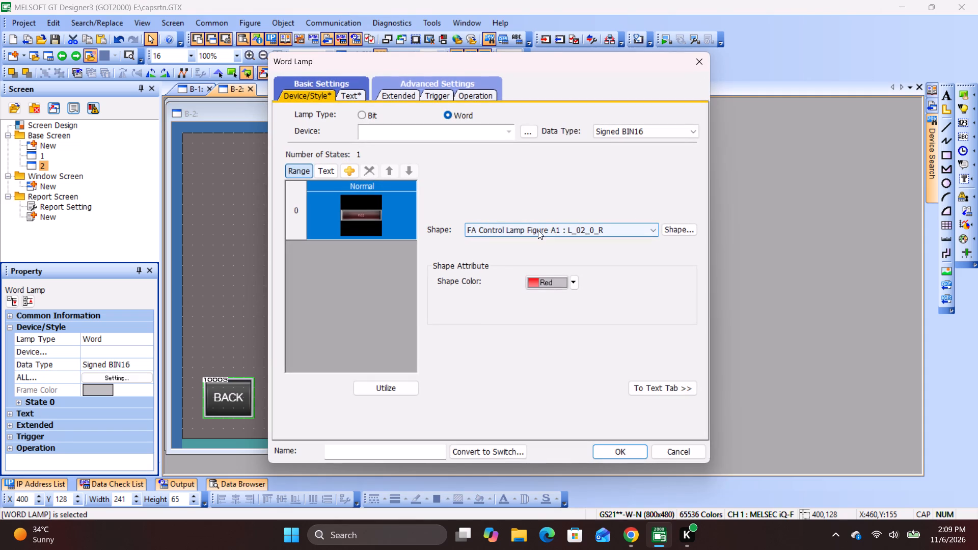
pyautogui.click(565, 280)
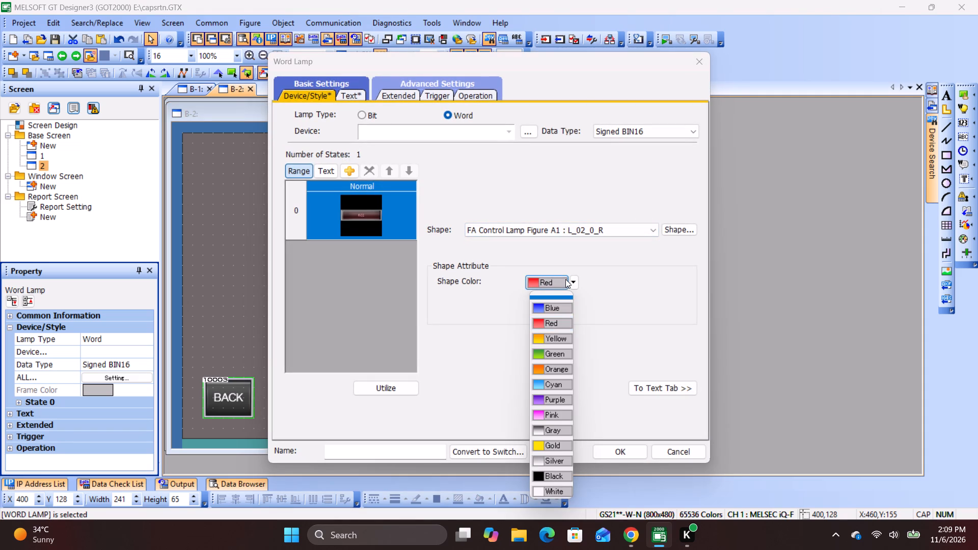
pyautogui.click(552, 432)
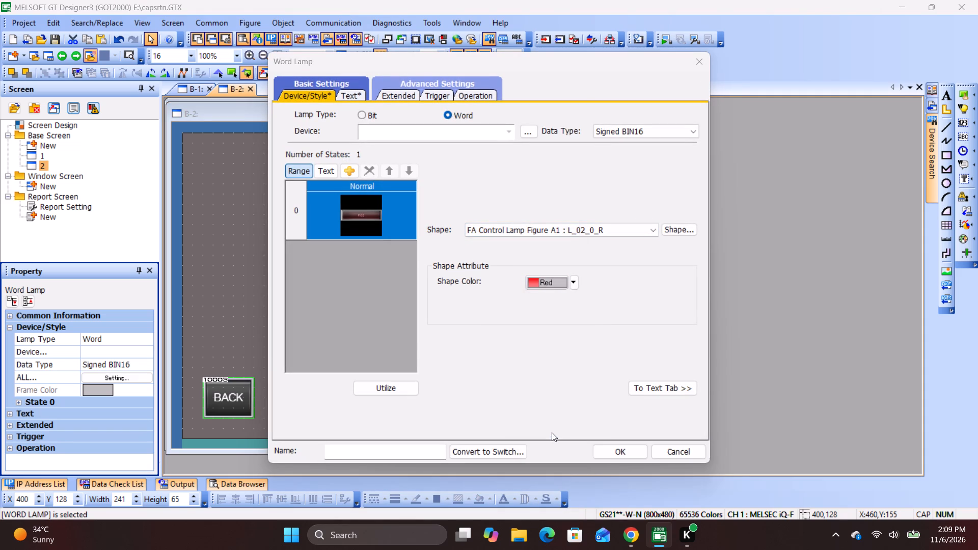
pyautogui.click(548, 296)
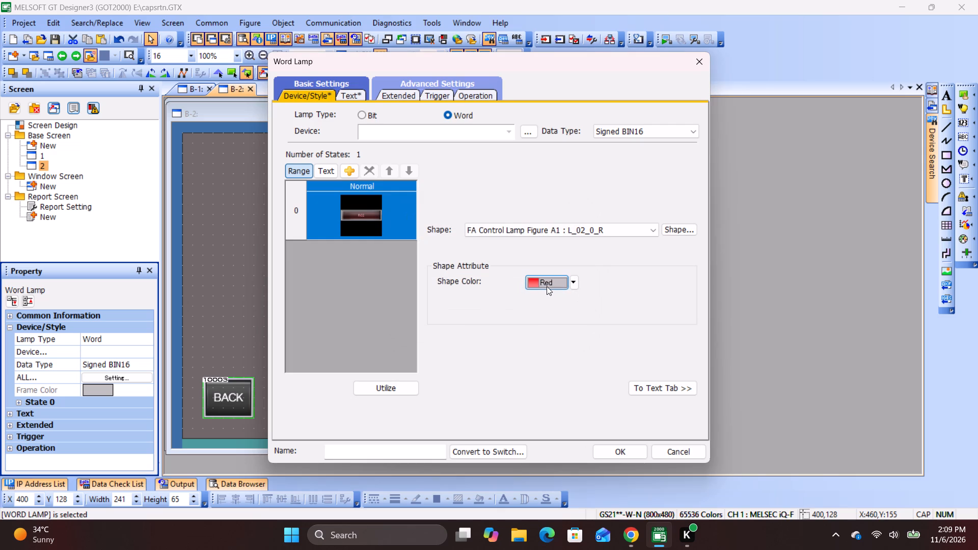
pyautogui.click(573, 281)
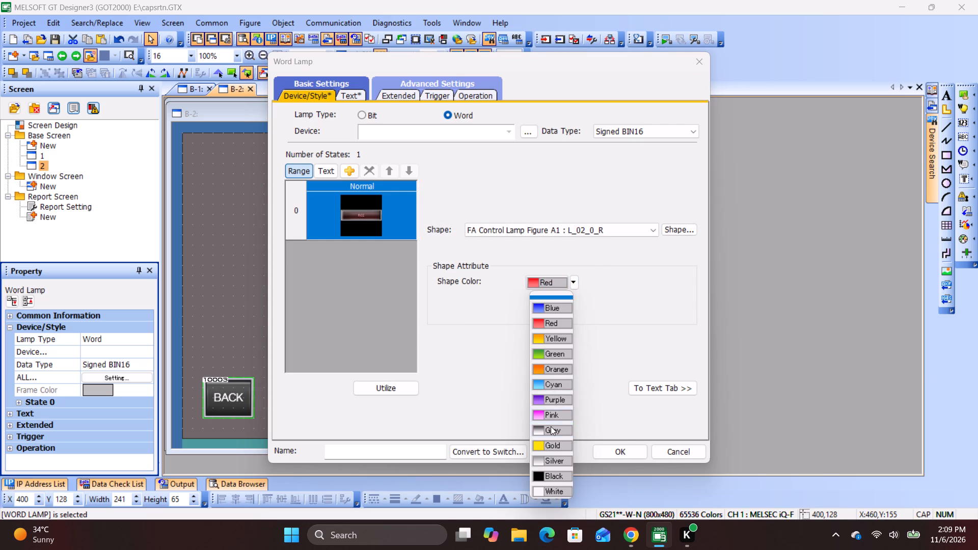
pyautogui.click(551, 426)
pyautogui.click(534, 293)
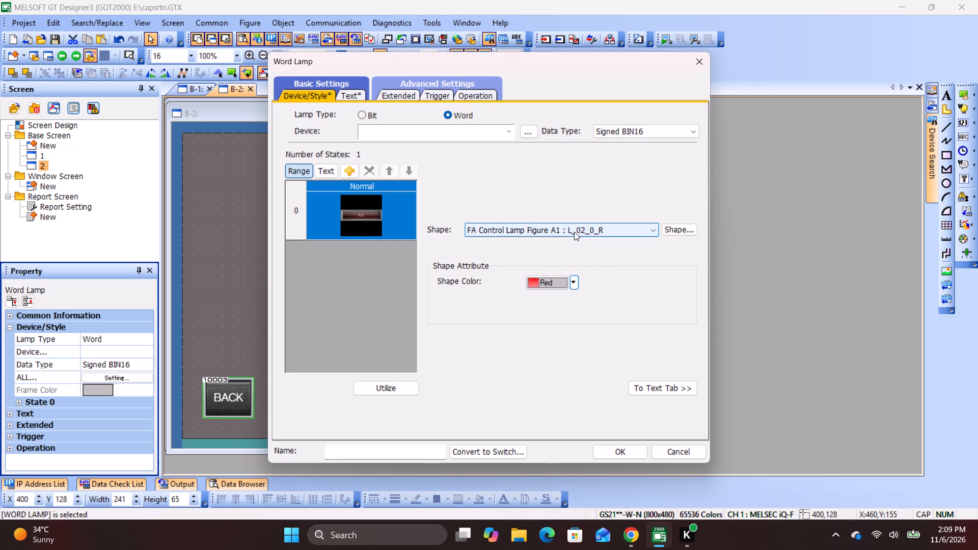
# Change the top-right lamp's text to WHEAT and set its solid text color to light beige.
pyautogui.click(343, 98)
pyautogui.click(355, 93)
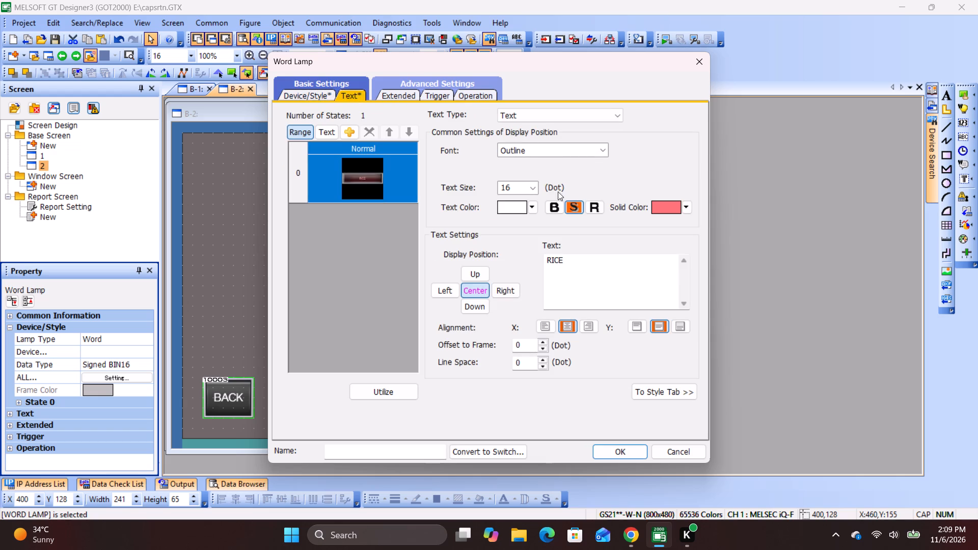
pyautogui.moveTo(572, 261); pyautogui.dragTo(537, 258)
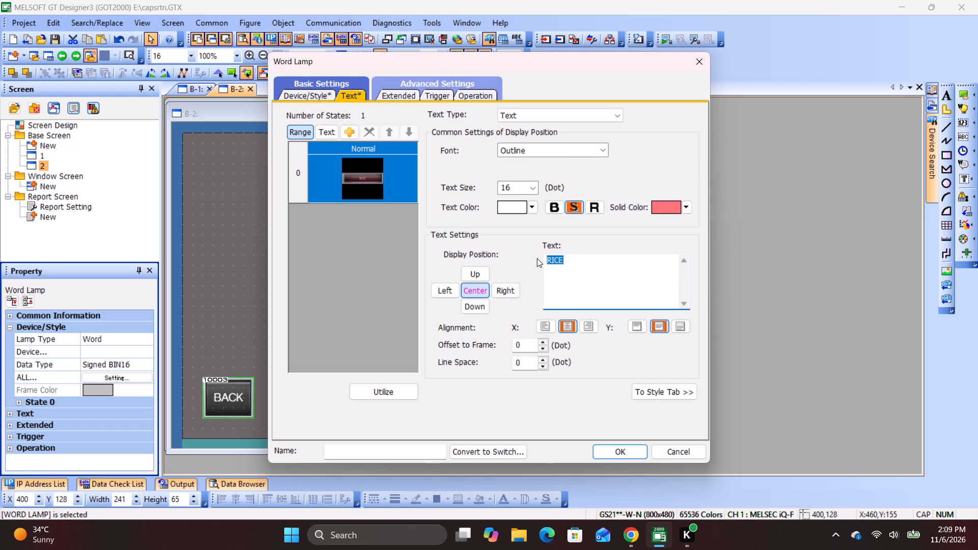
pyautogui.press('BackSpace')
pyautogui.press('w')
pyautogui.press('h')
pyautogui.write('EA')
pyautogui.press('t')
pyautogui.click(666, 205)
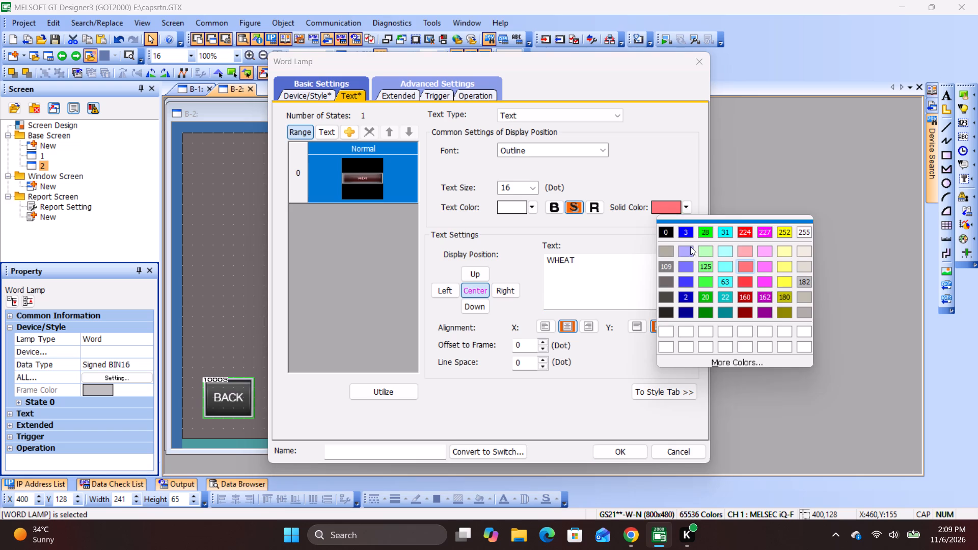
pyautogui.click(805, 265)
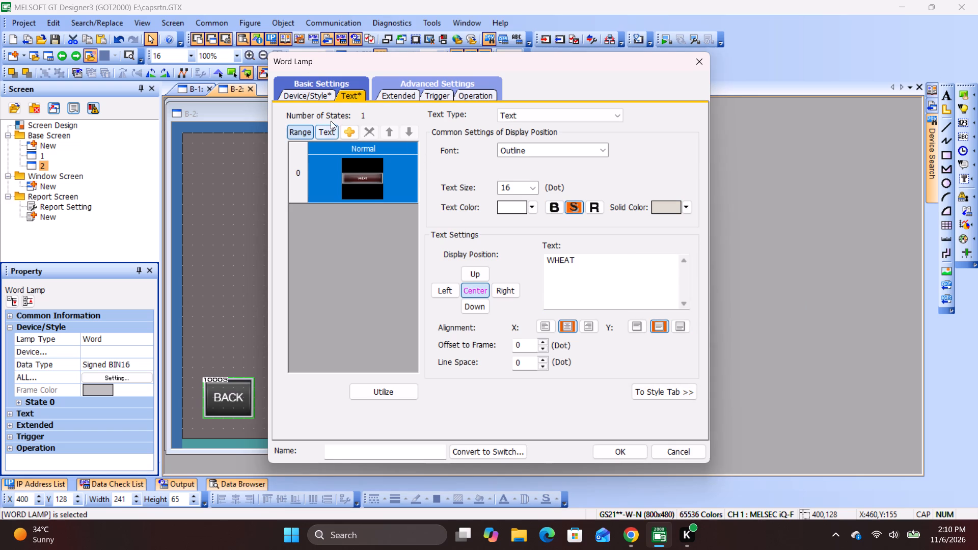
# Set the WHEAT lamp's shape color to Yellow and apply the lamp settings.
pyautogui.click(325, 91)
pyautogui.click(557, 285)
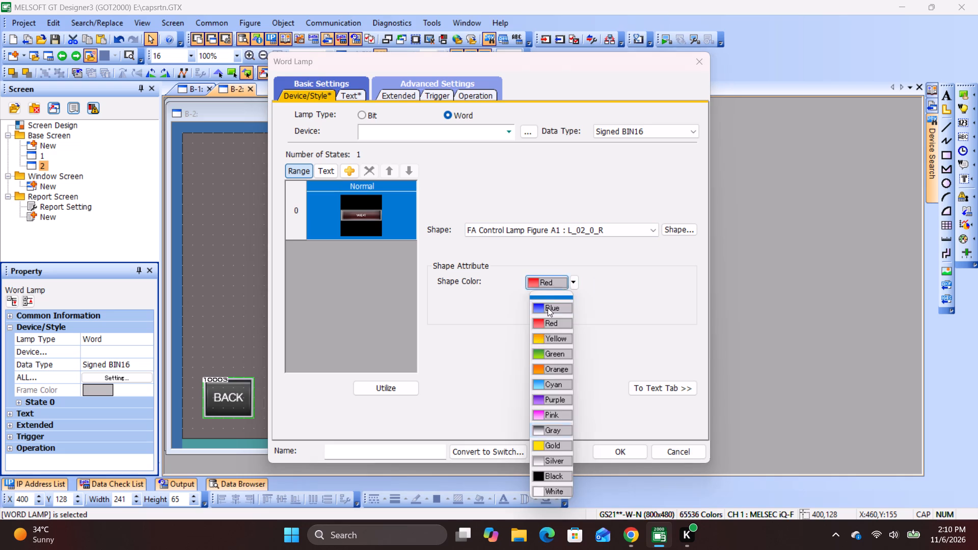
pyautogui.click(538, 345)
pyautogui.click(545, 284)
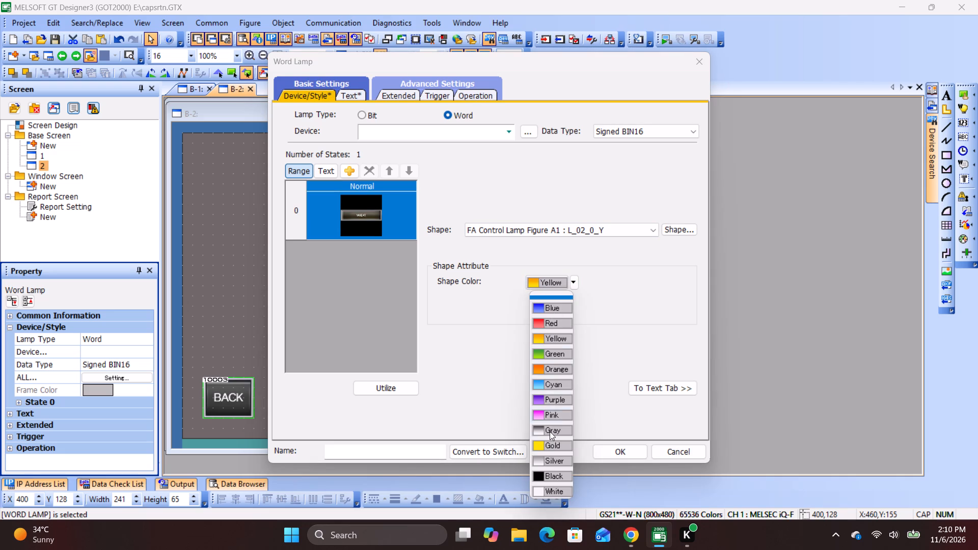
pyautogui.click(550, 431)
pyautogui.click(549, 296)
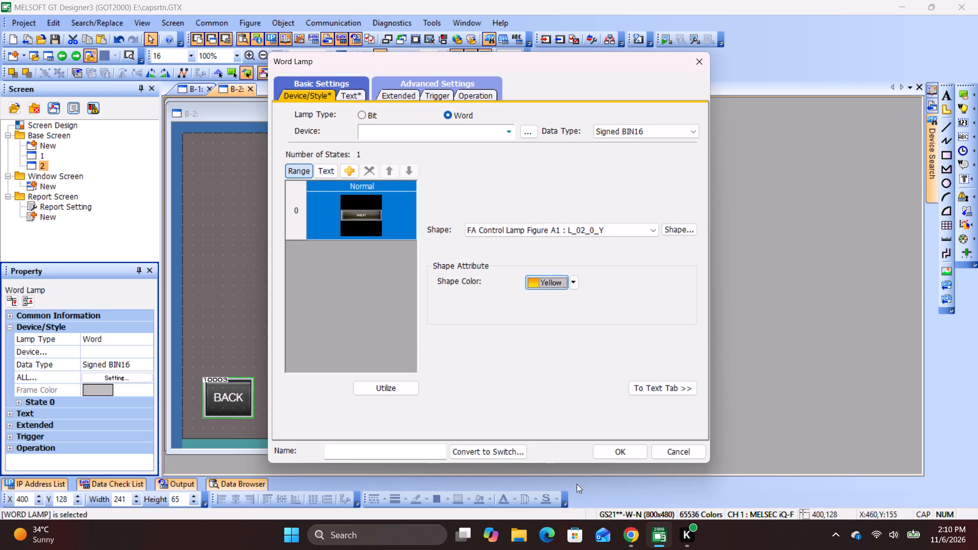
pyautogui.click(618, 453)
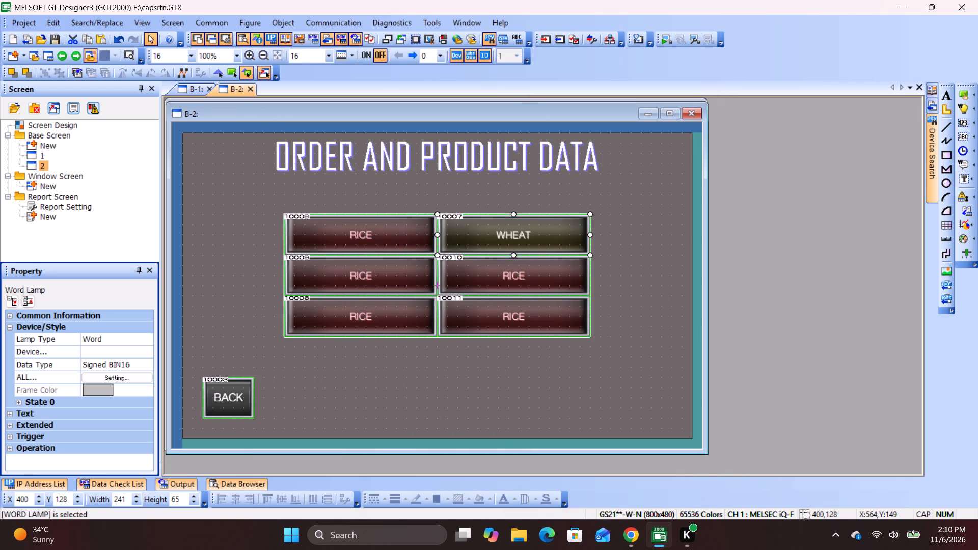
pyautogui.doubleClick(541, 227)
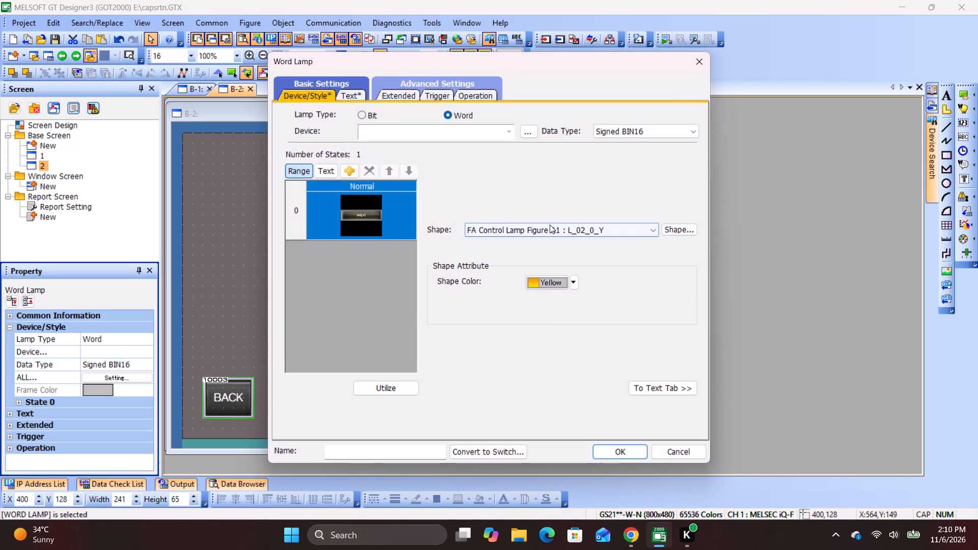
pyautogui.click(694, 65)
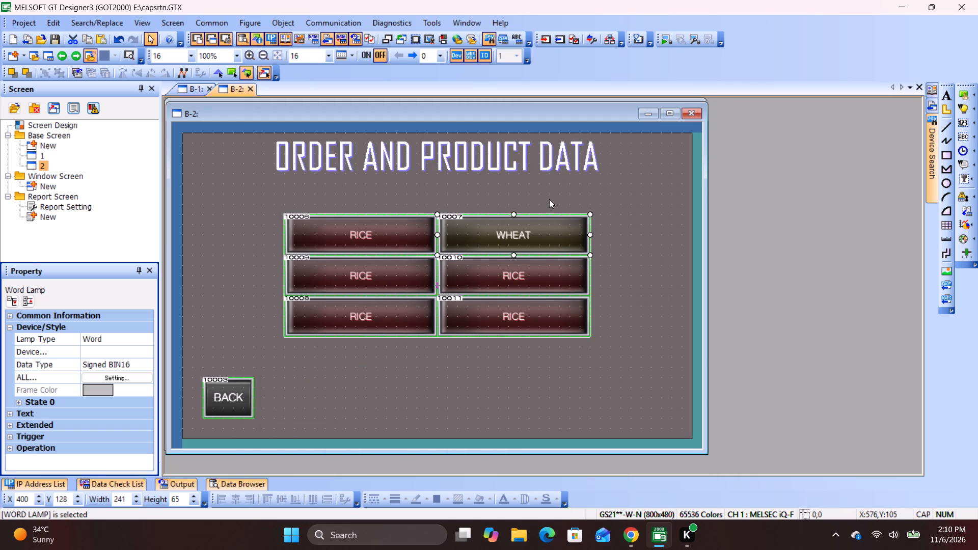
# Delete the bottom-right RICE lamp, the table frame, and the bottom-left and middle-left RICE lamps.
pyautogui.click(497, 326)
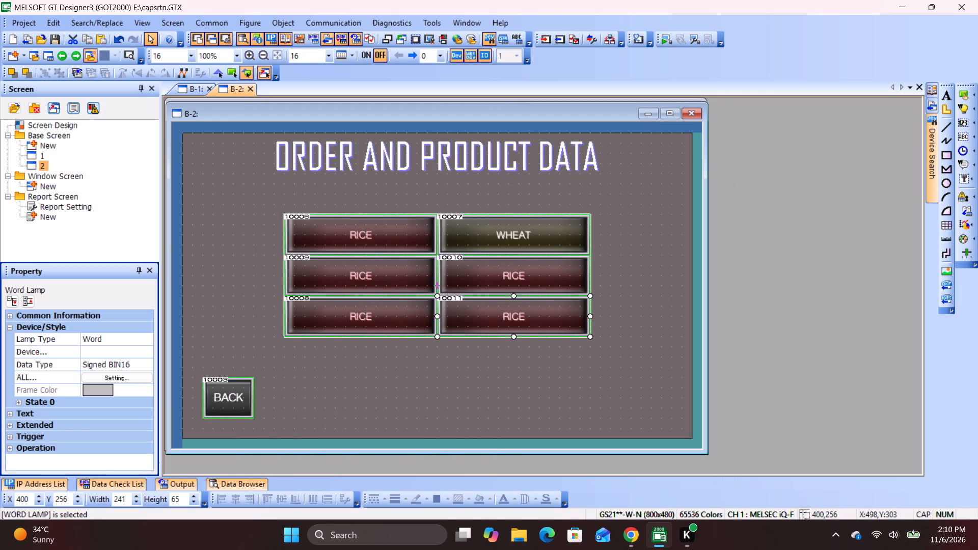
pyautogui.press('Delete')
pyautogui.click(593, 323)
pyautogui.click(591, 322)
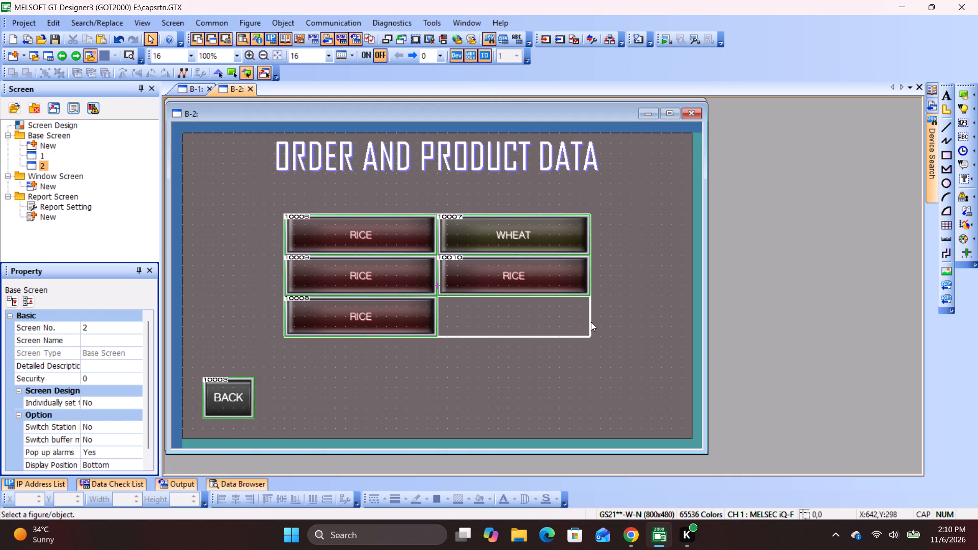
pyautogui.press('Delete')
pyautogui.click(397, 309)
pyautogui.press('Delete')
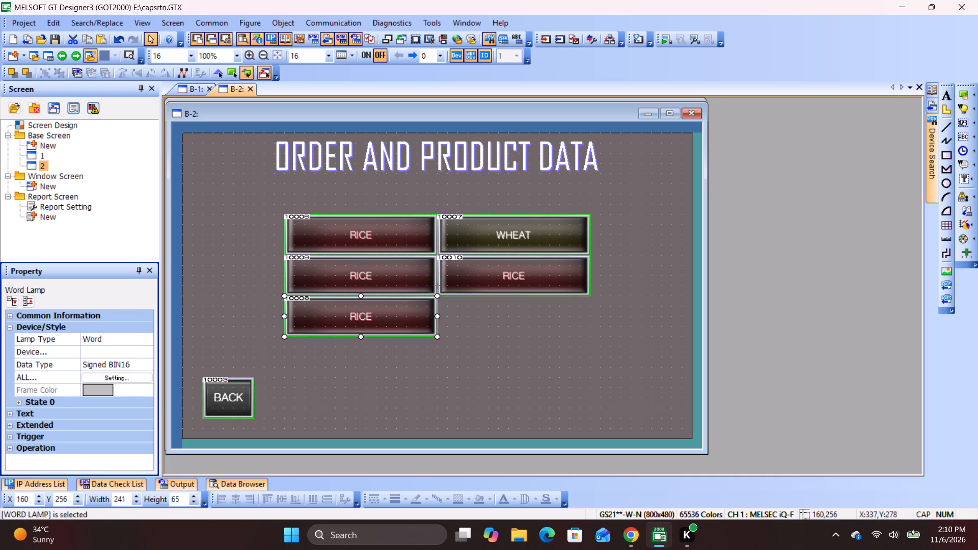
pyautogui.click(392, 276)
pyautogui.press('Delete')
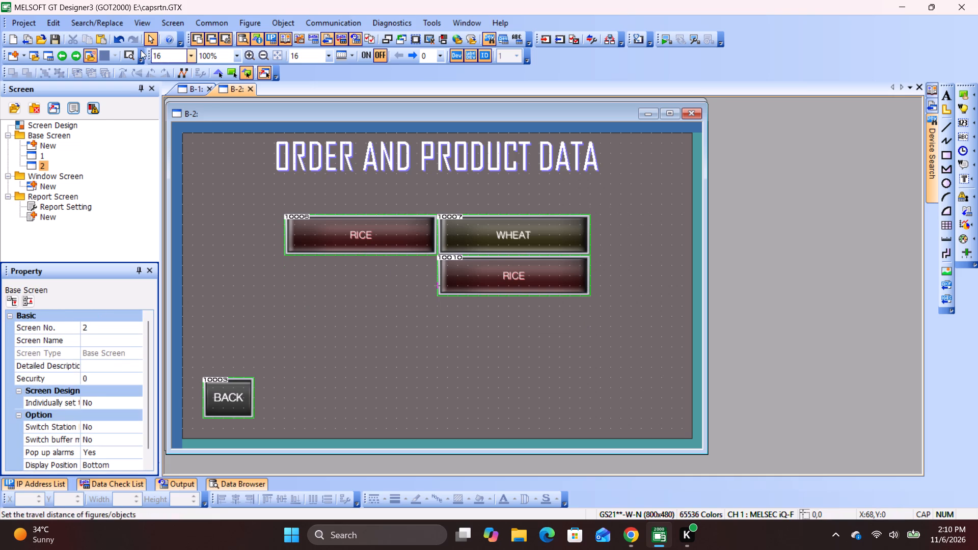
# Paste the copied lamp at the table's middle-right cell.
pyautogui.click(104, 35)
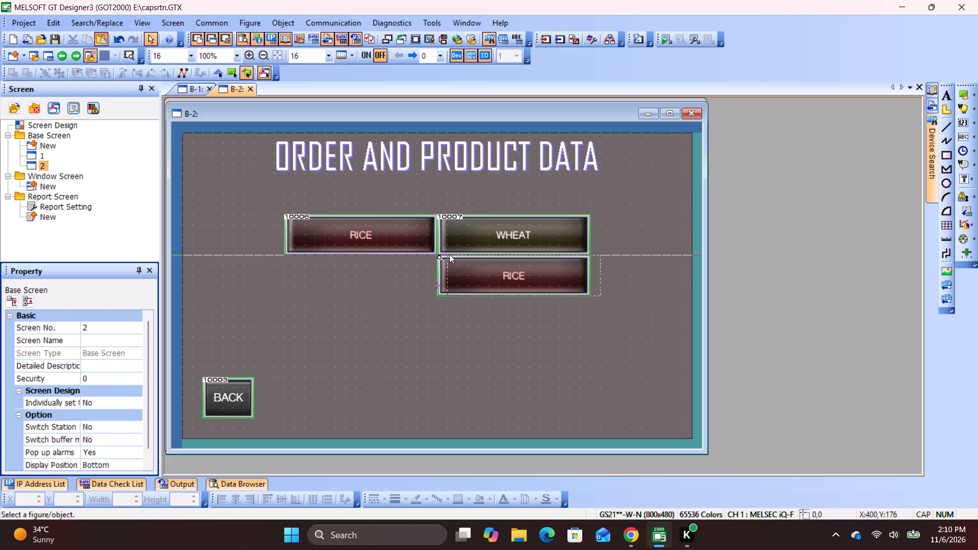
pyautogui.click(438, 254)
# Undo the paste and the recent deletions, restoring the table frame, and redo only the deletion of the bottom-right lamp.
pyautogui.doubleClick(115, 36)
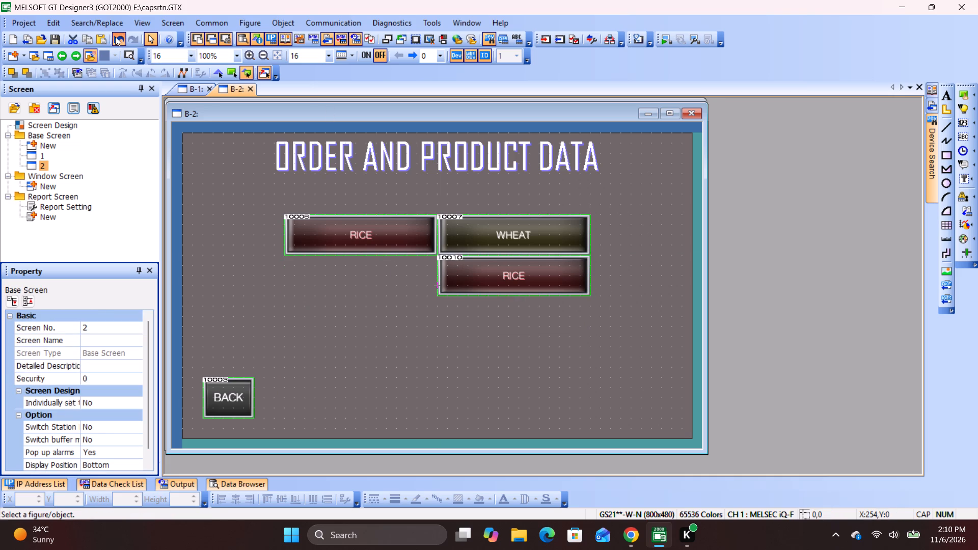
pyautogui.tripleClick(115, 37)
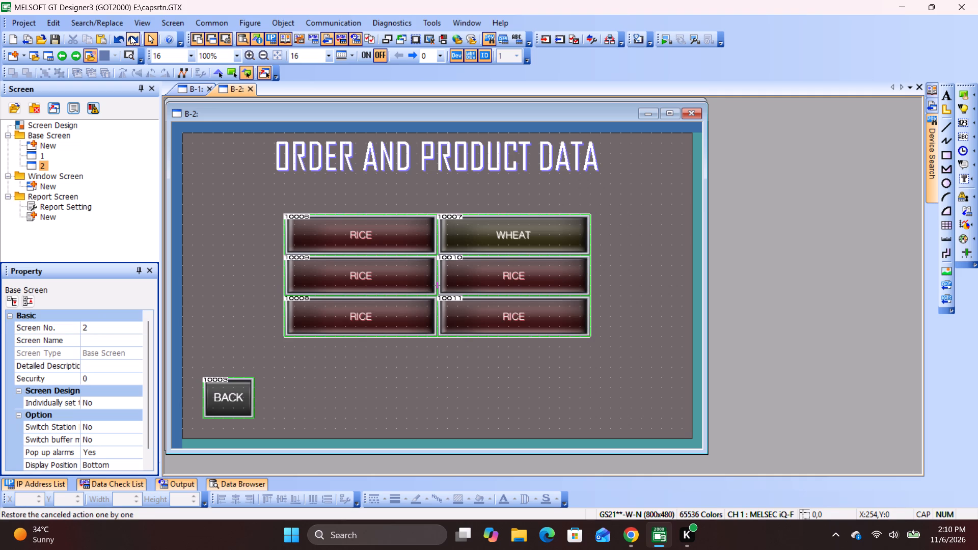
pyautogui.click(131, 36)
# Delete the five remaining lamps inside the table, leaving the empty grid in place.
pyautogui.click(369, 315)
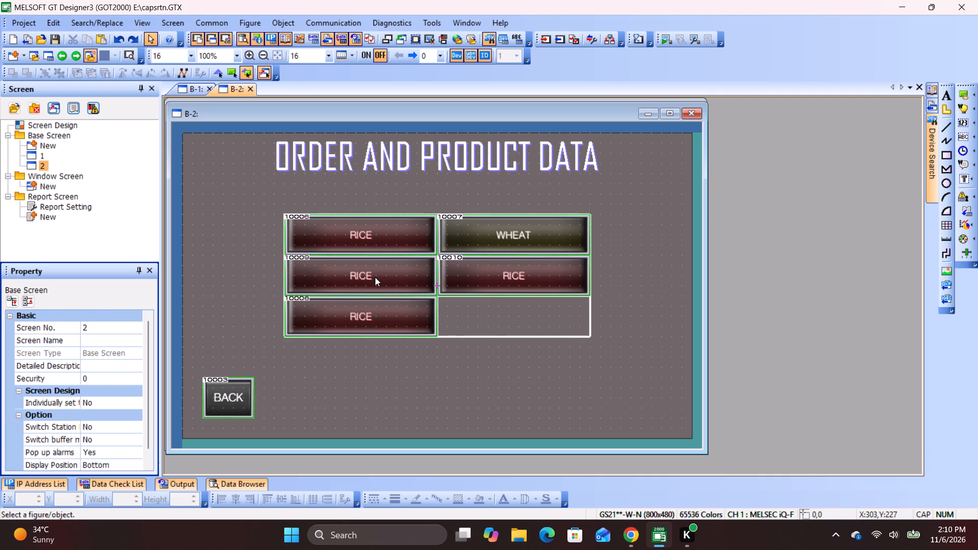
pyautogui.click(375, 277)
pyautogui.press('Delete')
pyautogui.click(385, 233)
pyautogui.press('Delete')
pyautogui.click(546, 229)
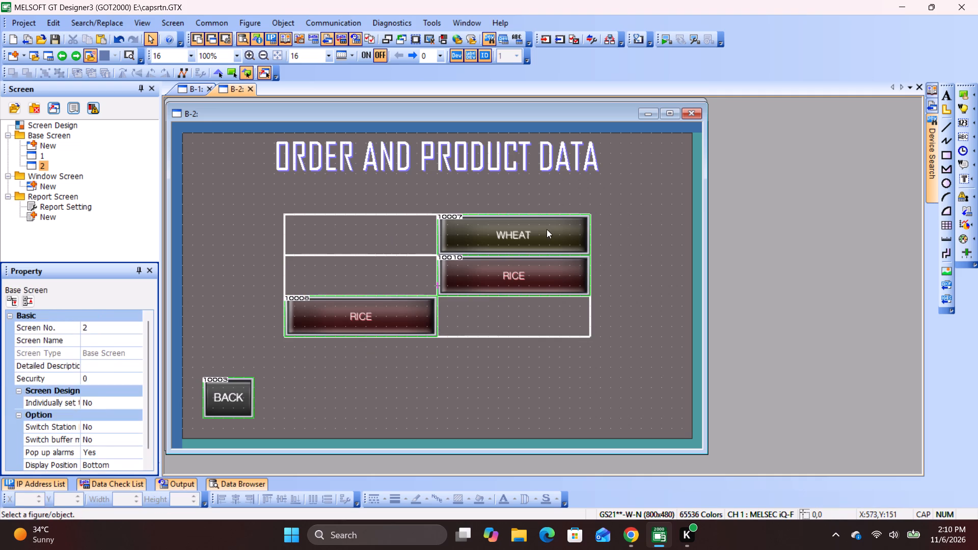
pyautogui.press('Delete')
pyautogui.click(538, 262)
pyautogui.press('Delete')
pyautogui.click(358, 318)
pyautogui.press('Delete')
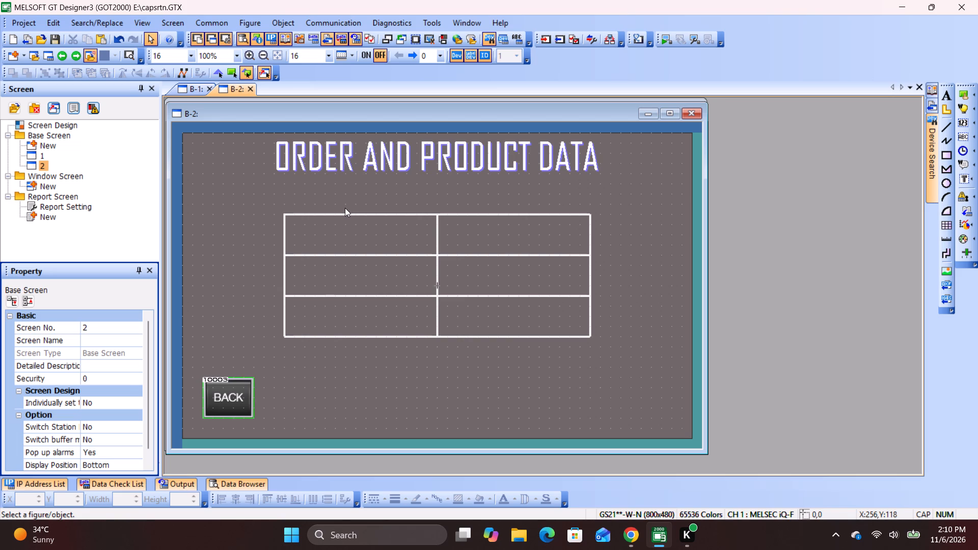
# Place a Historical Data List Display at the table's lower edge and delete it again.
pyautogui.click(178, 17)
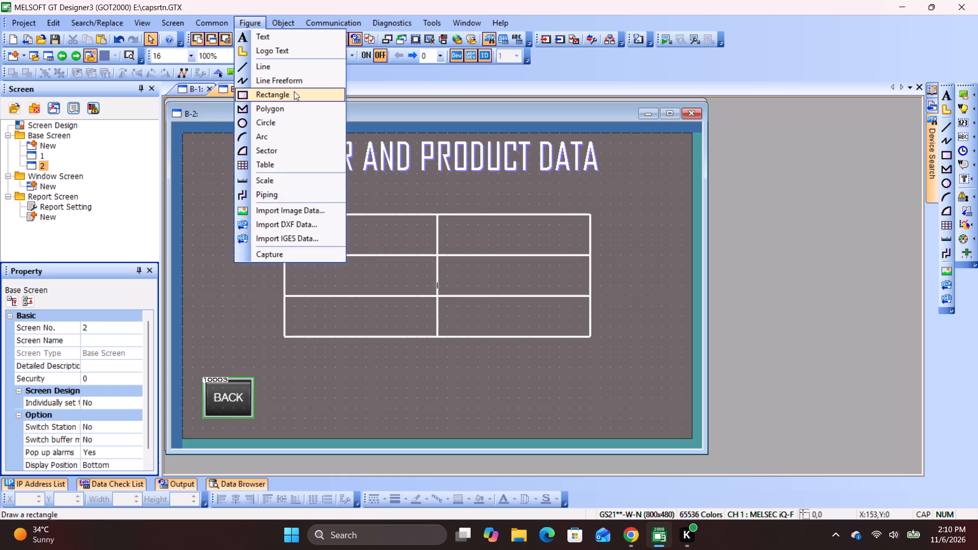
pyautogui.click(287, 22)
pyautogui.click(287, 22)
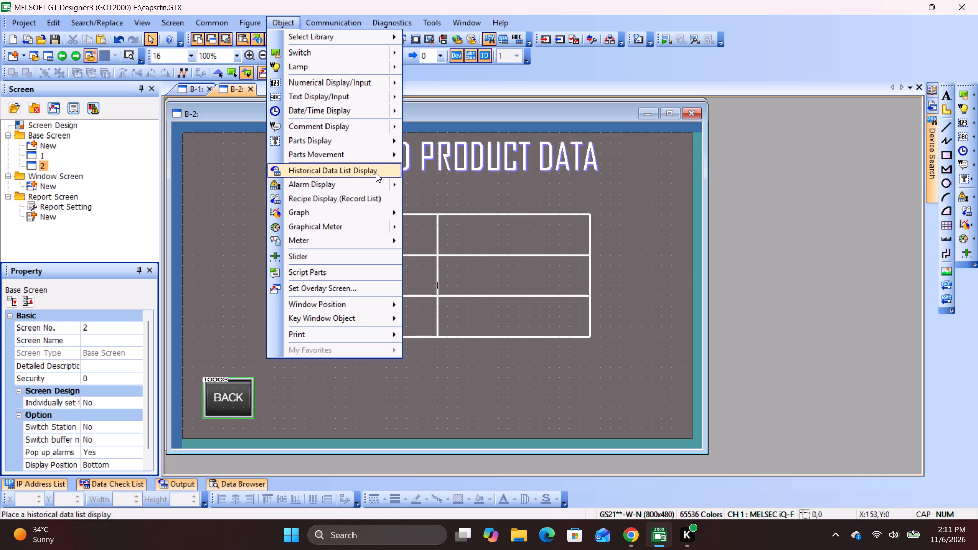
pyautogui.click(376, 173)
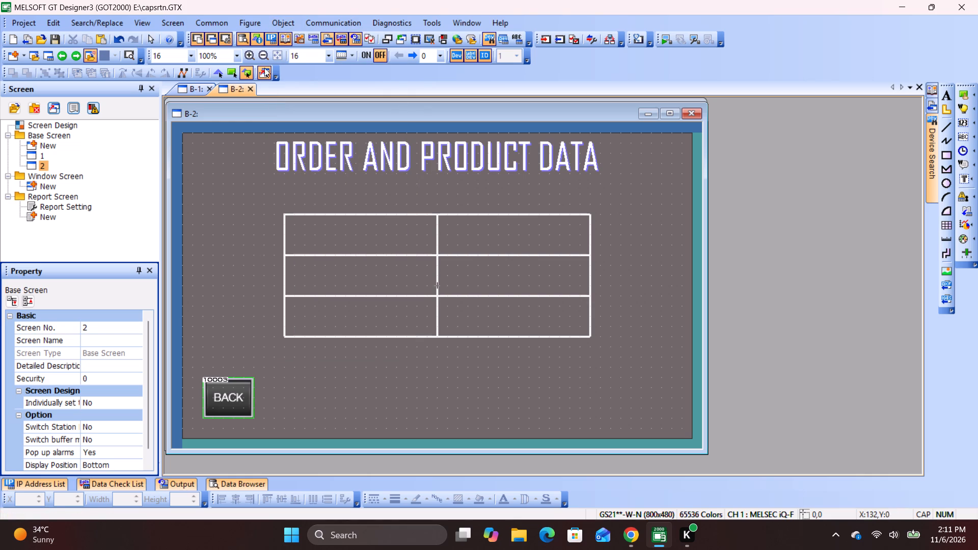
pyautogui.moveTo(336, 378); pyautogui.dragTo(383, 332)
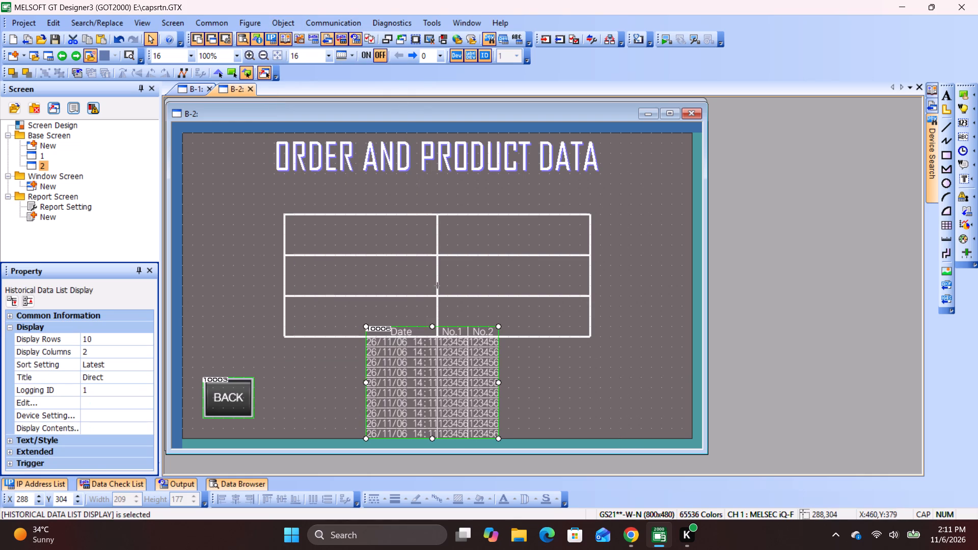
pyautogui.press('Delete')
# Place a Statistics Pie Graph about 433 by 385 over the table area, starting at about X 80, Y 96.
pyautogui.click(281, 24)
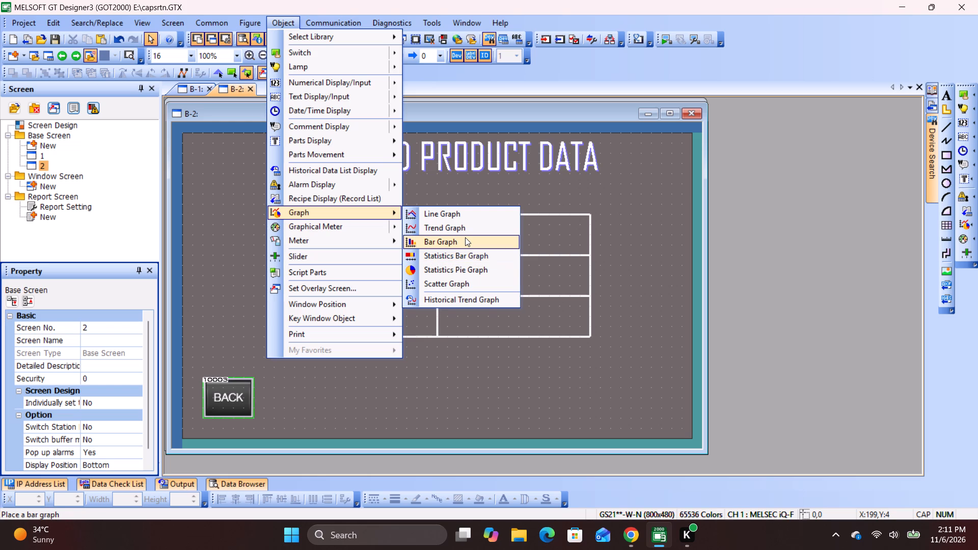
pyautogui.click(469, 267)
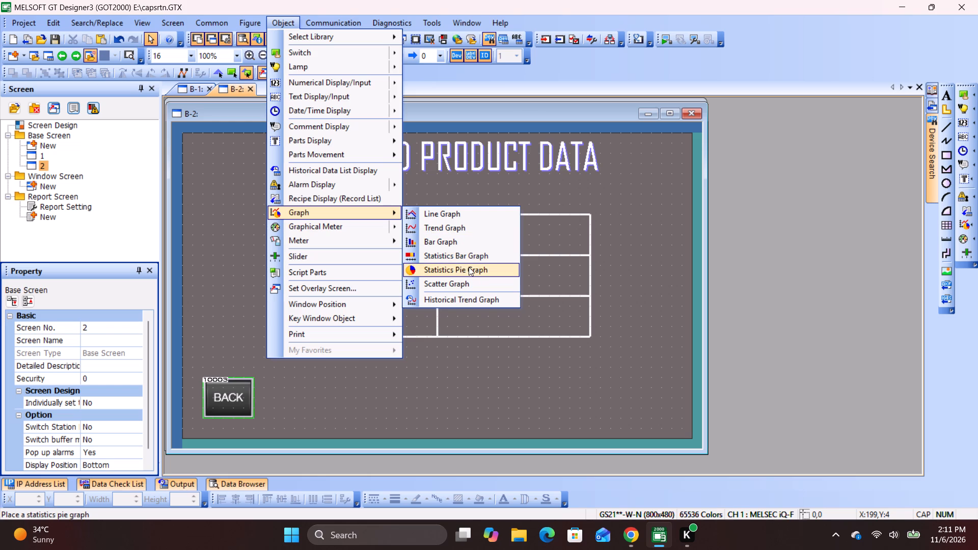
pyautogui.moveTo(231, 191); pyautogui.dragTo(257, 200)
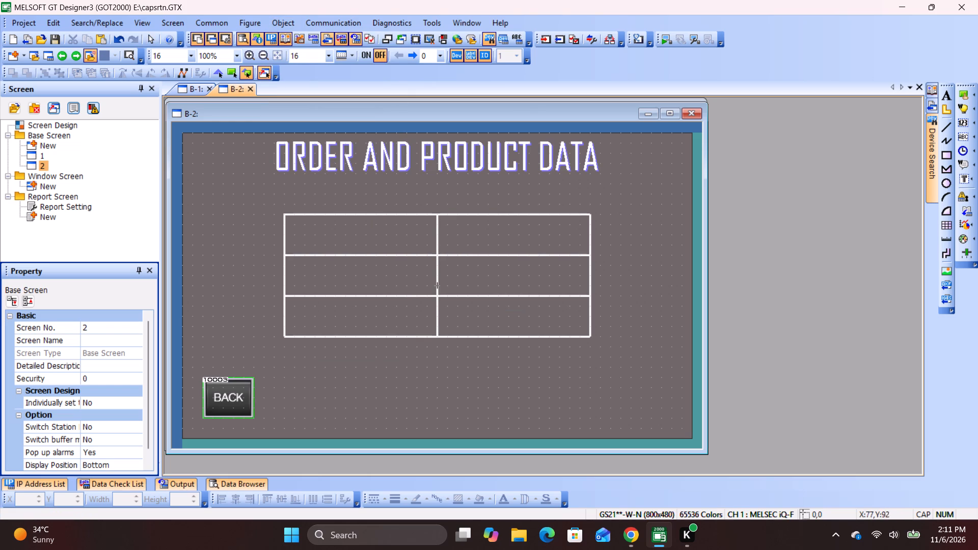
pyautogui.moveTo(257, 200); pyautogui.dragTo(516, 408)
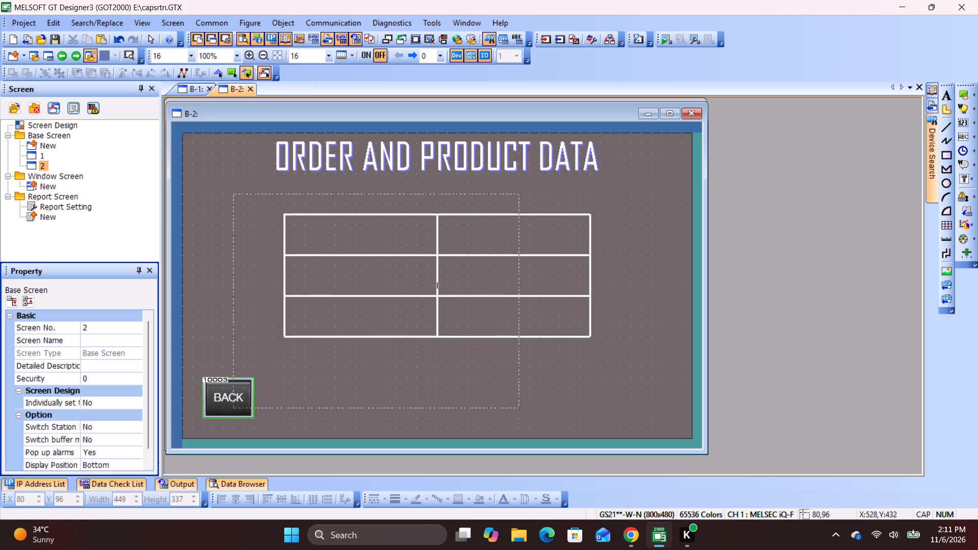
pyautogui.moveTo(516, 408); pyautogui.dragTo(512, 421)
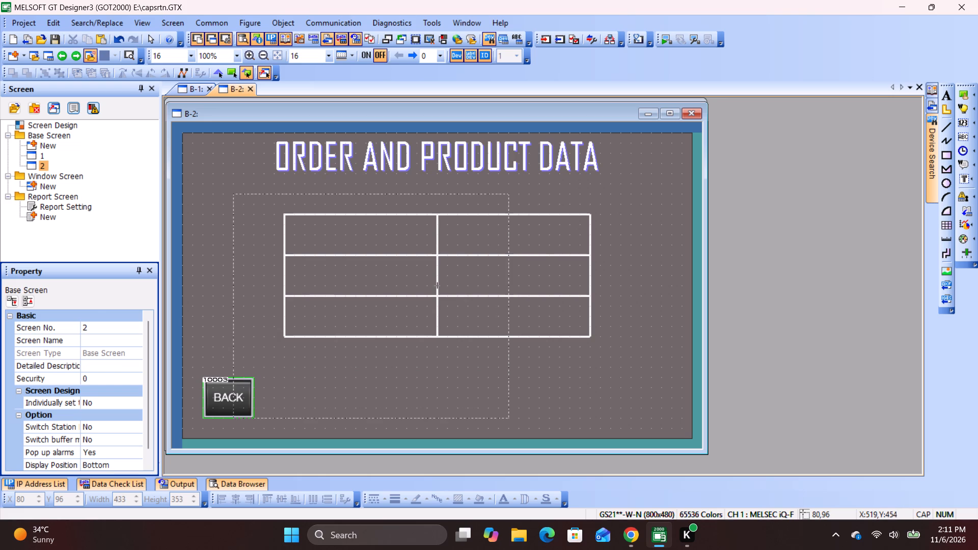
pyautogui.moveTo(512, 421); pyautogui.dragTo(510, 433)
# Delete the three-row, two-column table behind the pie graph.
pyautogui.click(583, 275)
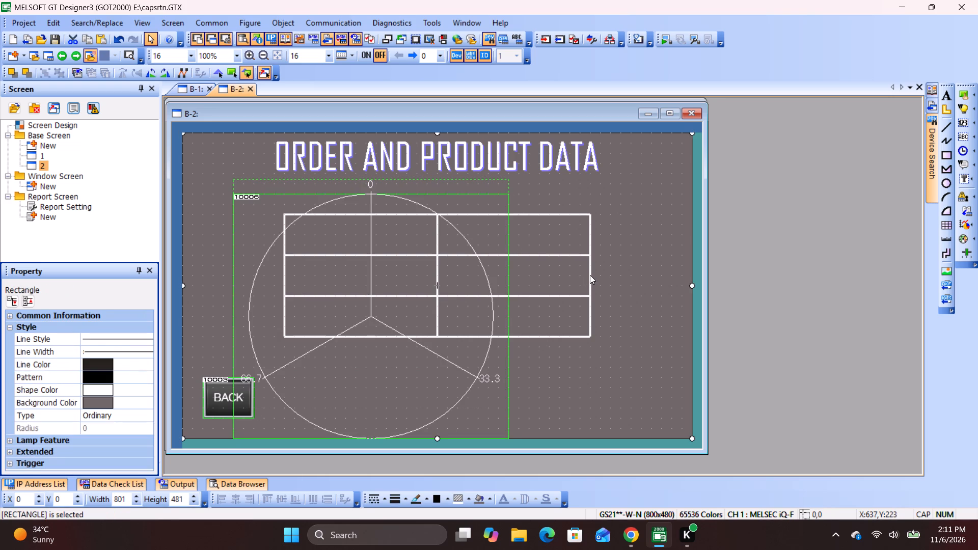
pyautogui.click(590, 275)
pyautogui.click(590, 266)
pyautogui.press('Delete')
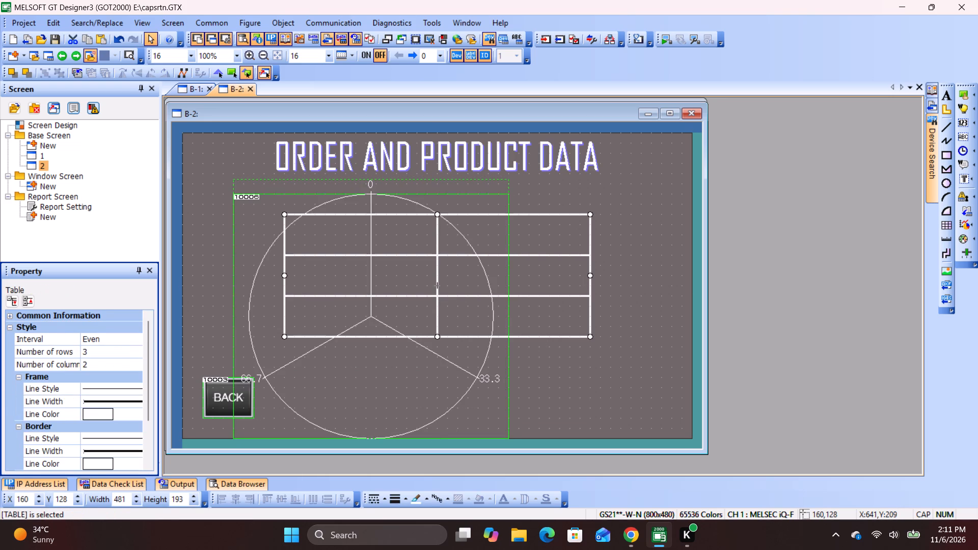
# Move the pie graph to about X 176, Y 64, roughly centred beneath the ORDER AND PRODUCT DATA title.
pyautogui.moveTo(409, 282); pyautogui.dragTo(443, 264)
pyautogui.click(391, 307)
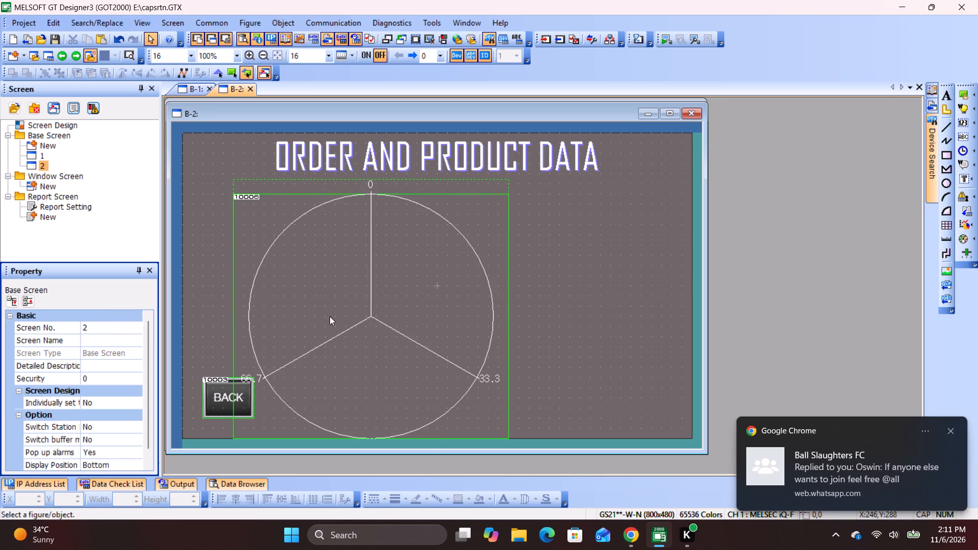
pyautogui.moveTo(370, 325); pyautogui.dragTo(420, 300)
pyautogui.click(366, 201)
pyautogui.click(321, 296)
pyautogui.moveTo(335, 354); pyautogui.dragTo(392, 325)
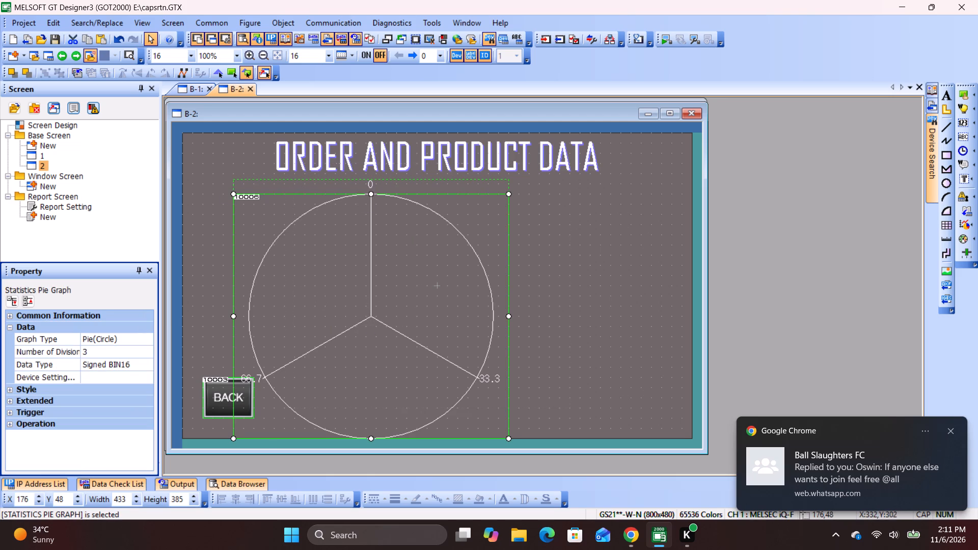
pyautogui.moveTo(392, 325); pyautogui.dragTo(395, 332)
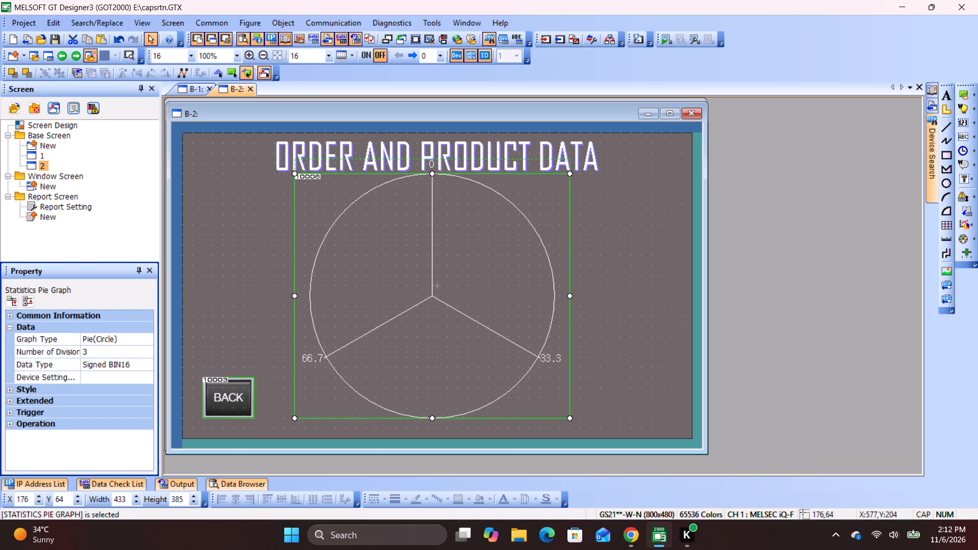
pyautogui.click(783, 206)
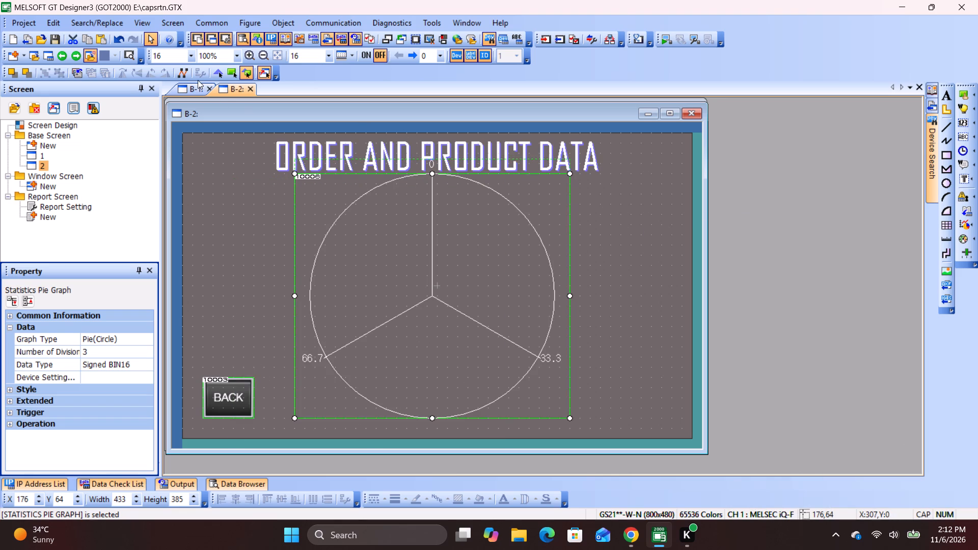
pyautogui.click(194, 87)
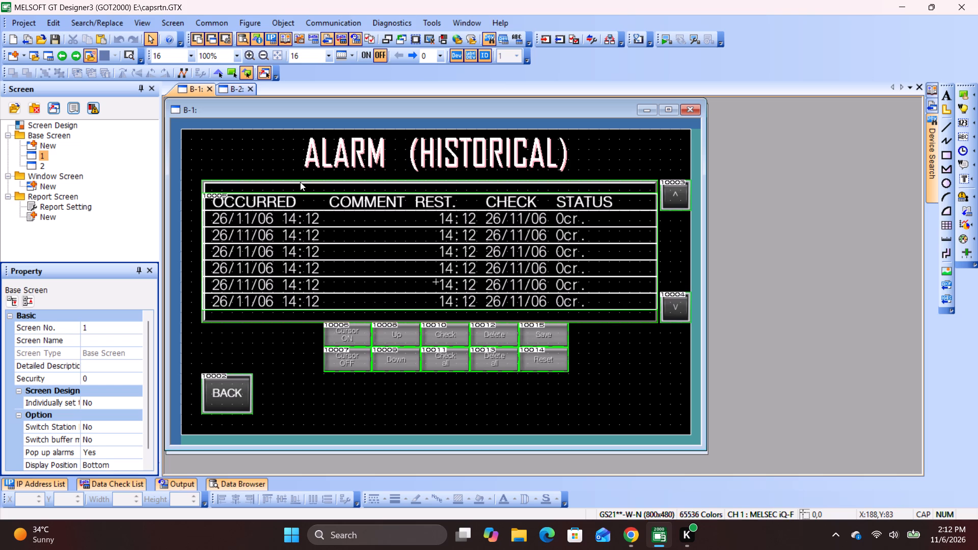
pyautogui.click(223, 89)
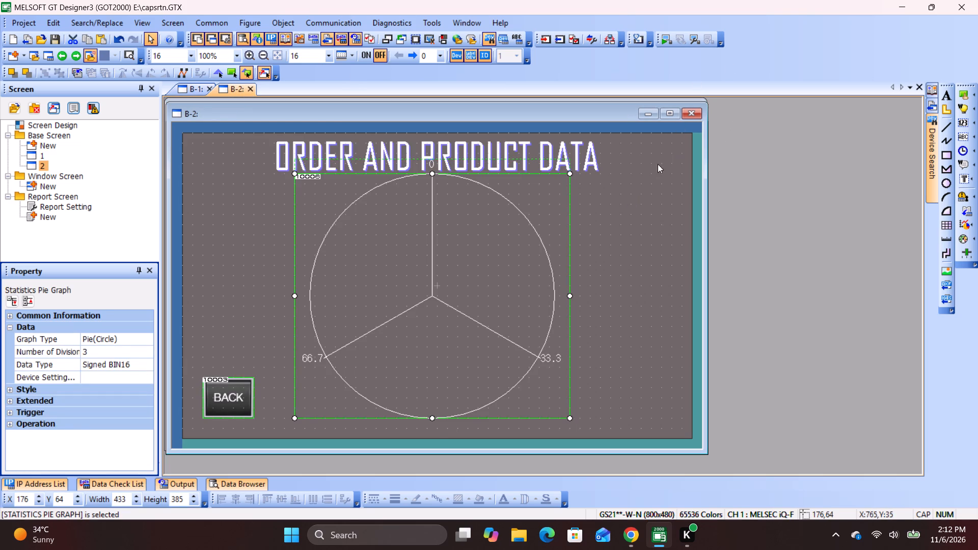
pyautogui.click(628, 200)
# Set the pie graph's number of divisions to 5.
pyautogui.click(394, 305)
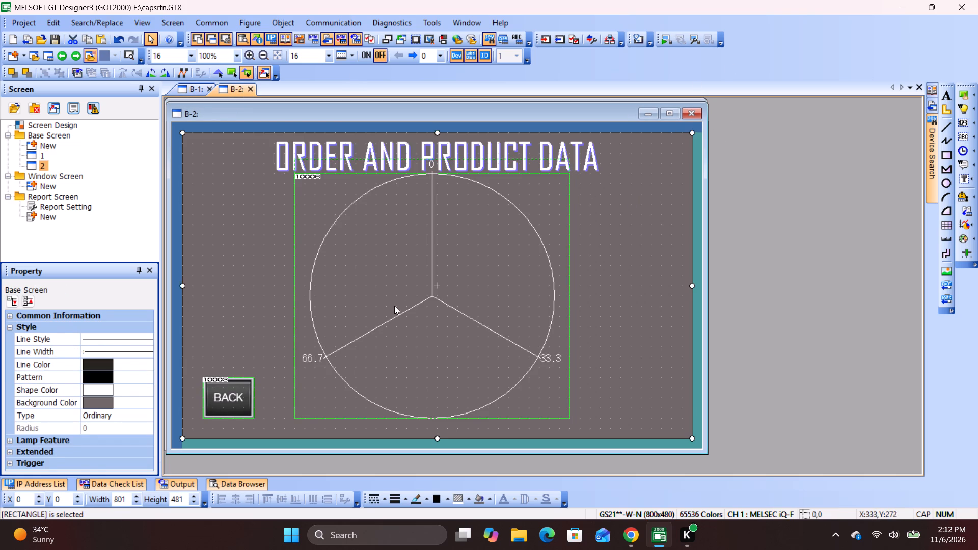
pyautogui.doubleClick(421, 296)
pyautogui.doubleClick(441, 295)
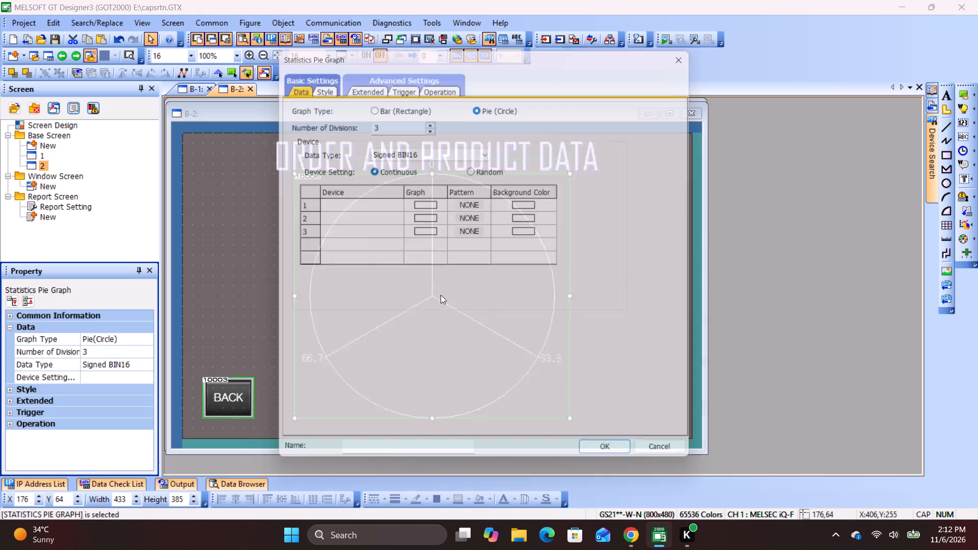
pyautogui.doubleClick(428, 120)
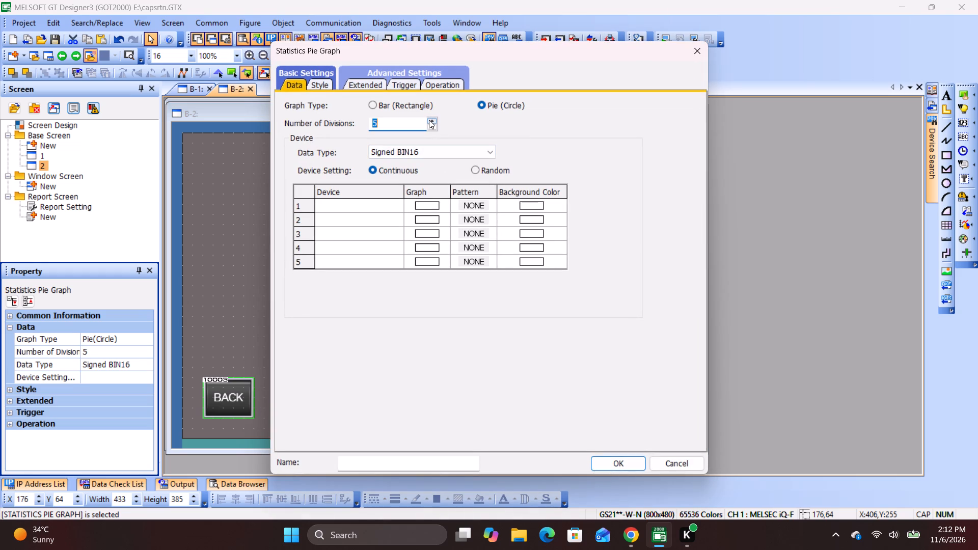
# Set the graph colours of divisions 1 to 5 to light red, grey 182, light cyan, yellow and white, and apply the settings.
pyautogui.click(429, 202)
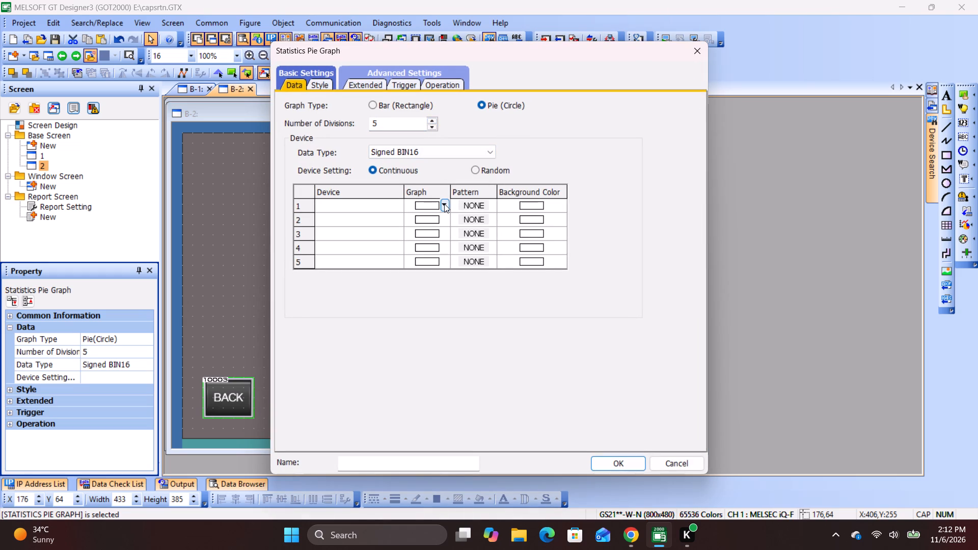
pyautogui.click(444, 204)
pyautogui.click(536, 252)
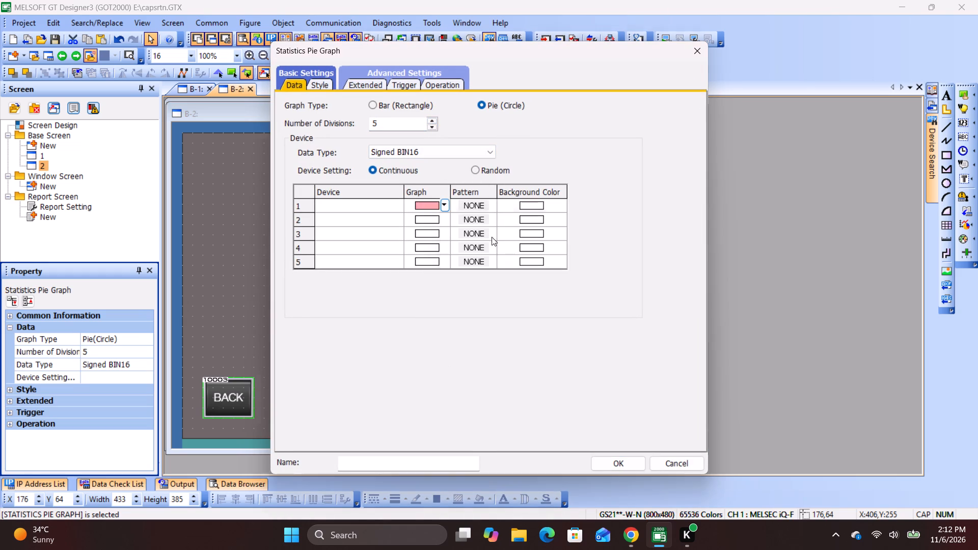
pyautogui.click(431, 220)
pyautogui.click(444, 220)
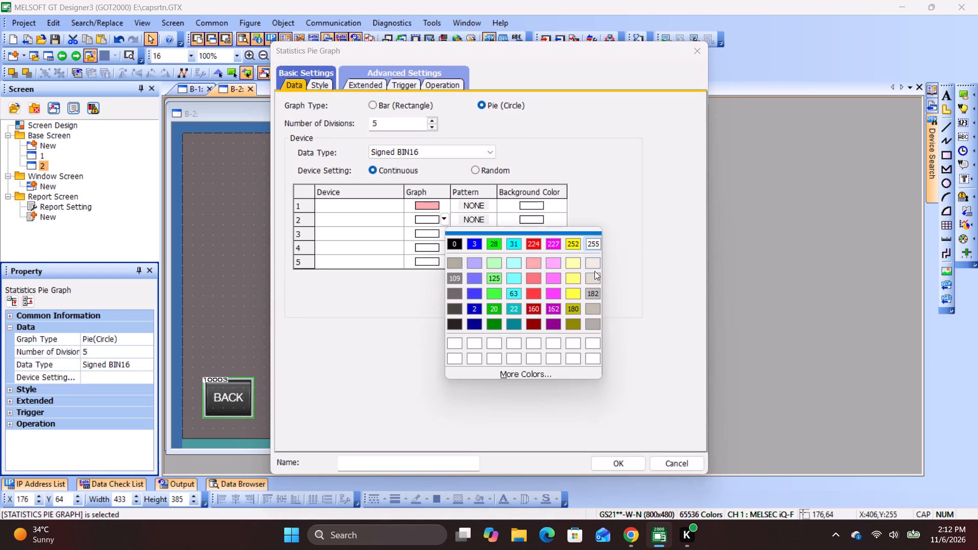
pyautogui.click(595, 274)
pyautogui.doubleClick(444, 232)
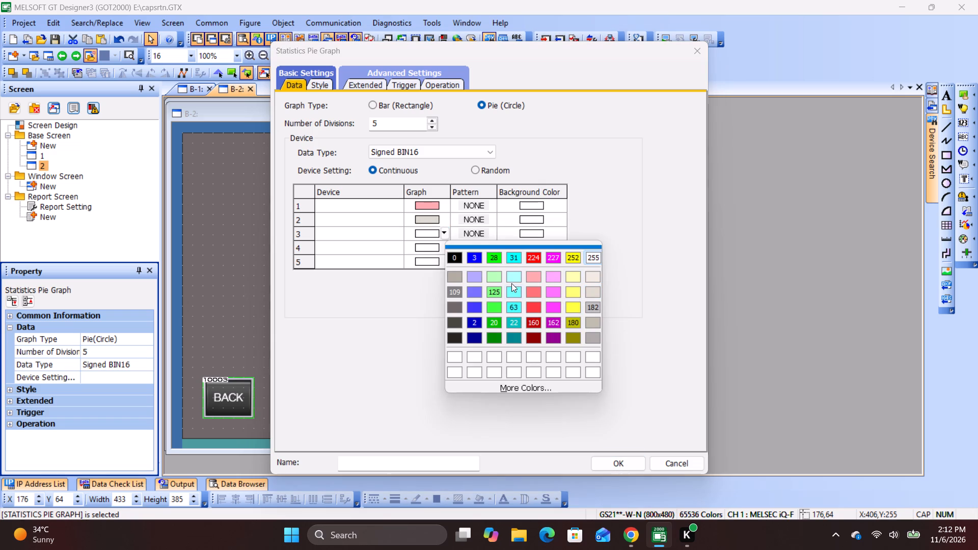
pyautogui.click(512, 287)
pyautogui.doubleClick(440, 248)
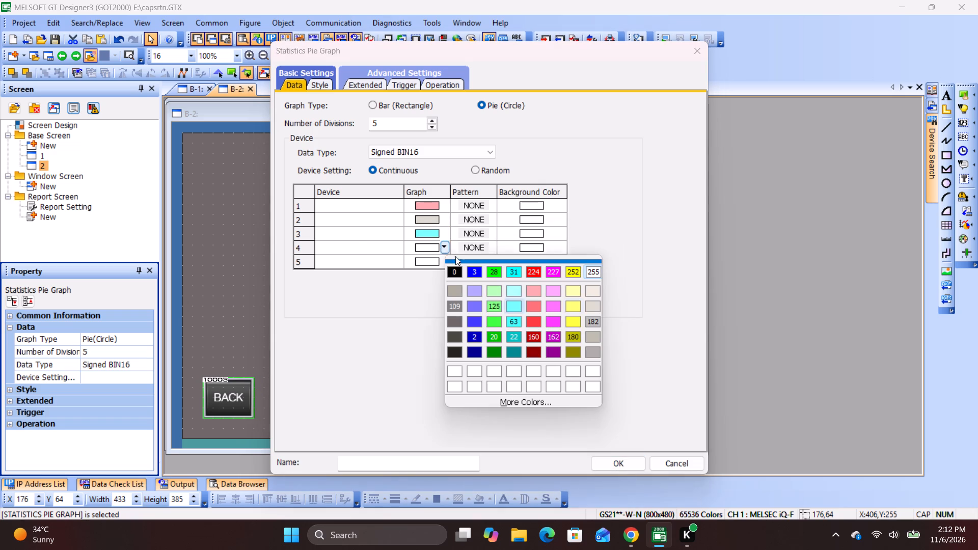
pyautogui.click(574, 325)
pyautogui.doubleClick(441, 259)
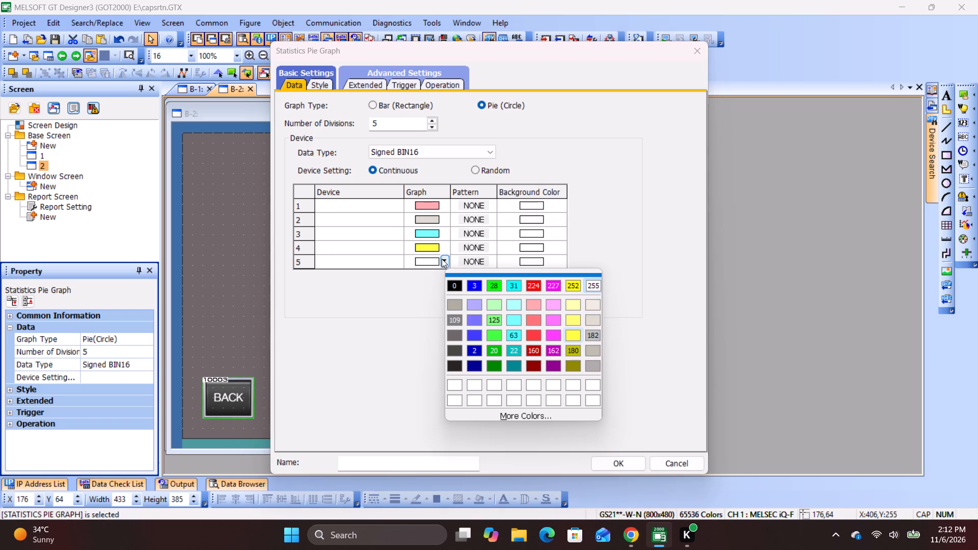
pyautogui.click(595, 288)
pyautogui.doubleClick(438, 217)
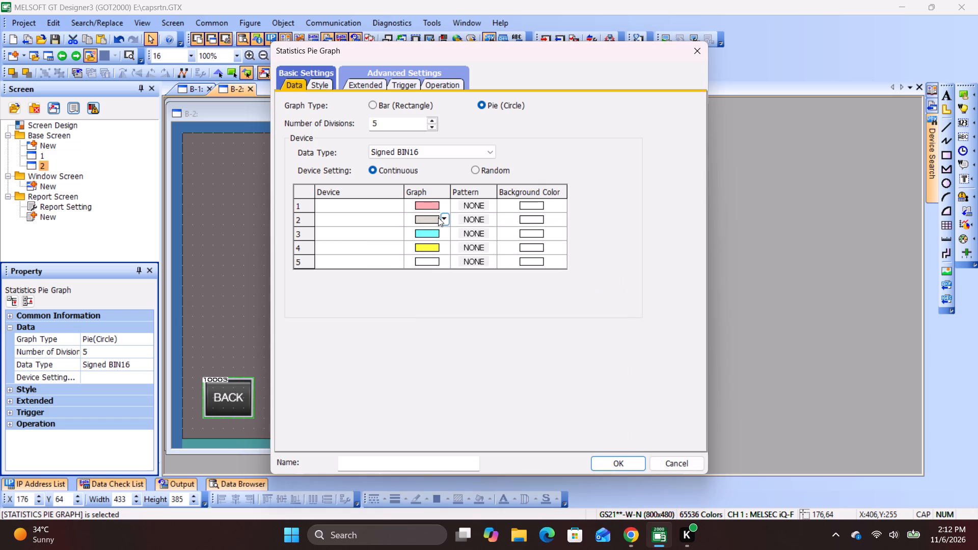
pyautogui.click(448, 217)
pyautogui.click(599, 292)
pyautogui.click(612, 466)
# Set the graph colour of all five pie graph divisions to black (0).
pyautogui.doubleClick(449, 264)
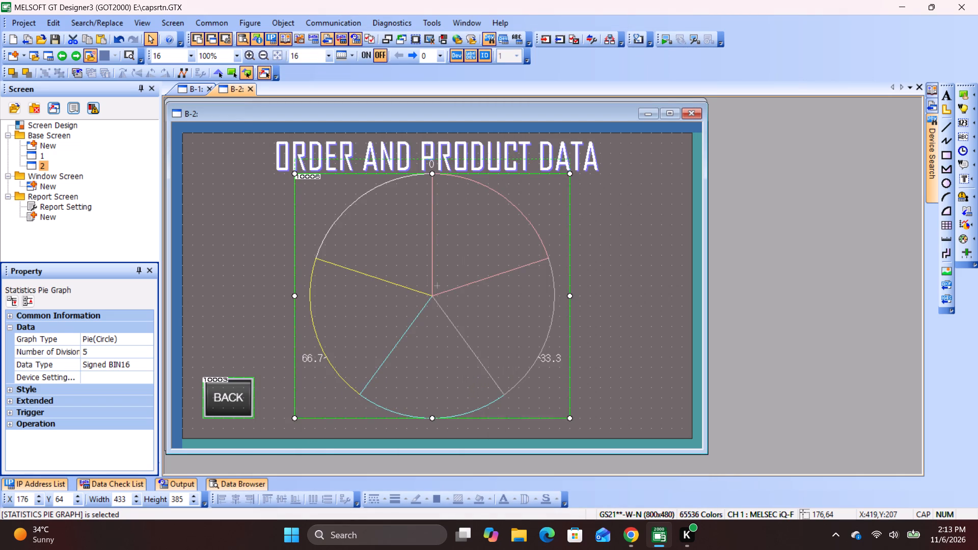
pyautogui.click(440, 206)
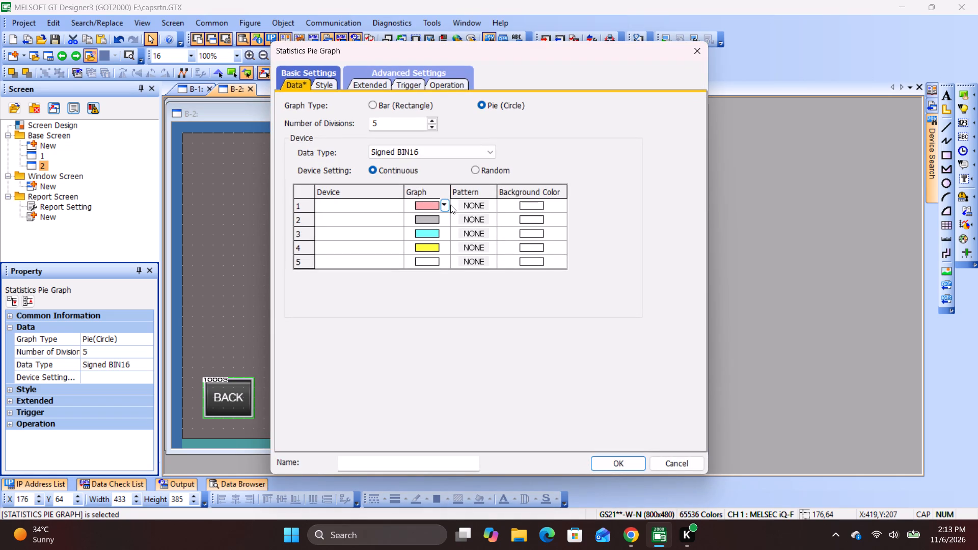
pyautogui.click(443, 203)
pyautogui.click(459, 224)
pyautogui.doubleClick(446, 221)
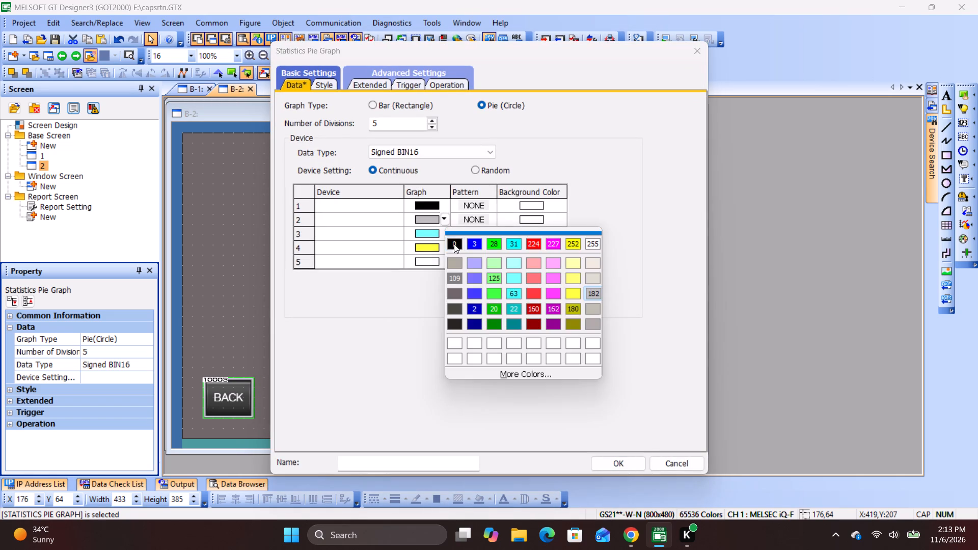
pyautogui.click(454, 244)
pyautogui.doubleClick(445, 229)
pyautogui.click(456, 256)
pyautogui.doubleClick(447, 248)
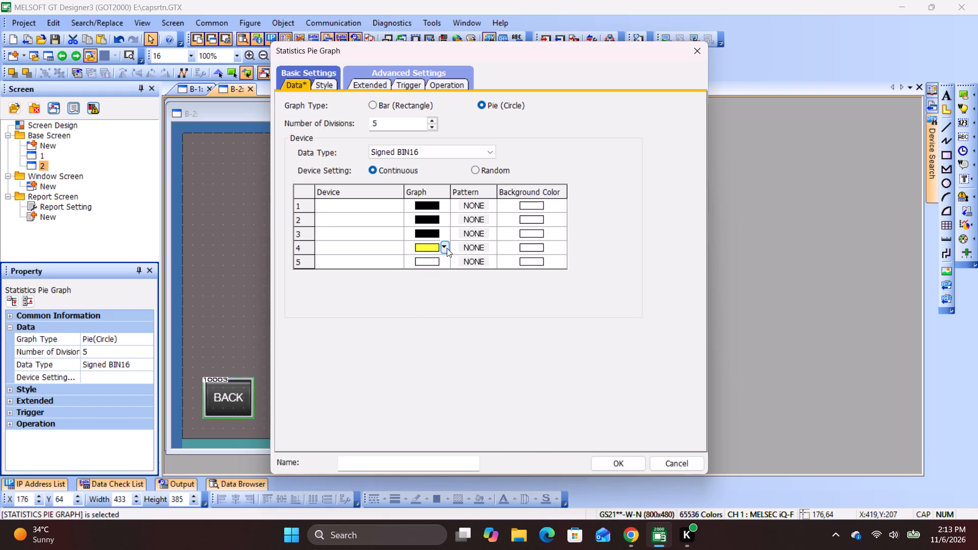
pyautogui.click(452, 278)
pyautogui.doubleClick(441, 262)
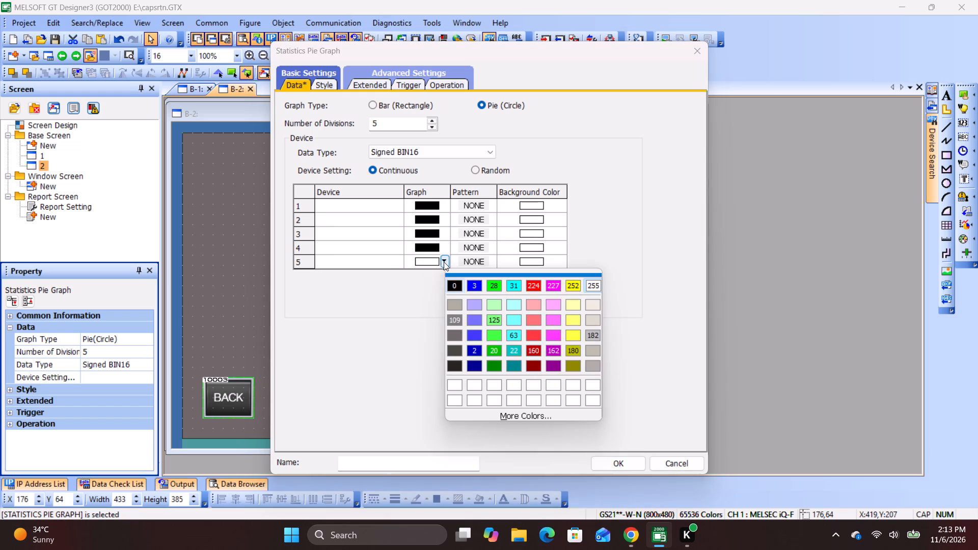
pyautogui.click(450, 282)
# Set the pattern of all five pie graph divisions to pattern 37.
pyautogui.click(528, 209)
pyautogui.click(486, 198)
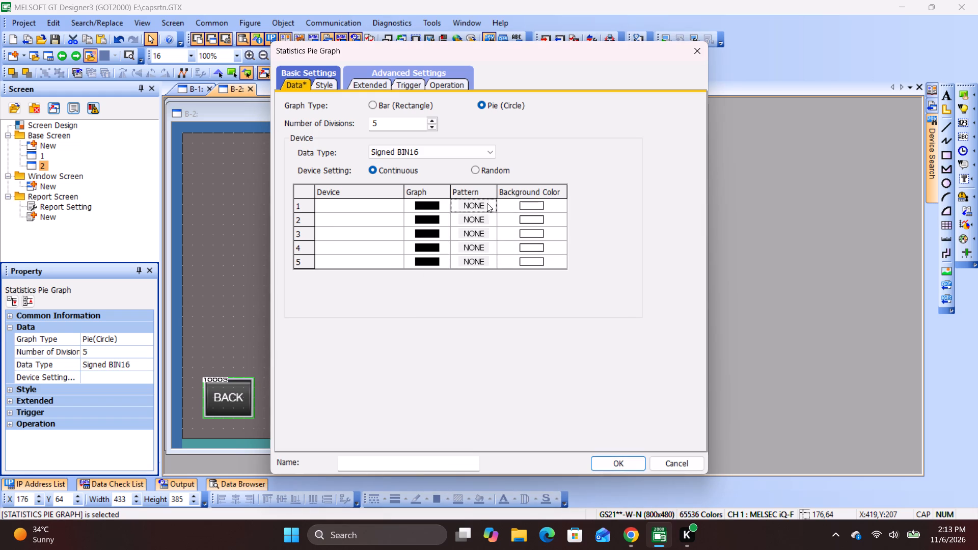
pyautogui.click(487, 203)
pyautogui.click(487, 205)
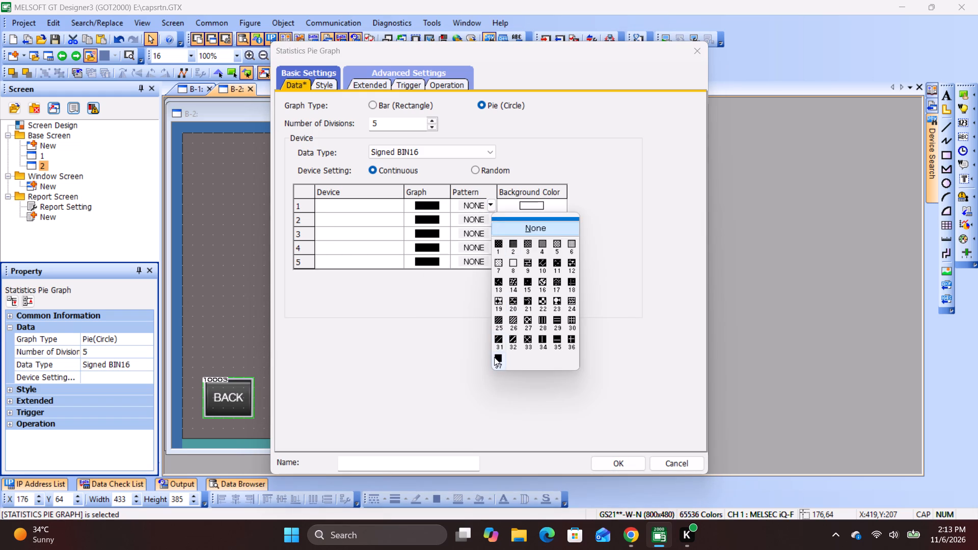
pyautogui.click(494, 357)
pyautogui.doubleClick(491, 215)
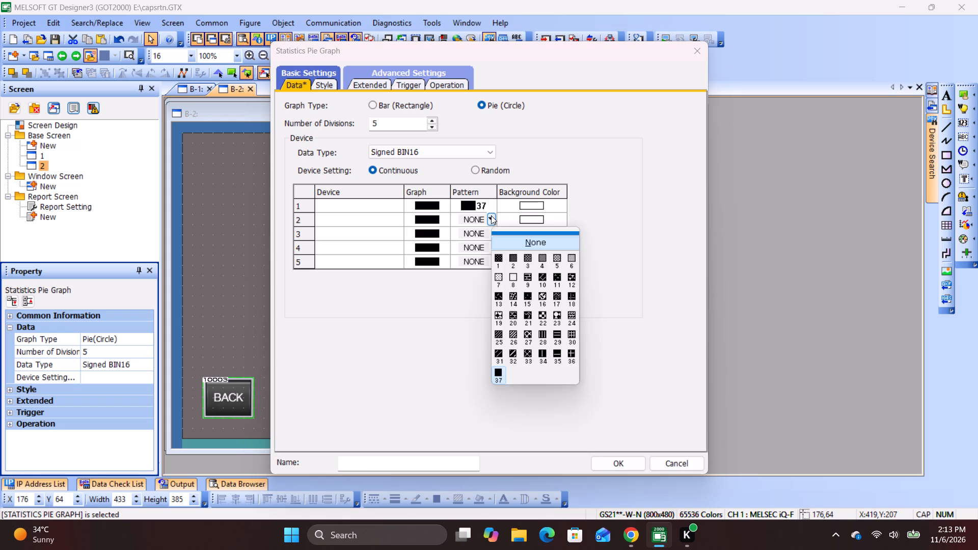
pyautogui.click(498, 370)
pyautogui.doubleClick(493, 234)
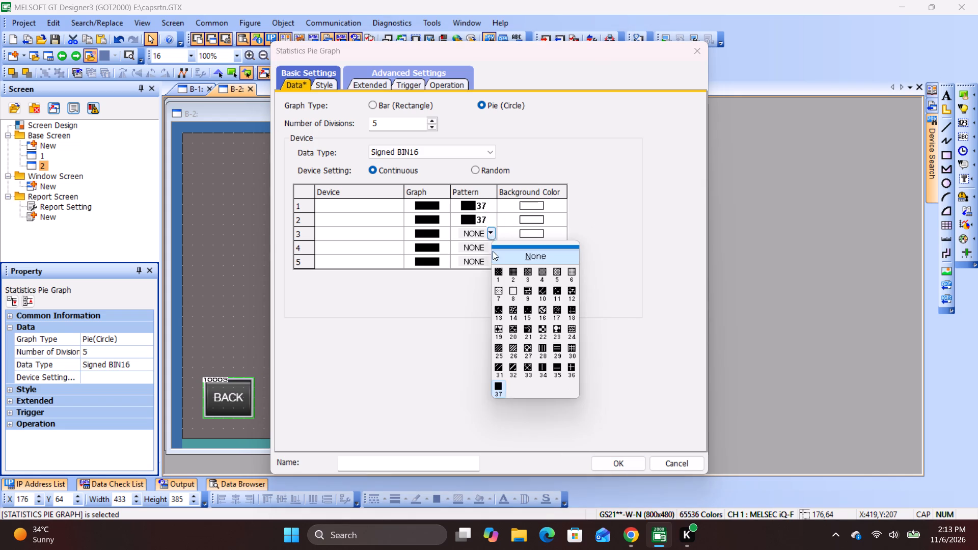
pyautogui.click(499, 384)
pyautogui.doubleClick(491, 244)
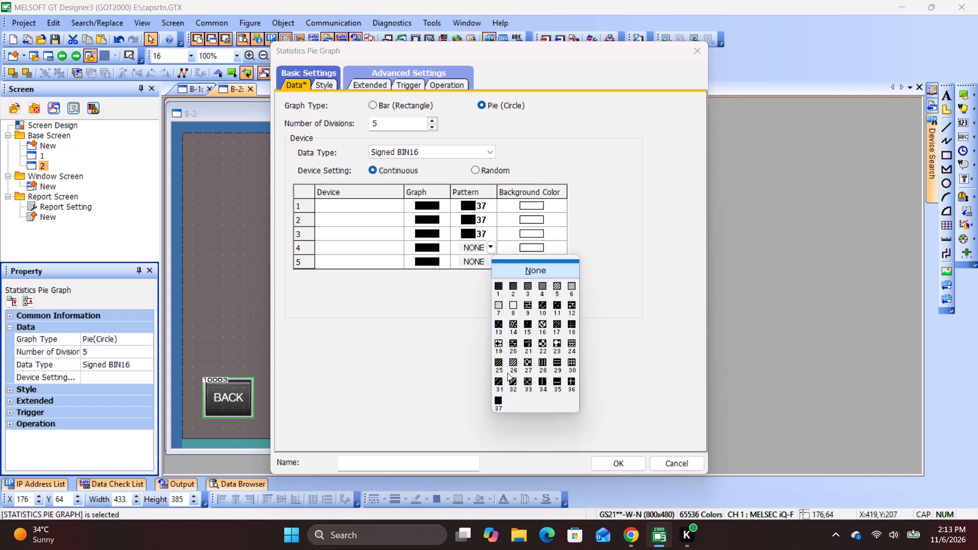
pyautogui.click(502, 403)
pyautogui.doubleClick(494, 264)
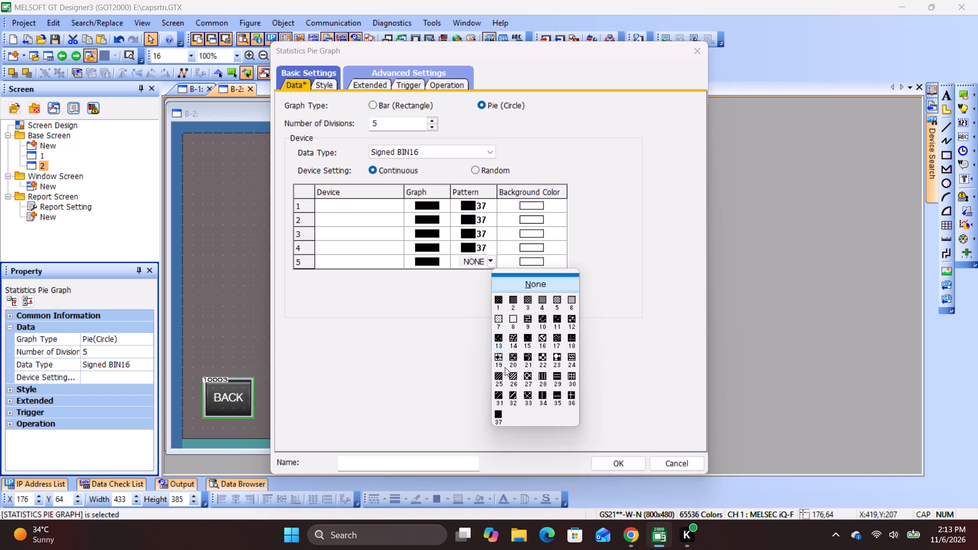
pyautogui.click(496, 417)
# Set the background colours of divisions 1 to 5 to light red, grey 182, light cyan, yellow and white (255), and apply the settings.
pyautogui.click(534, 204)
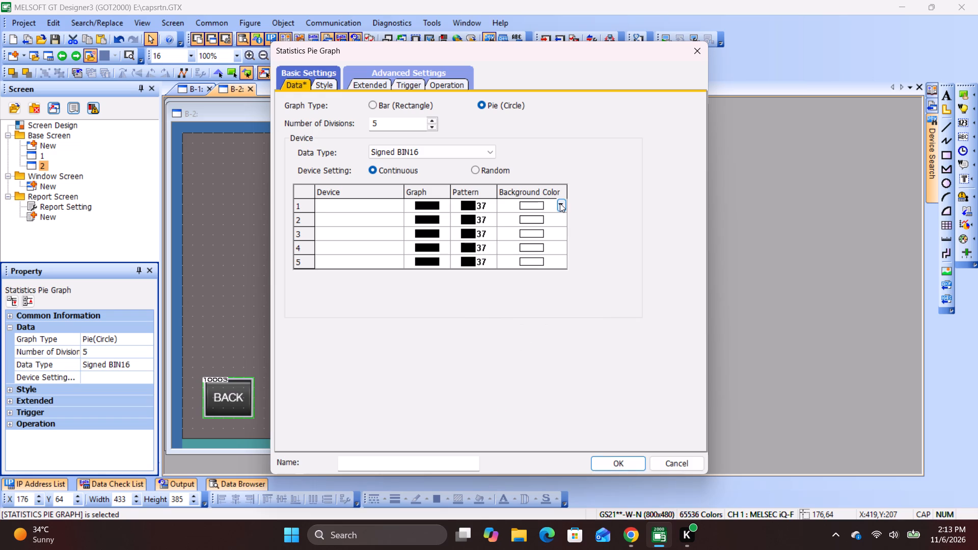
pyautogui.click(560, 203)
pyautogui.click(647, 249)
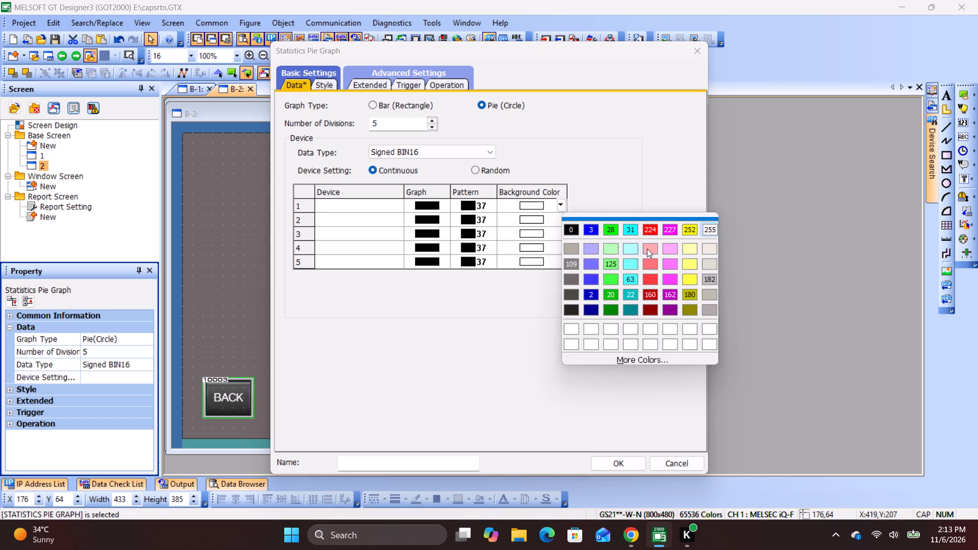
pyautogui.doubleClick(563, 219)
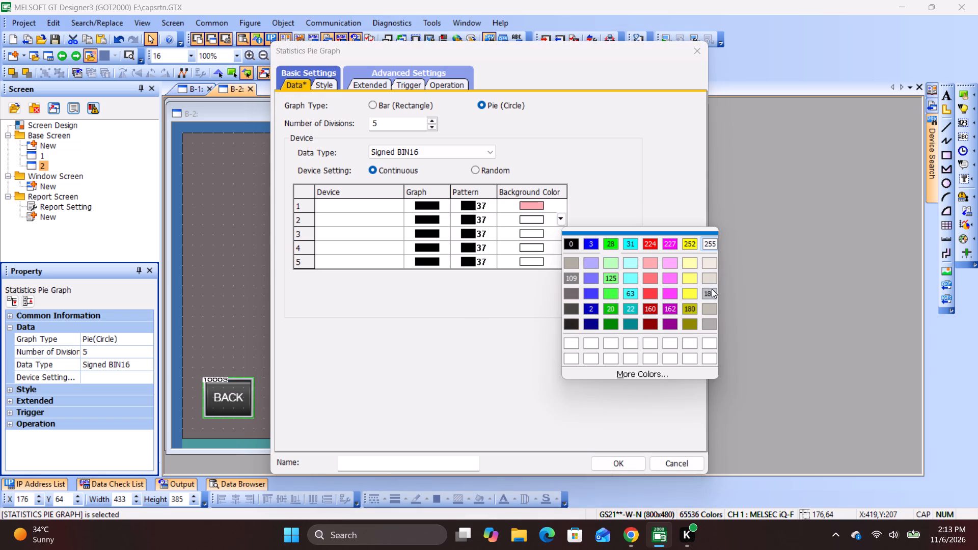
pyautogui.click(712, 289)
pyautogui.doubleClick(561, 231)
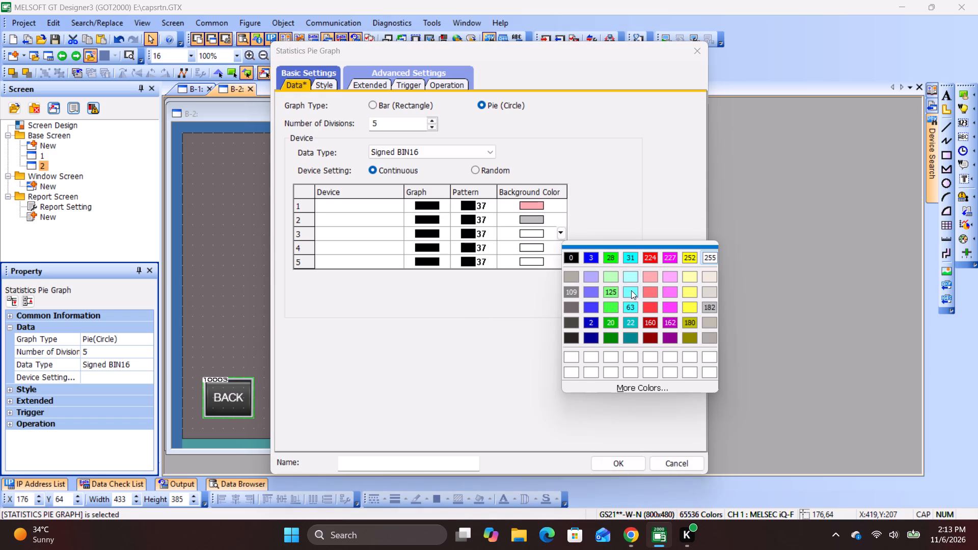
pyautogui.click(631, 290)
pyautogui.doubleClick(561, 250)
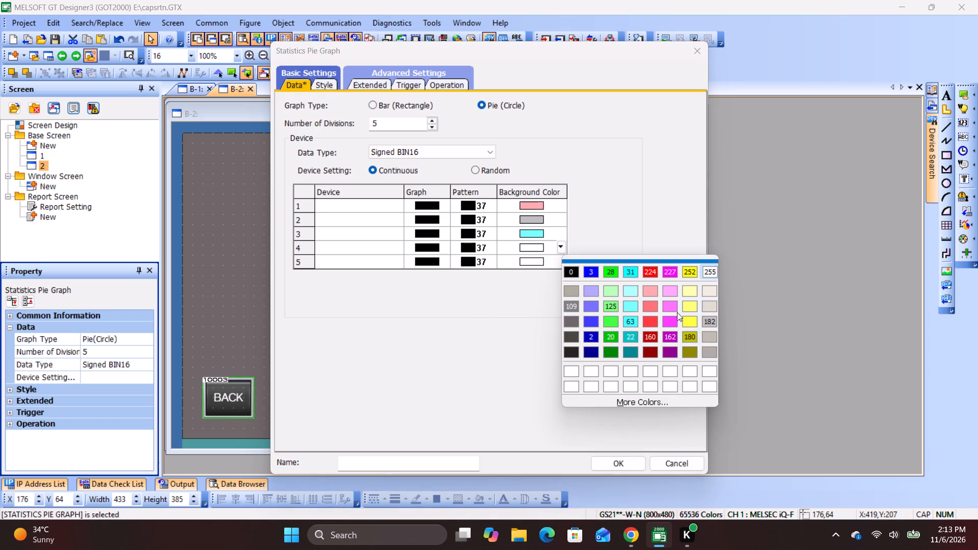
pyautogui.click(688, 305)
pyautogui.click(557, 243)
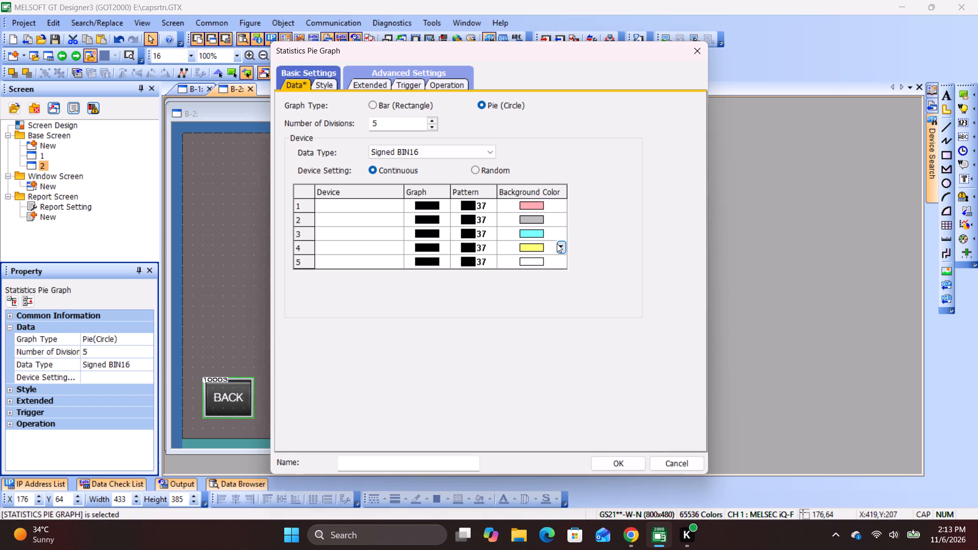
pyautogui.click(687, 322)
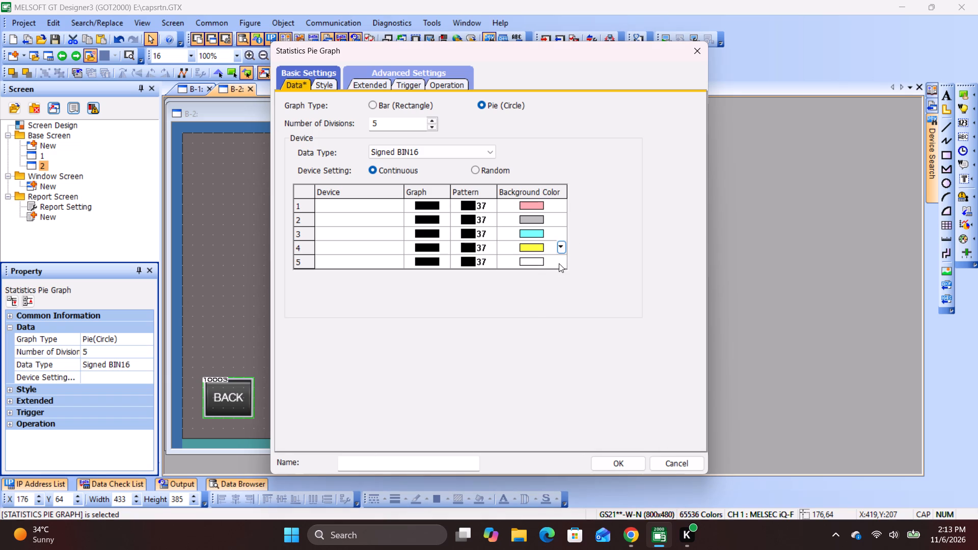
pyautogui.doubleClick(559, 263)
pyautogui.click(710, 284)
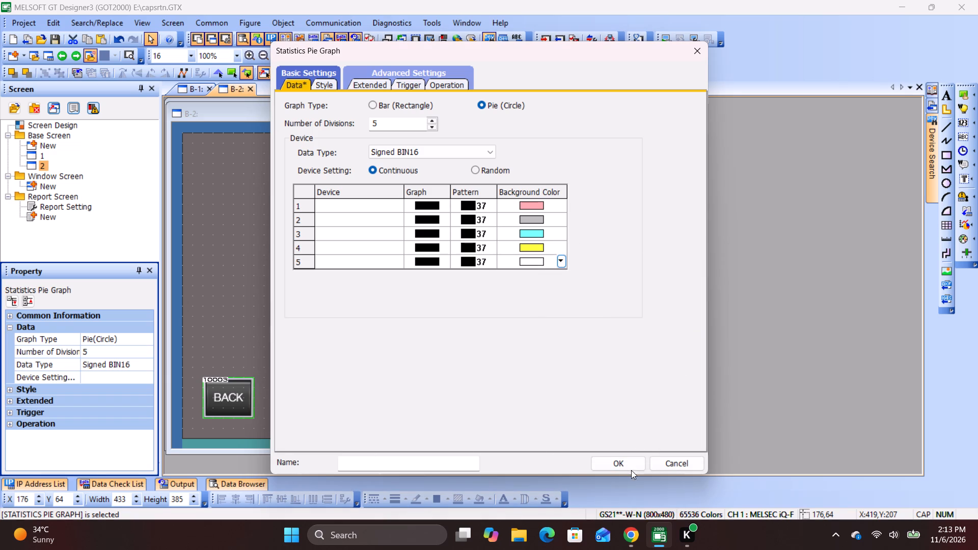
pyautogui.click(628, 472)
pyautogui.click(628, 463)
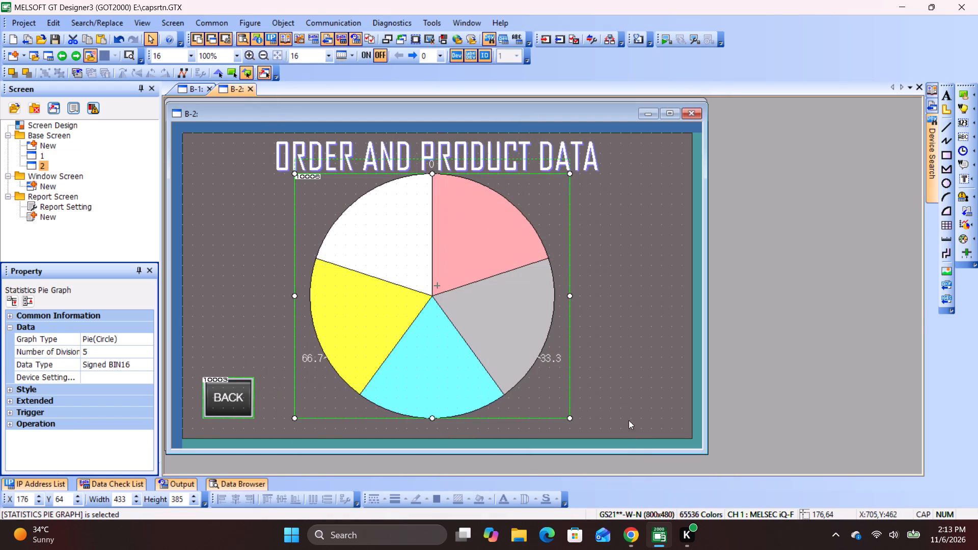
# Reopen the pie graph's settings and examine its style and trigger options.
pyautogui.doubleClick(474, 341)
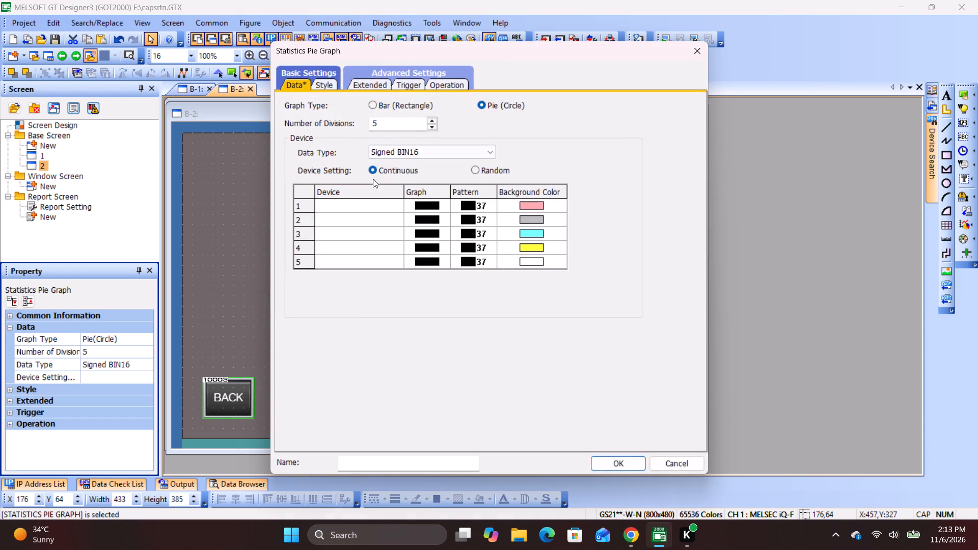
pyautogui.click(353, 201)
pyautogui.click(324, 84)
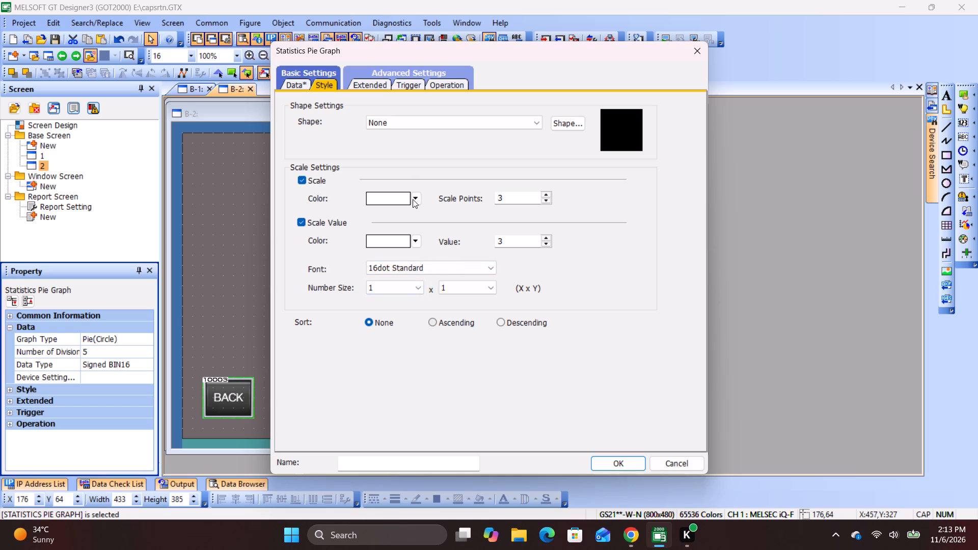
pyautogui.click(406, 124)
pyautogui.click(409, 124)
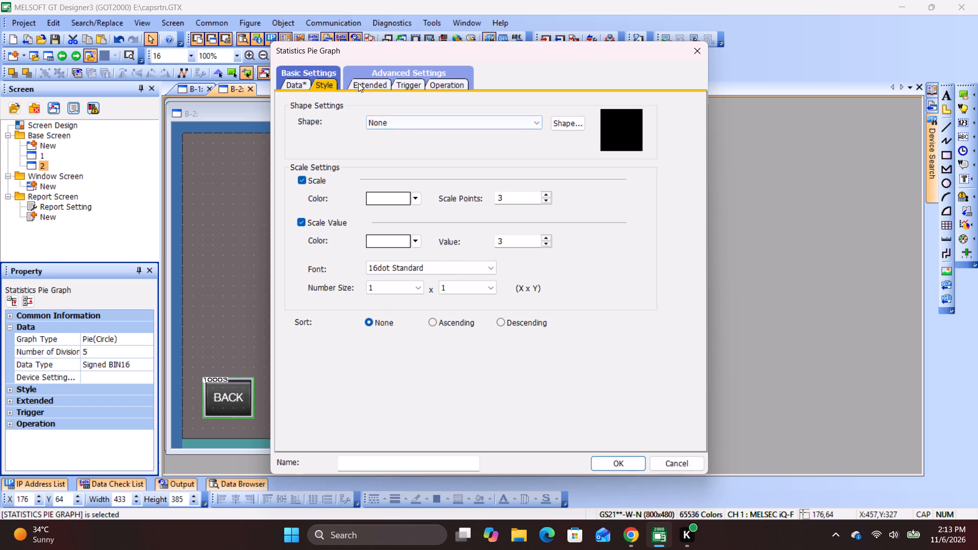
pyautogui.click(359, 83)
pyautogui.click(428, 88)
pyautogui.click(423, 81)
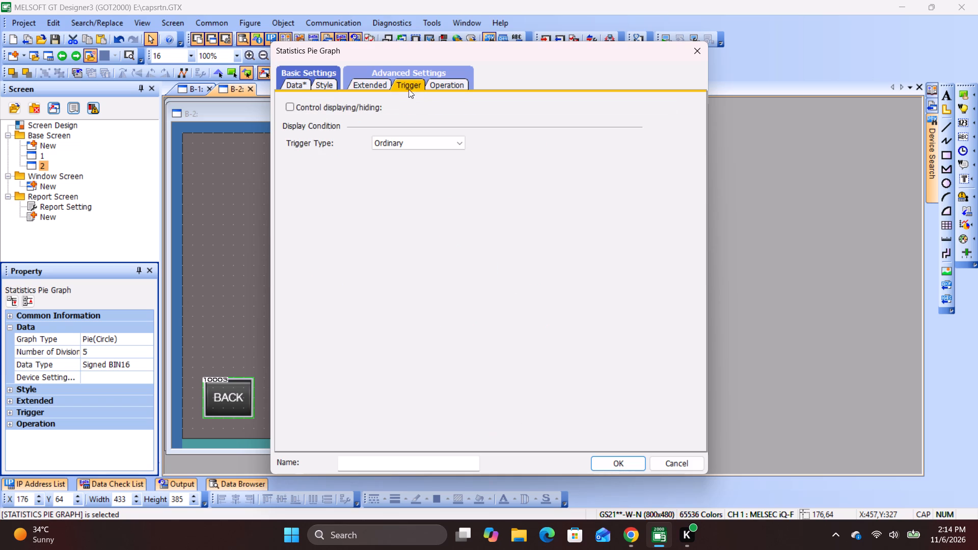
pyautogui.click(292, 83)
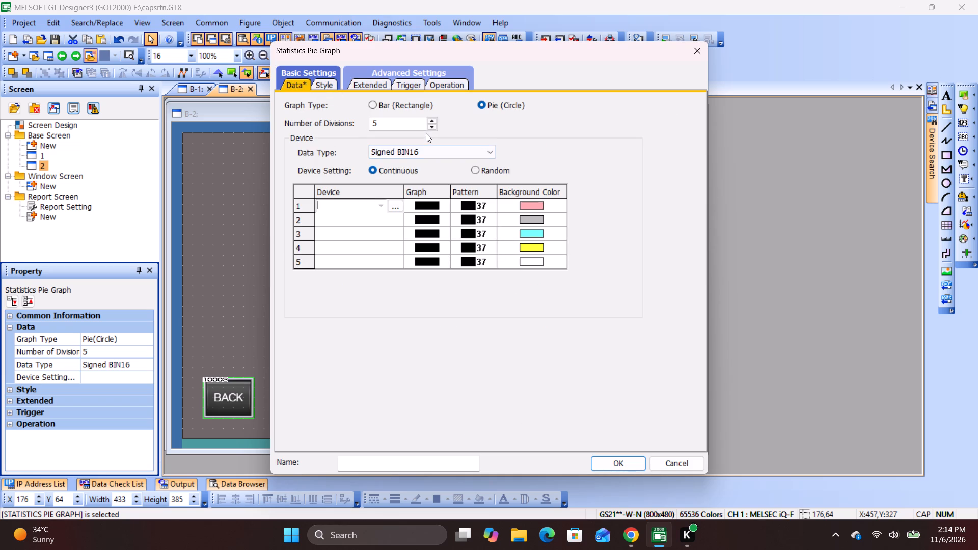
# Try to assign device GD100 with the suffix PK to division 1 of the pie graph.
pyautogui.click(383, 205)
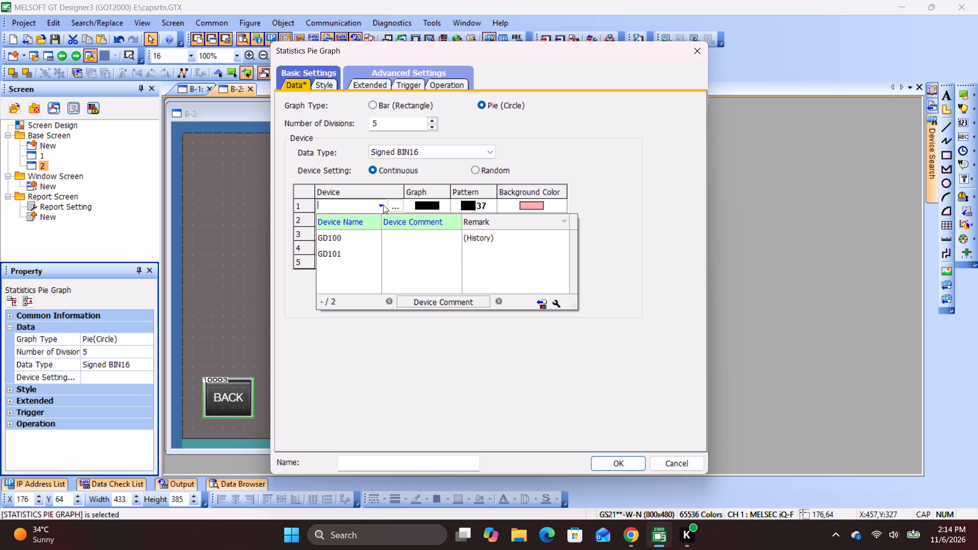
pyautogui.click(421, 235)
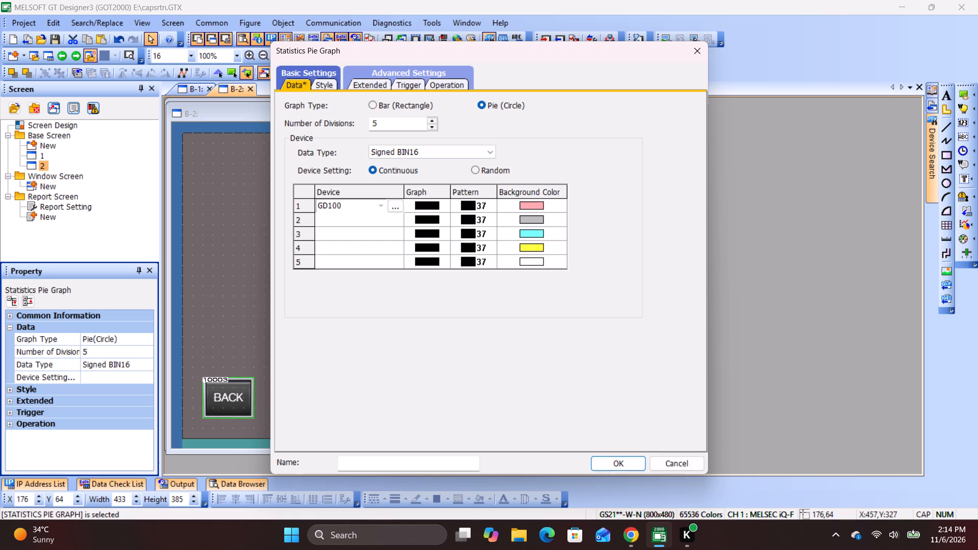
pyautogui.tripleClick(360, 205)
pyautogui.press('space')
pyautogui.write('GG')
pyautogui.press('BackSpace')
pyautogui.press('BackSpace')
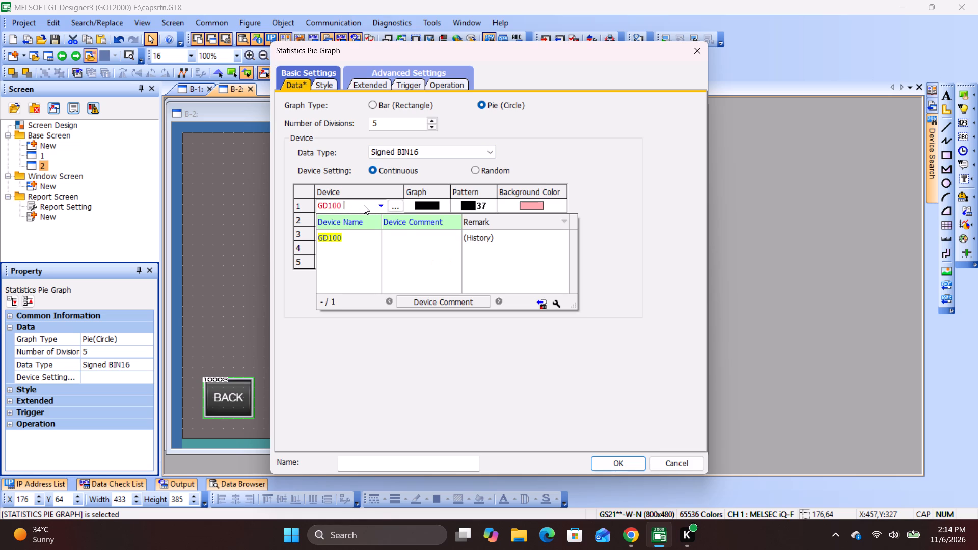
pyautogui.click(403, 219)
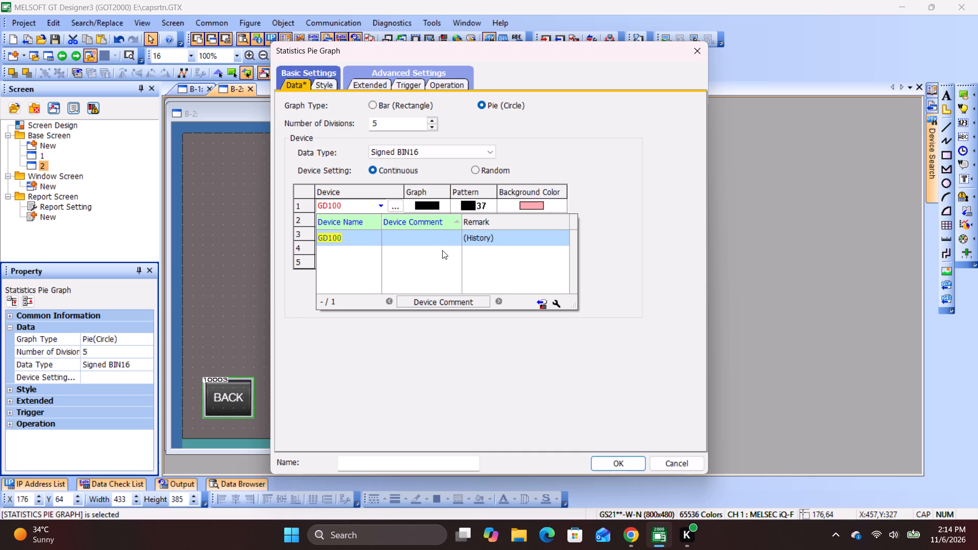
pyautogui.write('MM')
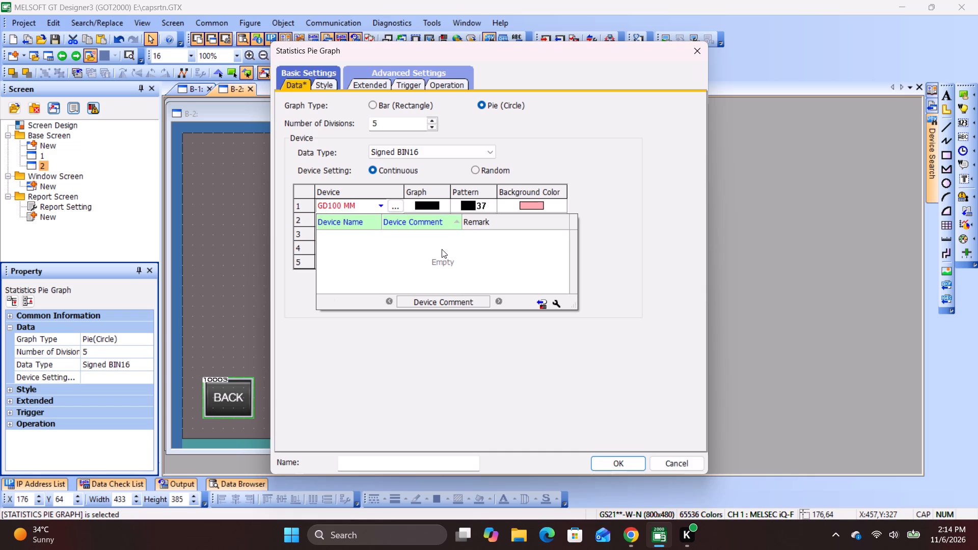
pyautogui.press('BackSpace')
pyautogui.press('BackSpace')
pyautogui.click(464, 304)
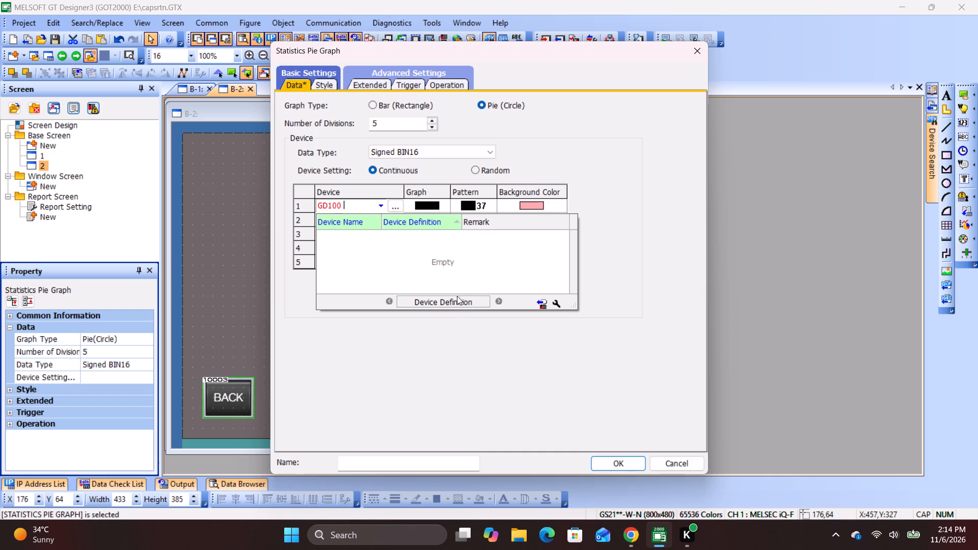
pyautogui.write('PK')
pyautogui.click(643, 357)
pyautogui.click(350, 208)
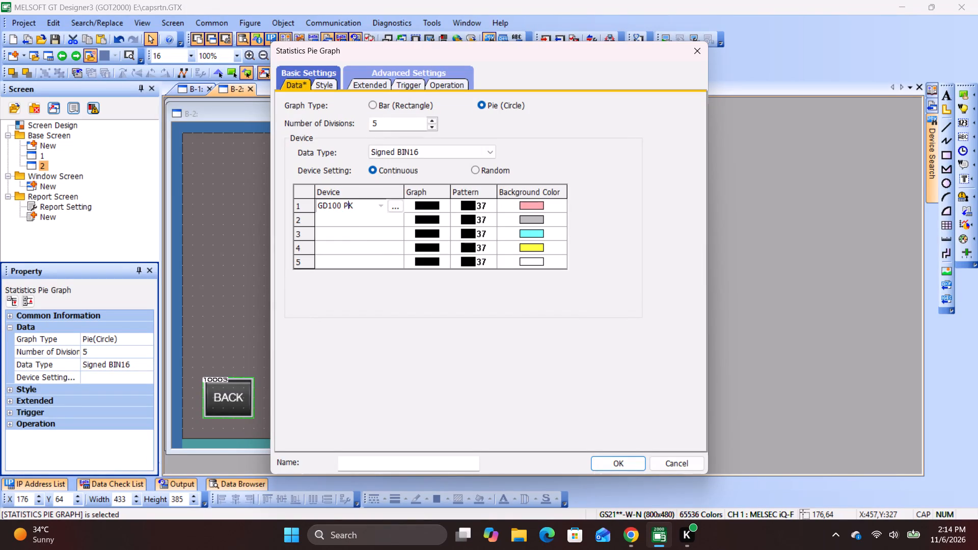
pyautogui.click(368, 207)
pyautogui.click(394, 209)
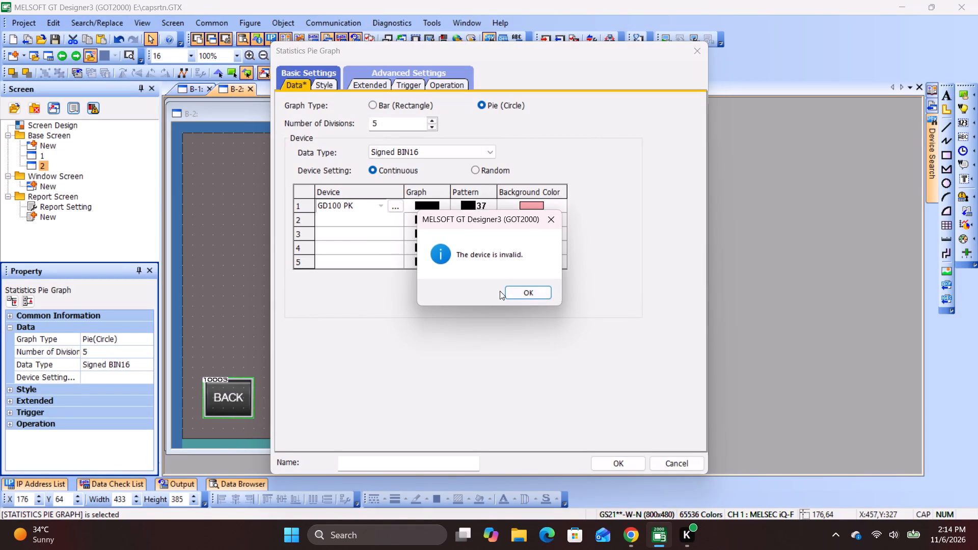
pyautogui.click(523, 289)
# Assign device SD8399 to division 1, choosing it from the device definition list.
pyautogui.click(375, 207)
pyautogui.click(385, 208)
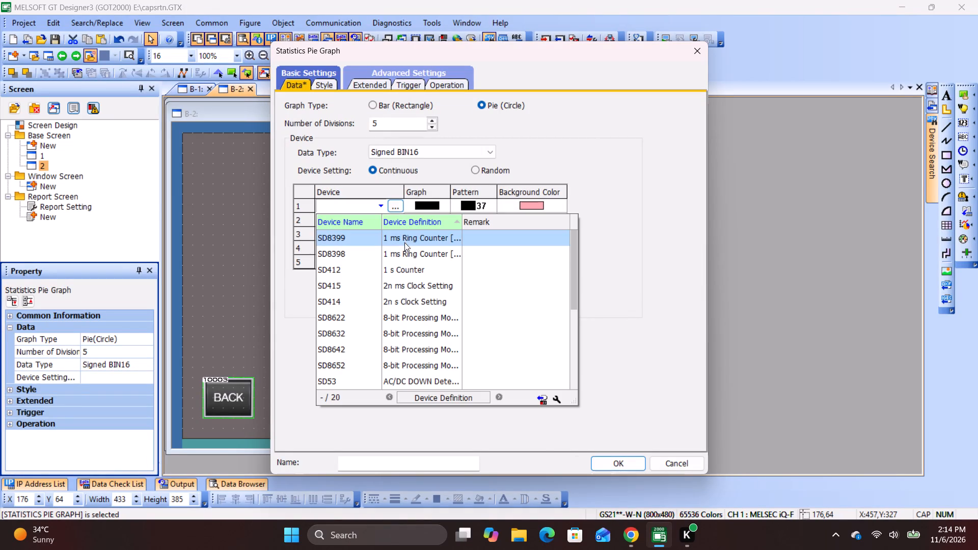
pyautogui.scroll(-7, 413, 252)
pyautogui.click(494, 234)
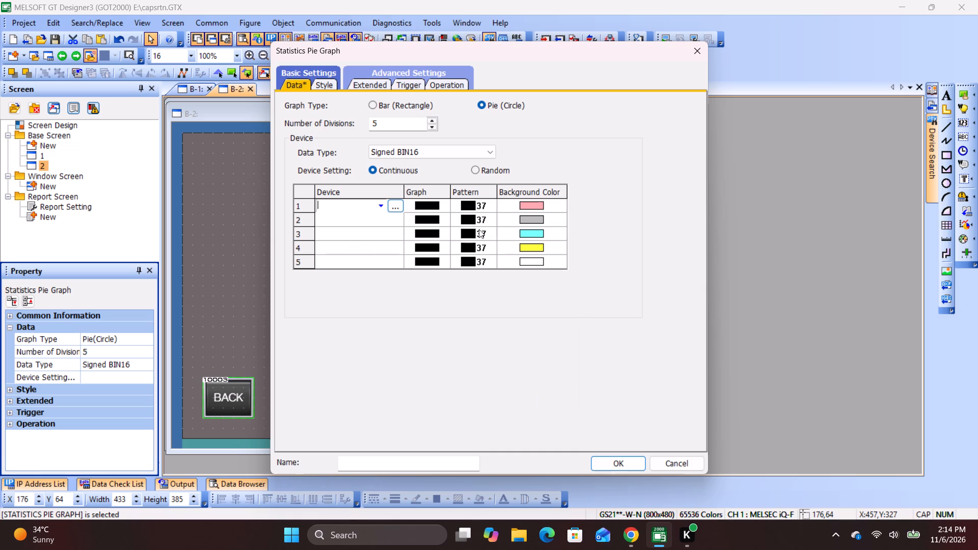
# Examine the device settings and the device comment list for division 1 of the pie graph.
pyautogui.click(398, 205)
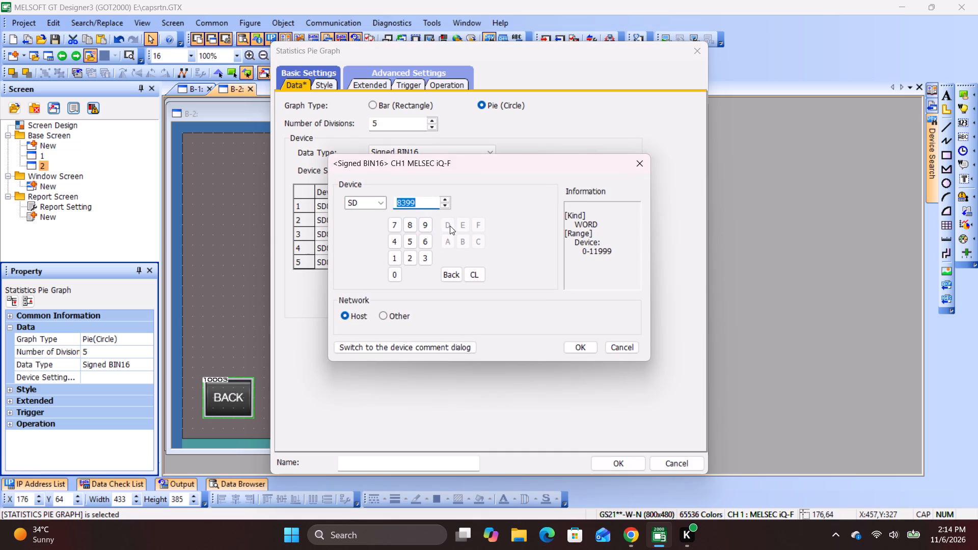
pyautogui.click(627, 163)
pyautogui.click(641, 166)
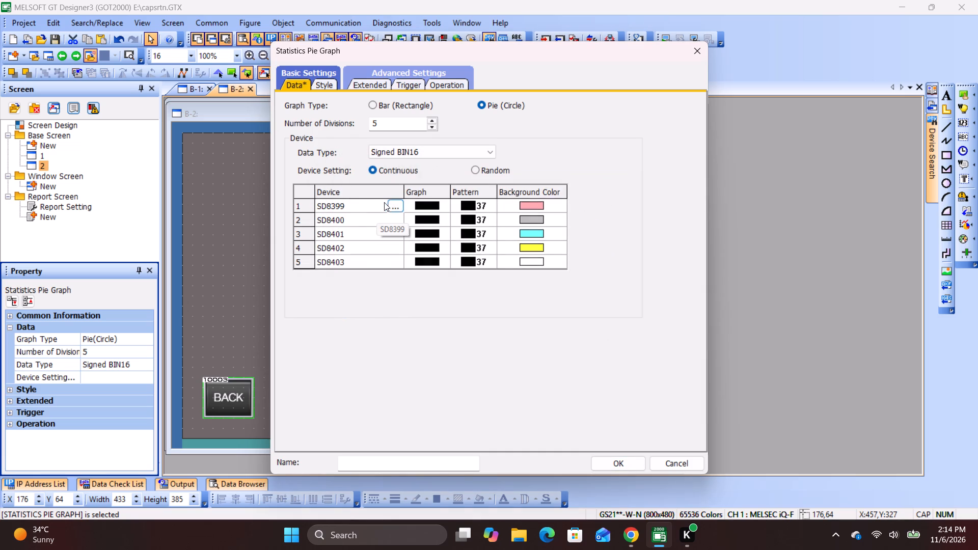
pyautogui.click(394, 201)
pyautogui.click(396, 203)
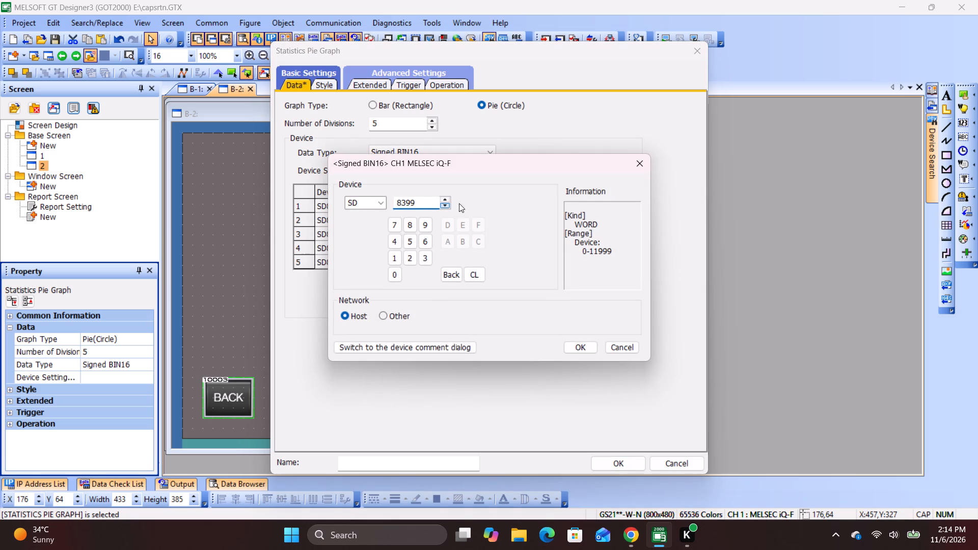
pyautogui.click(394, 349)
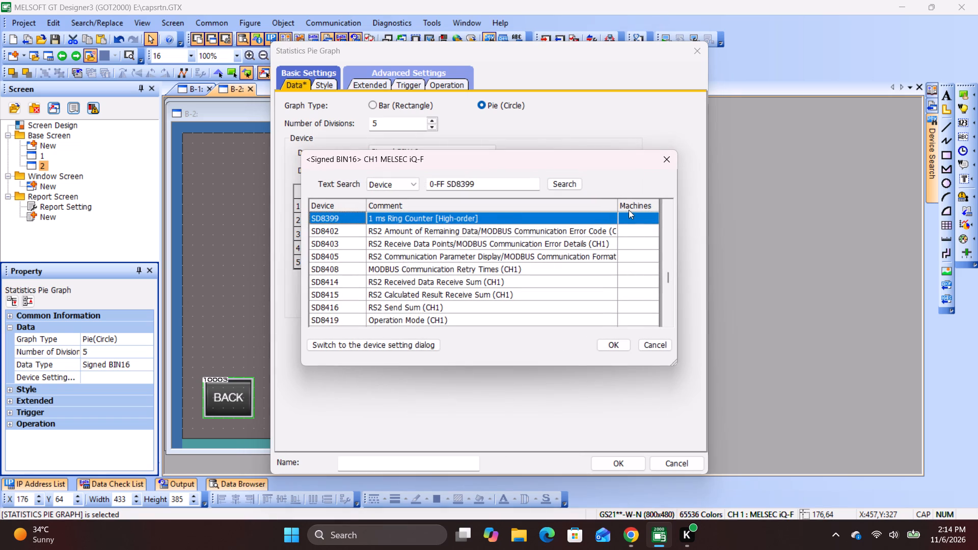
pyautogui.click(407, 345)
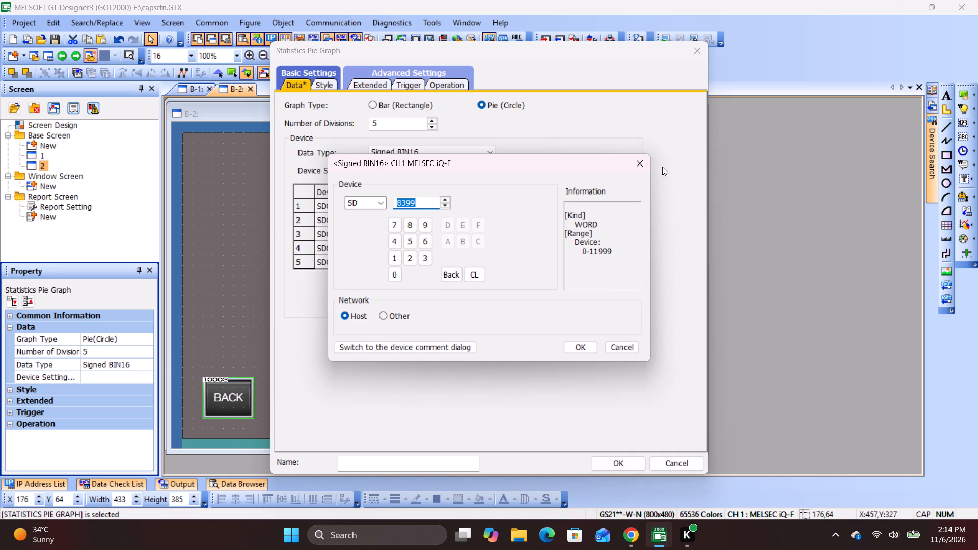
pyautogui.click(641, 158)
pyautogui.click(396, 206)
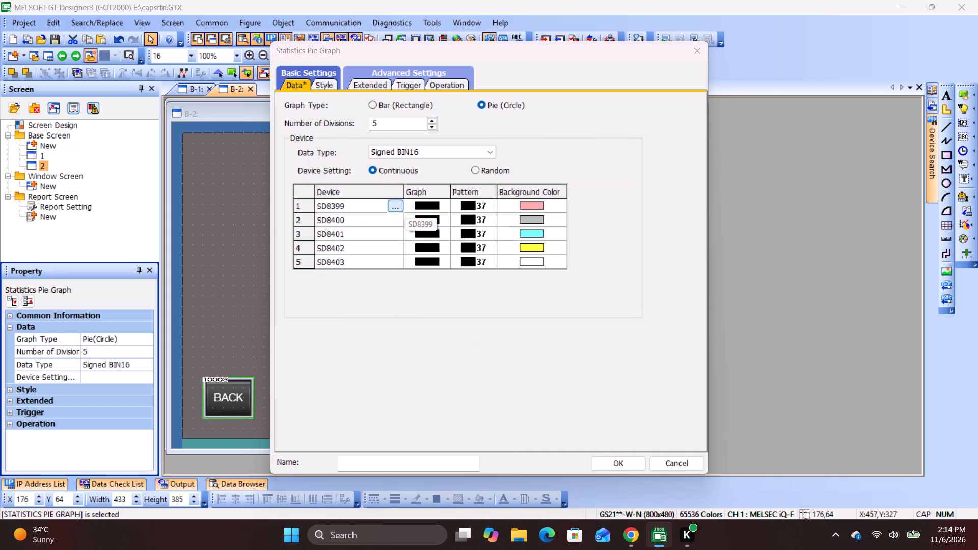
pyautogui.click(626, 350)
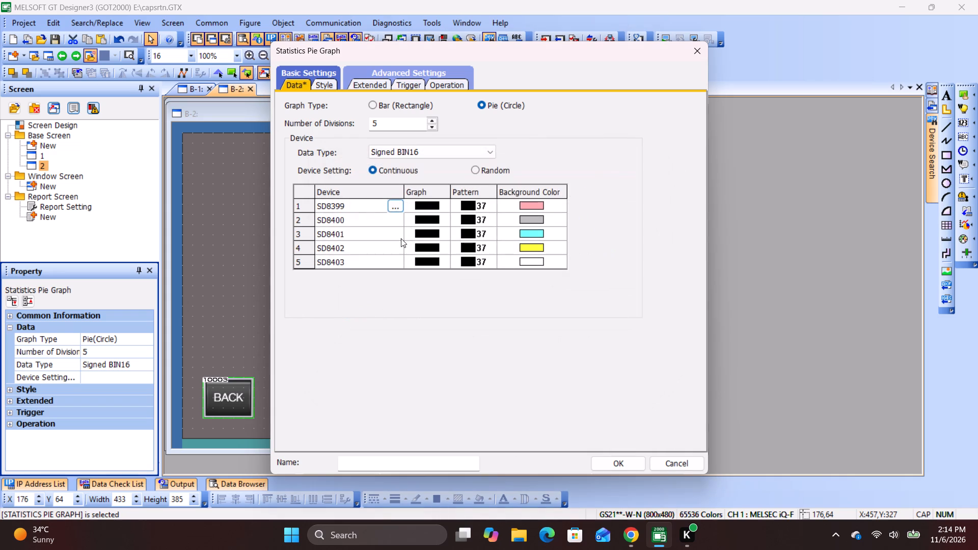
# Clear the device SD8399 from division 1 of the pie graph, leaving the device field empty.
pyautogui.click(378, 210)
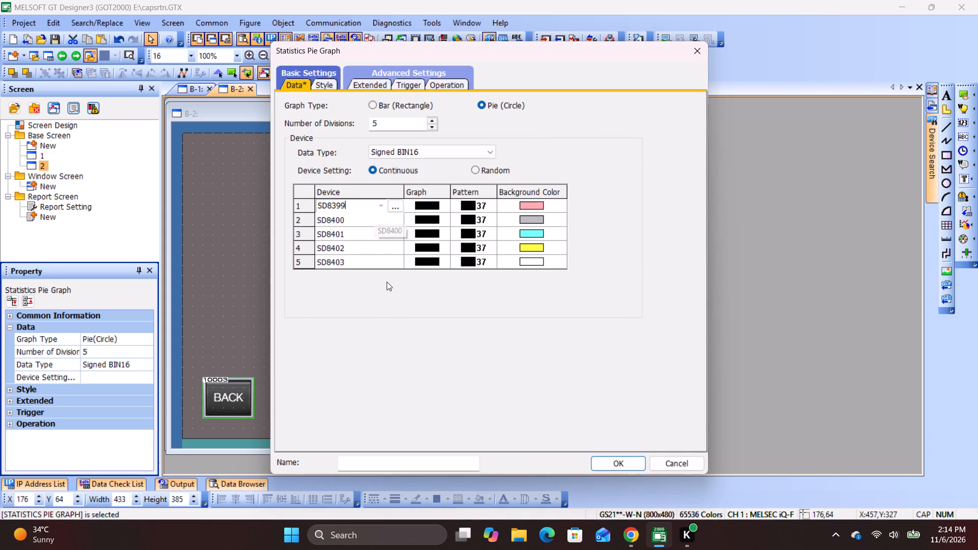
pyautogui.press('BackSpace')
pyautogui.press('BackSpace')
pyautogui.press('BackSpace')
pyautogui.press('BackSpace')
pyautogui.press('BackSpace')
pyautogui.press('BackSpace')
pyautogui.press('BackSpace')
pyautogui.press('BackSpace')
pyautogui.press('BackSpace')
pyautogui.press('BackSpace')
pyautogui.press('BackSpace')
pyautogui.press('BackSpace')
pyautogui.press('BackSpace')
pyautogui.press('BackSpace')
pyautogui.press('BackSpace')
pyautogui.press('BackSpace')
pyautogui.press('BackSpace')
pyautogui.press('BackSpace')
pyautogui.press('BackSpace')
pyautogui.press('BackSpace')
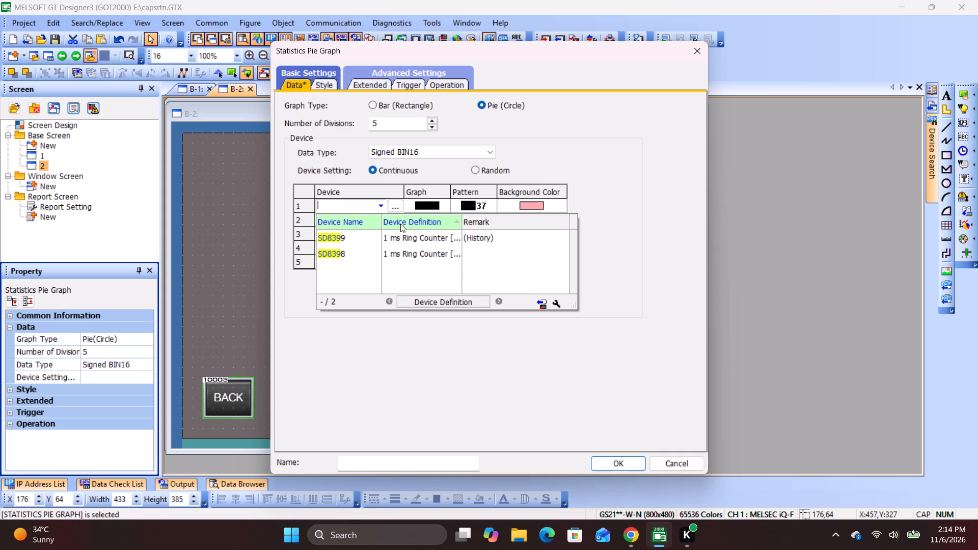
pyautogui.click(395, 203)
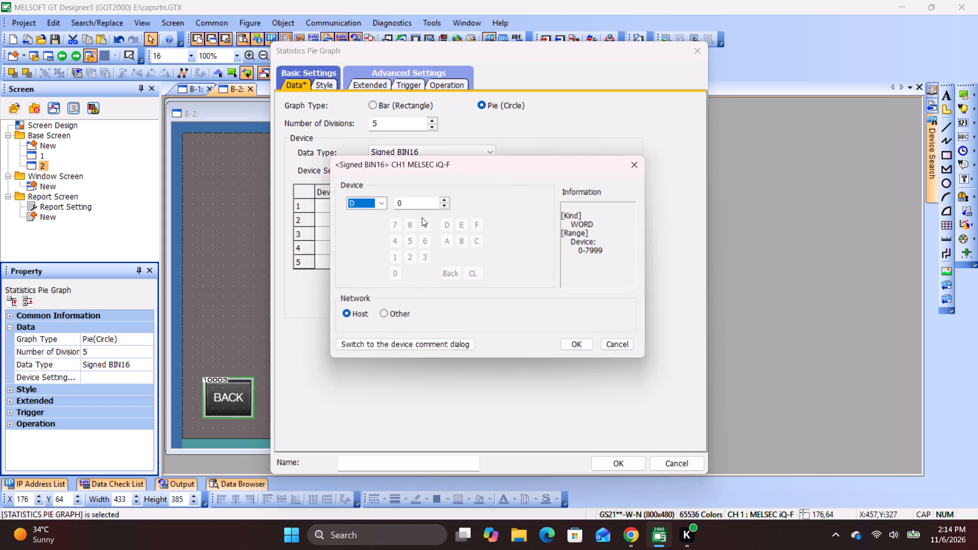
pyautogui.click(640, 171)
# Select Signed BIN16 as the pie graph's data type and apply the settings.
pyautogui.click(490, 150)
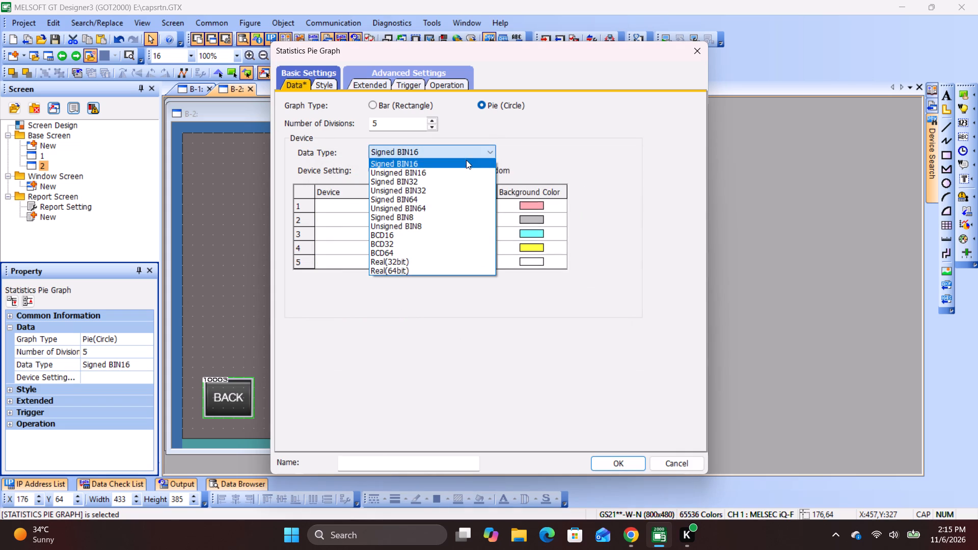
pyautogui.click(466, 160)
pyautogui.click(605, 460)
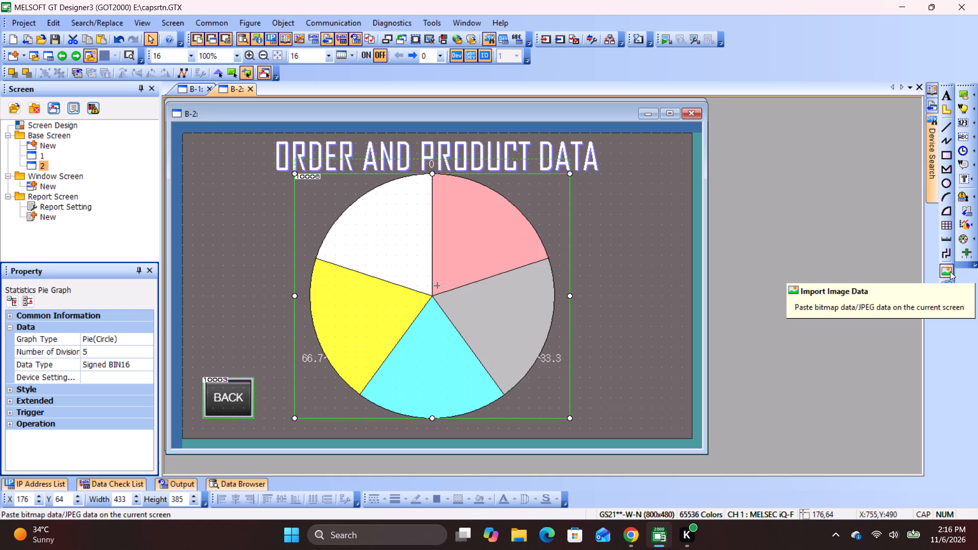
# Open the settings of the statistics pie graph on base screen 2.
pyautogui.click(451, 266)
pyautogui.rightClick(451, 266)
pyautogui.doubleClick(404, 259)
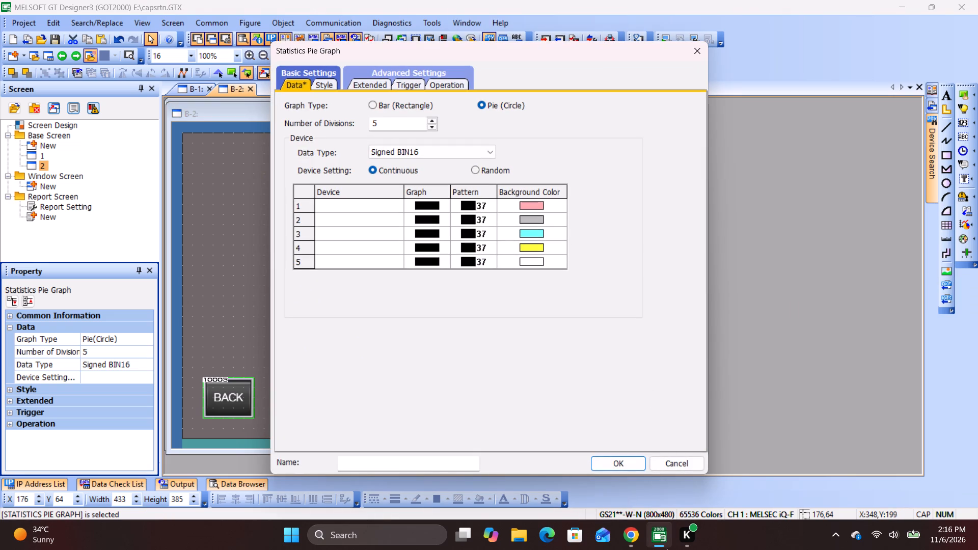
# Switch to Chrome, play "Sean Paul, Dua Lipa - No Lie" from the YouTube mix playlist, and reload the page.
pyautogui.click(638, 547)
pyautogui.click(118, 0)
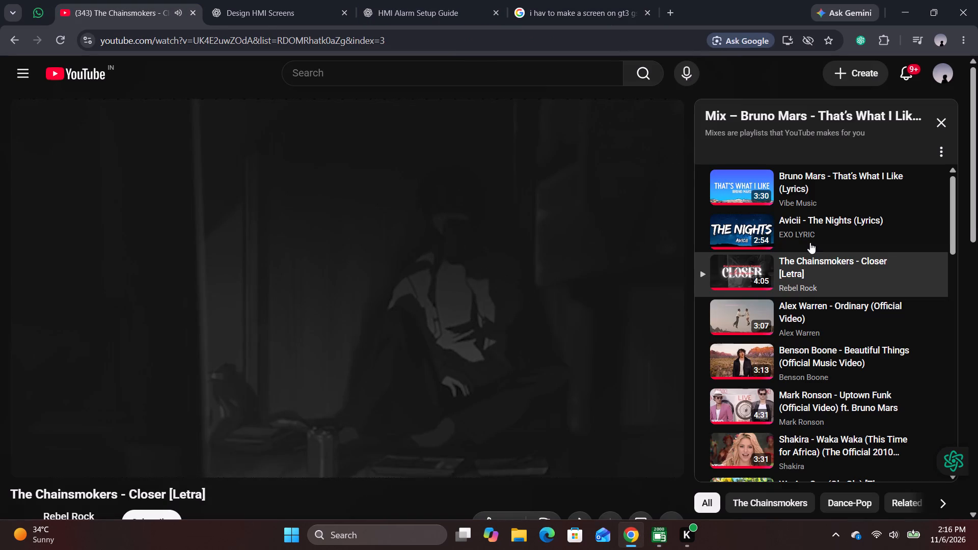
pyautogui.scroll(-3, 834, 339)
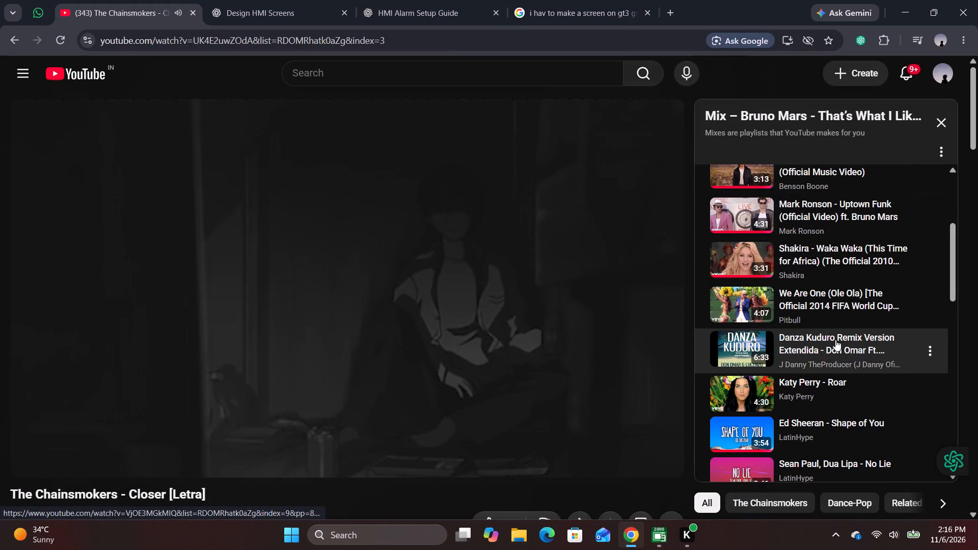
pyautogui.scroll(-3, 824, 315)
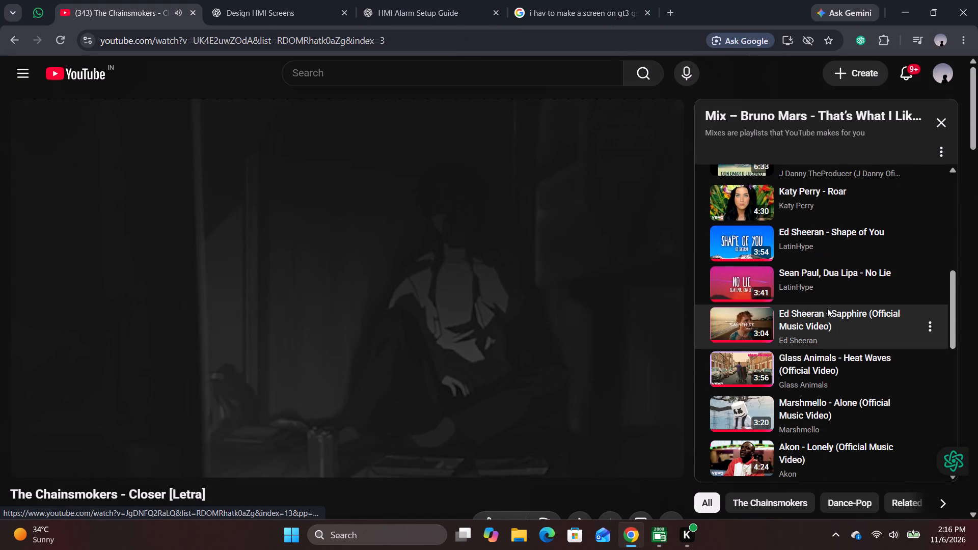
pyautogui.click(830, 270)
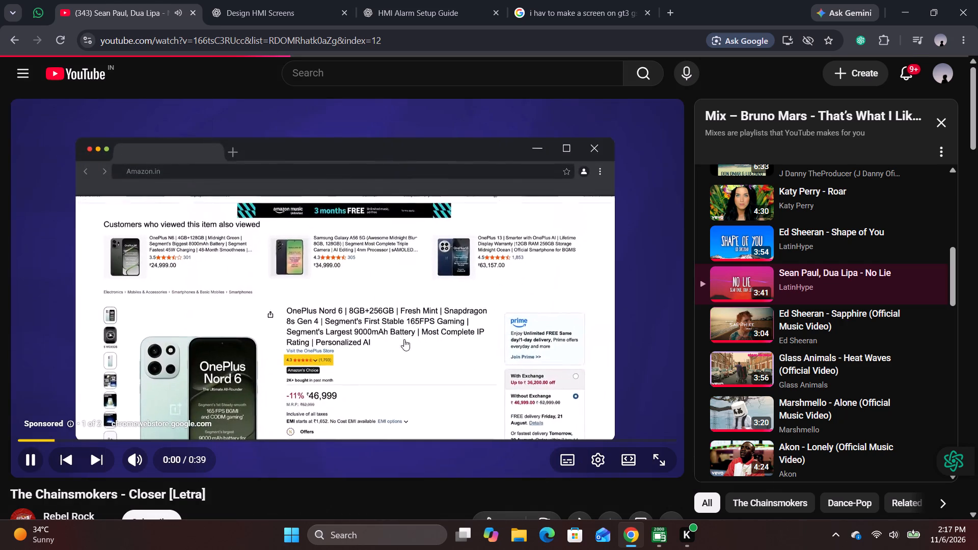
pyautogui.click(62, 37)
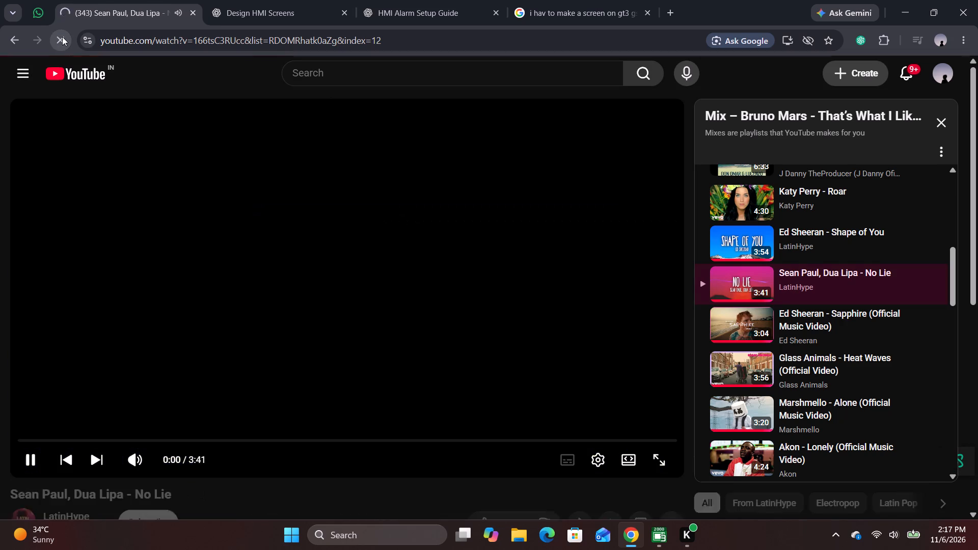
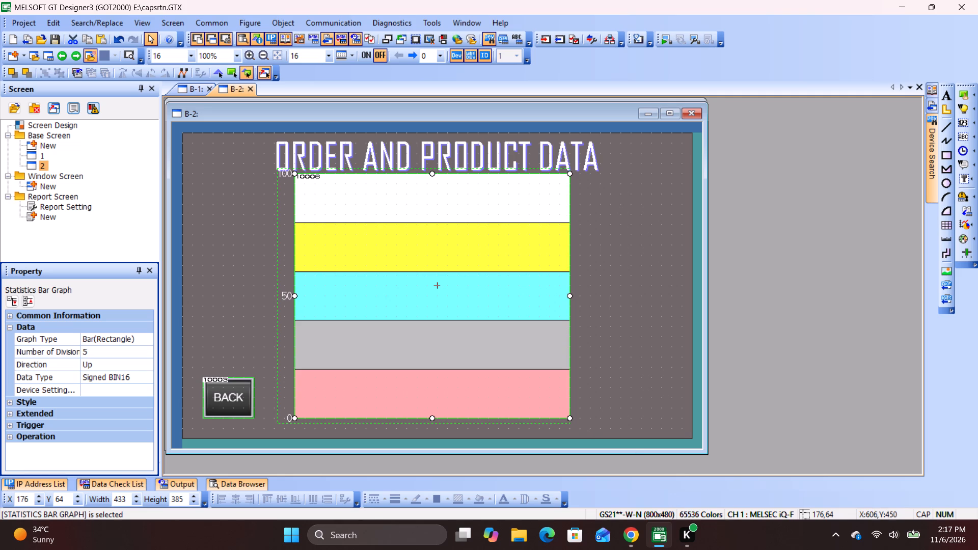
# Resize the statistics bar graph to about 481 by 305 and centre it under the title at about X 160, Y 64.
pyautogui.moveTo(568, 419); pyautogui.dragTo(577, 374)
pyautogui.moveTo(577, 373); pyautogui.dragTo(592, 370)
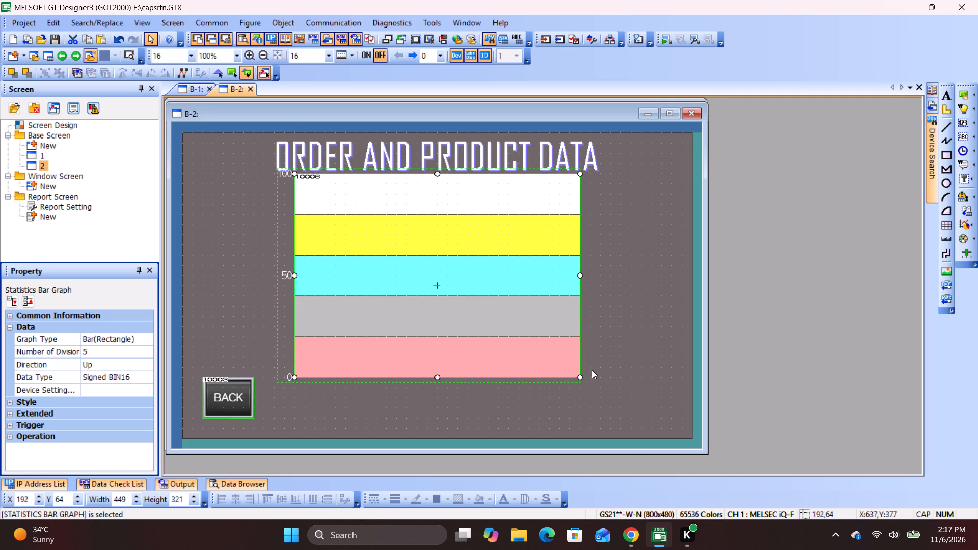
pyautogui.moveTo(511, 325); pyautogui.dragTo(495, 324)
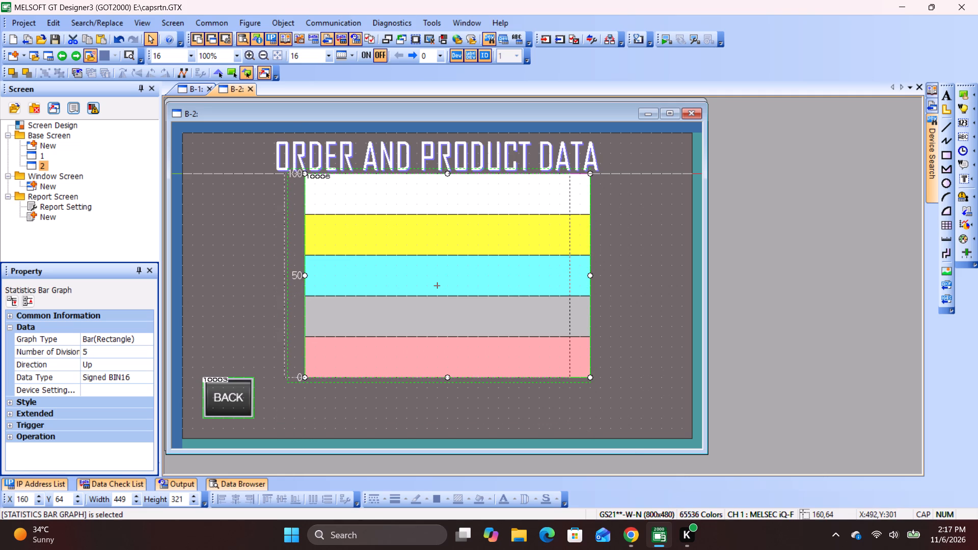
pyautogui.moveTo(495, 324); pyautogui.dragTo(499, 324)
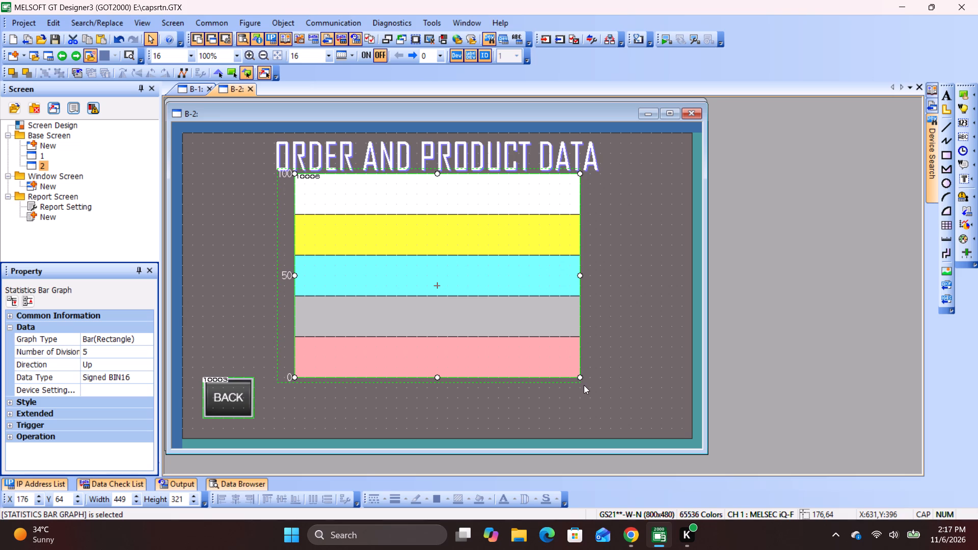
pyautogui.moveTo(580, 377); pyautogui.dragTo(580, 368)
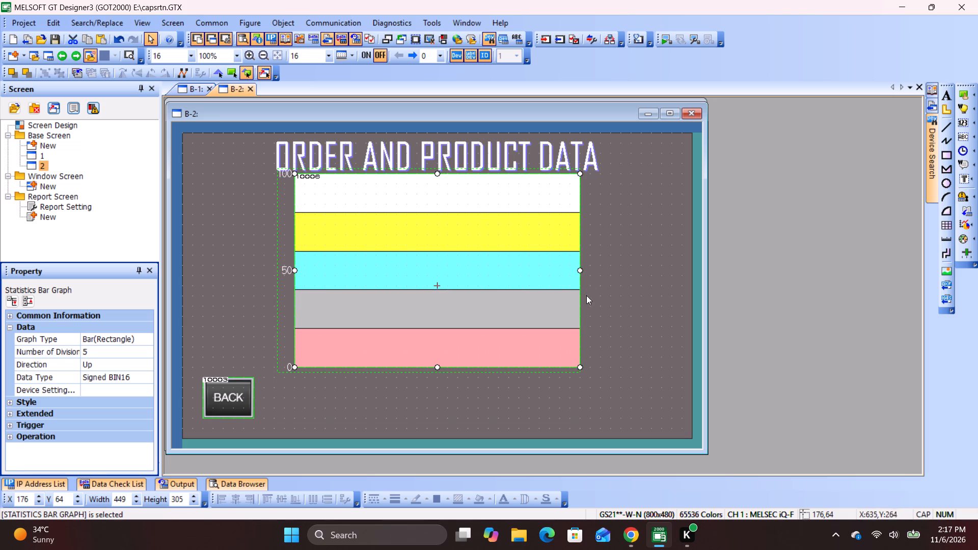
pyautogui.moveTo(581, 270); pyautogui.dragTo(599, 269)
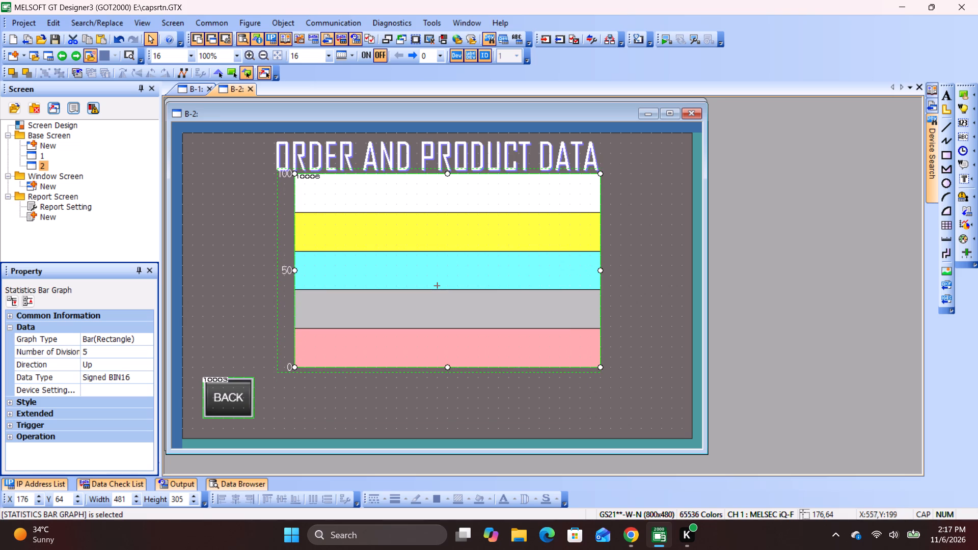
pyautogui.moveTo(520, 264); pyautogui.dragTo(503, 265)
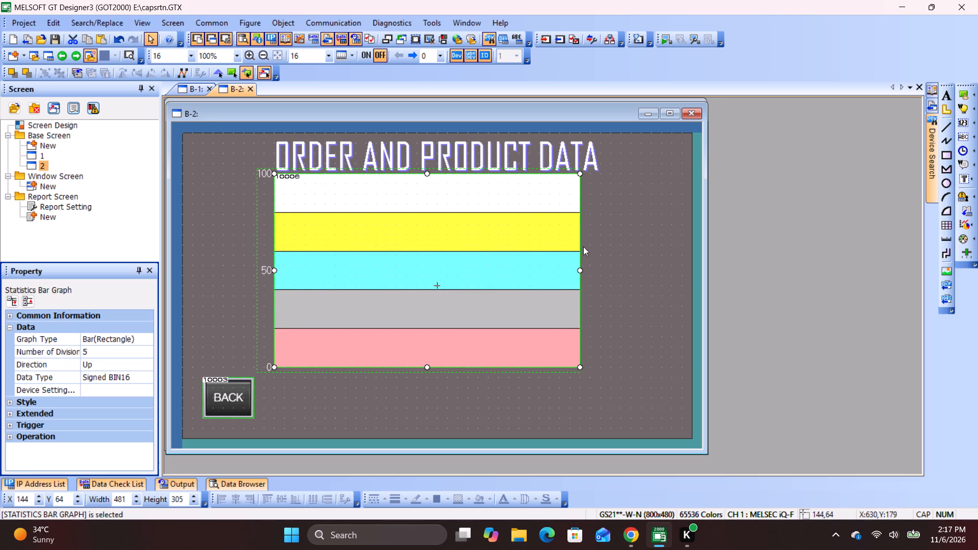
pyautogui.moveTo(448, 282); pyautogui.dragTo(455, 280)
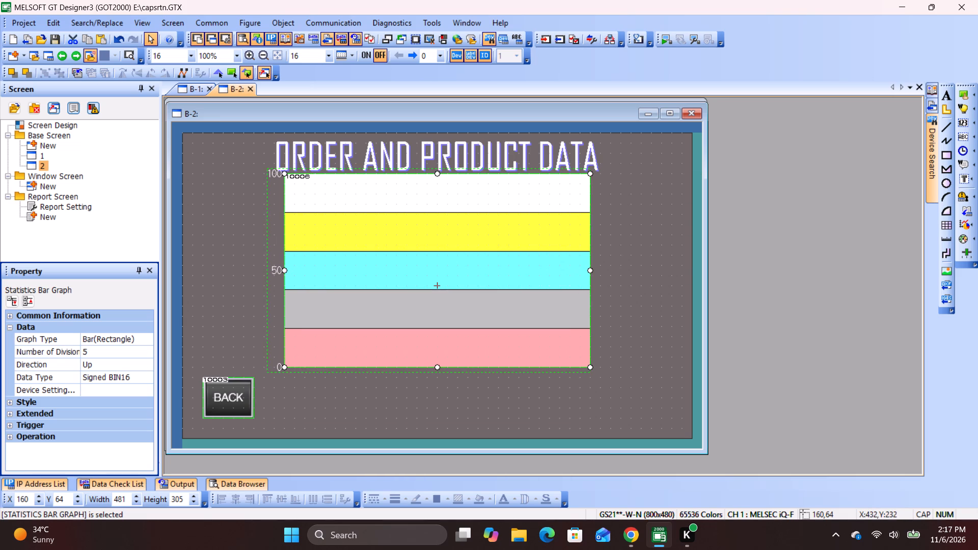
pyautogui.click(820, 276)
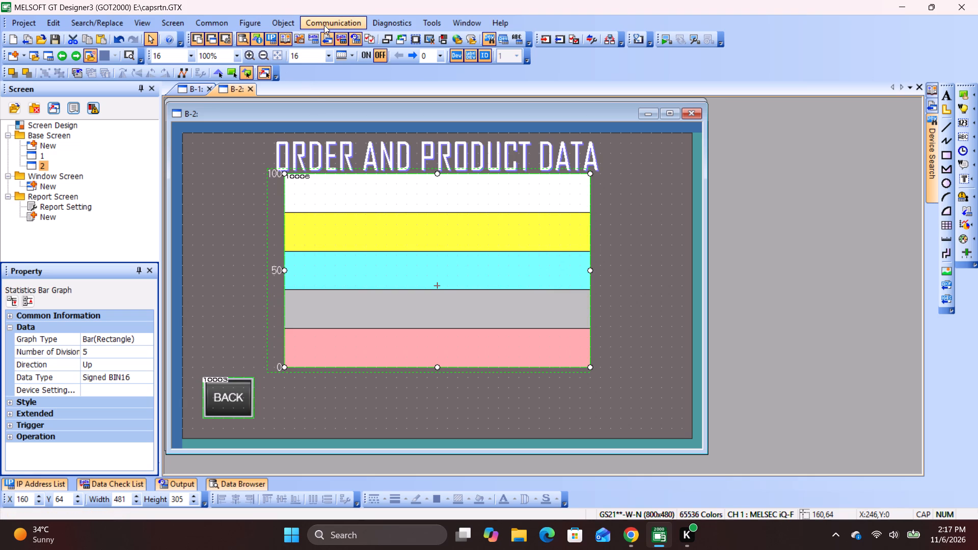
# Place a numerical display in the right half of the bar graph's white division, at about X 448, Y 80.
pyautogui.click(278, 23)
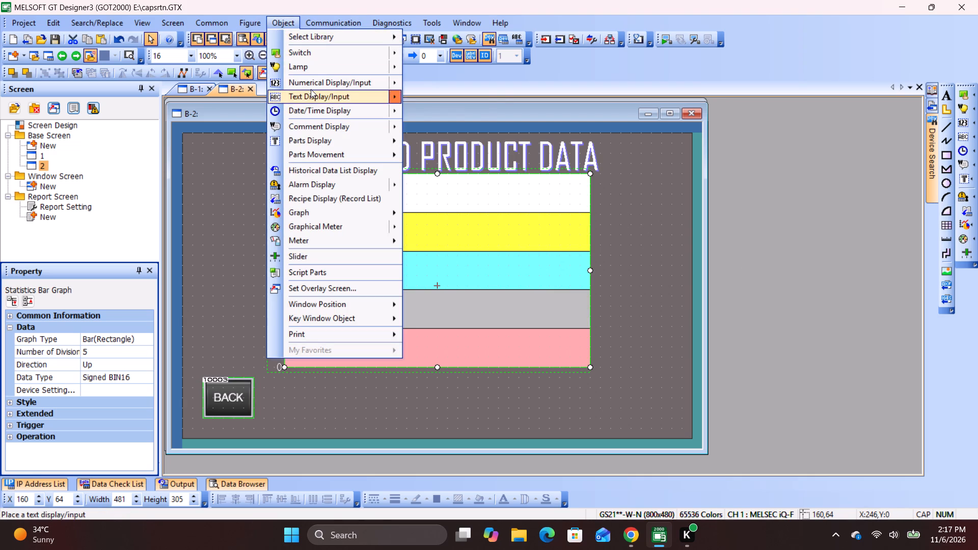
pyautogui.click(315, 85)
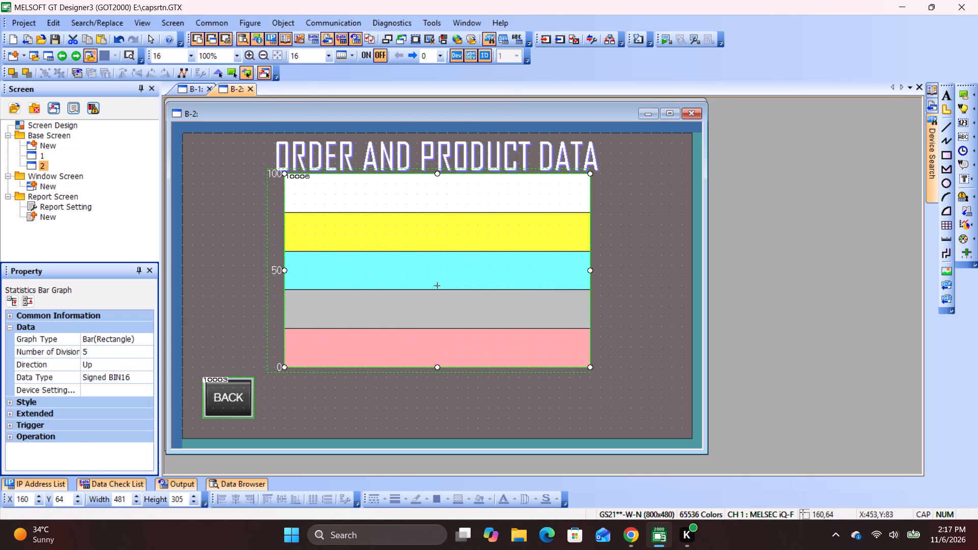
pyautogui.moveTo(466, 184); pyautogui.dragTo(561, 209)
pyautogui.click(565, 209)
pyautogui.tripleClick(568, 207)
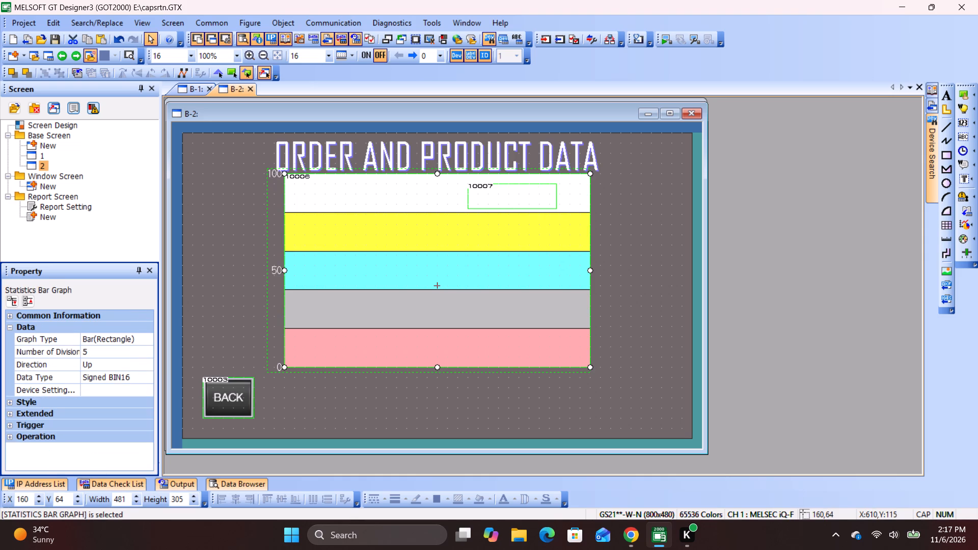
pyautogui.click(530, 195)
pyautogui.click(699, 51)
pyautogui.click(556, 207)
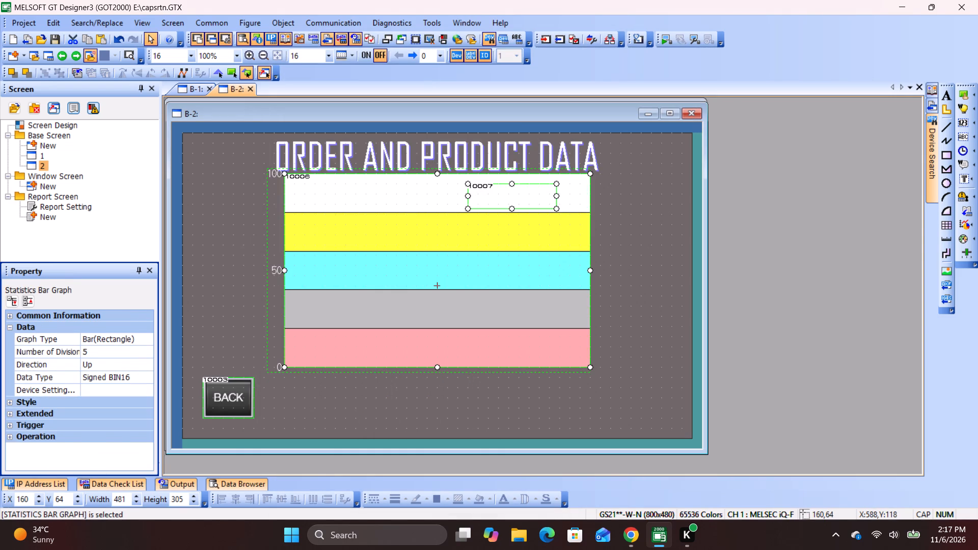
pyautogui.click(558, 210)
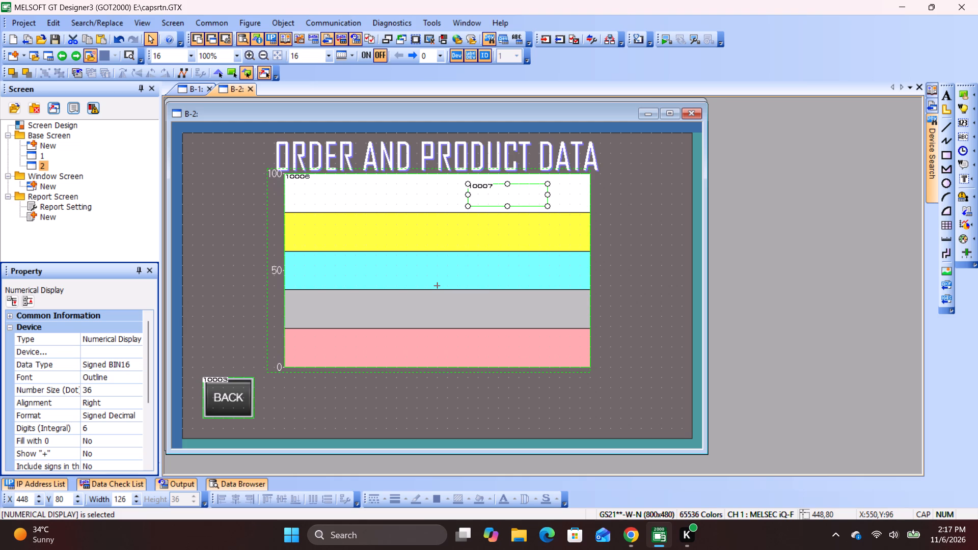
pyautogui.moveTo(550, 194); pyautogui.dragTo(560, 196)
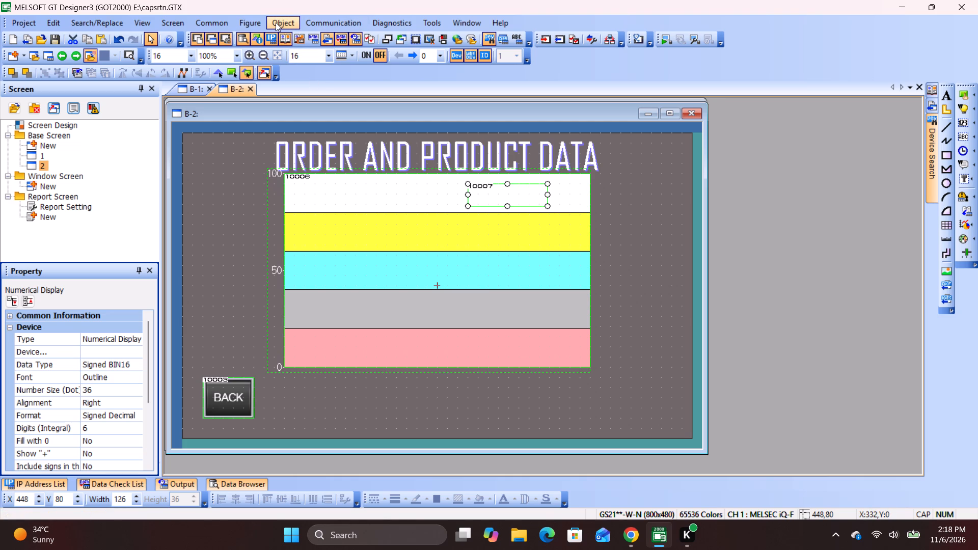
# Place a text display in the left half of the bar graph's white division, at about X 256, Y 80.
pyautogui.click(289, 24)
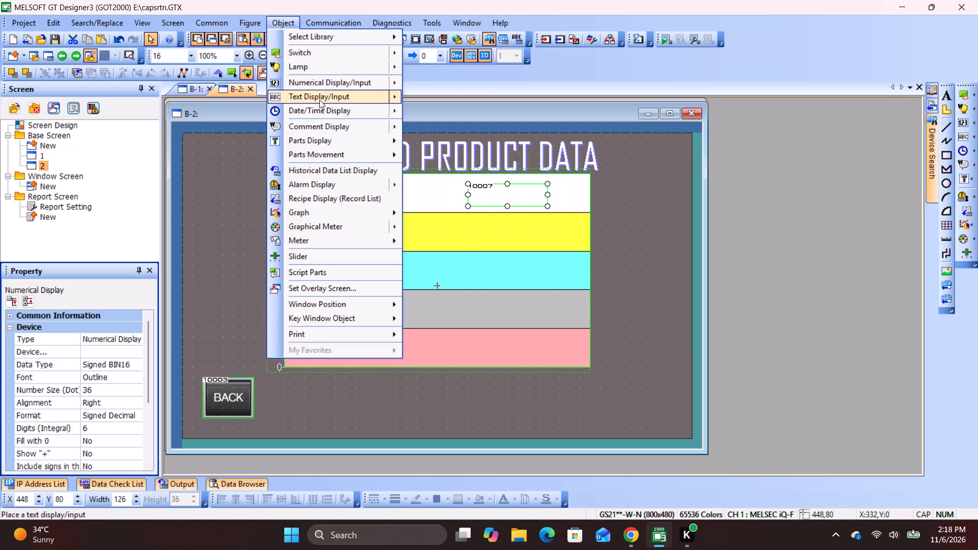
pyautogui.click(319, 100)
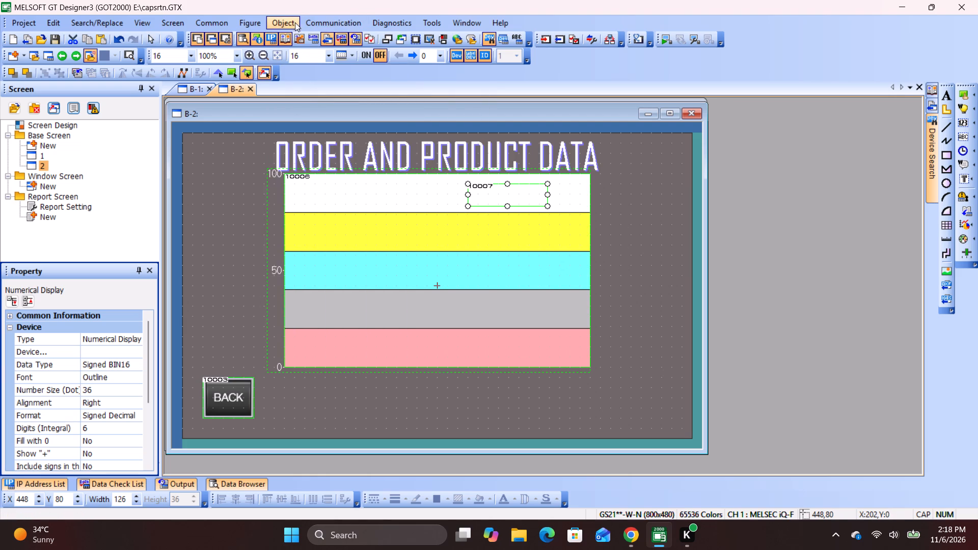
pyautogui.click(289, 22)
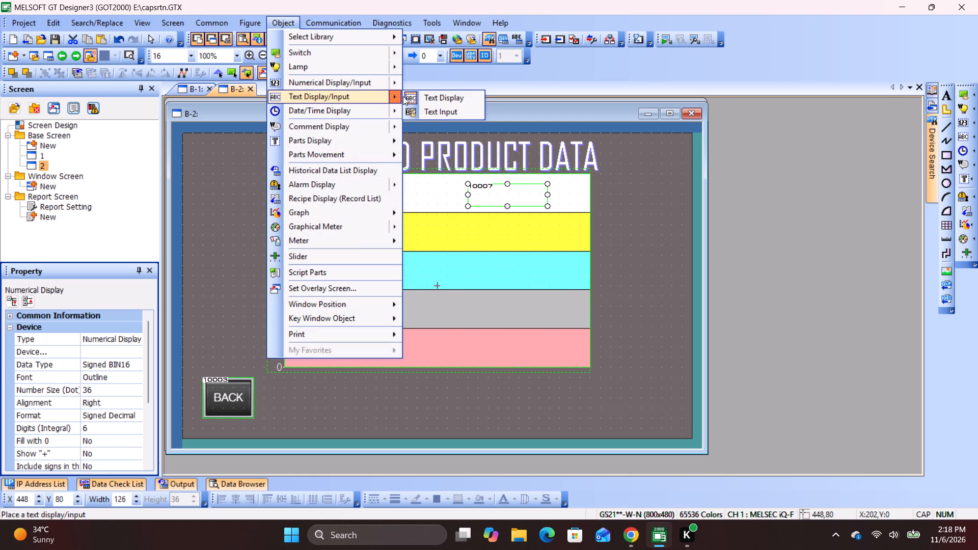
pyautogui.click(410, 97)
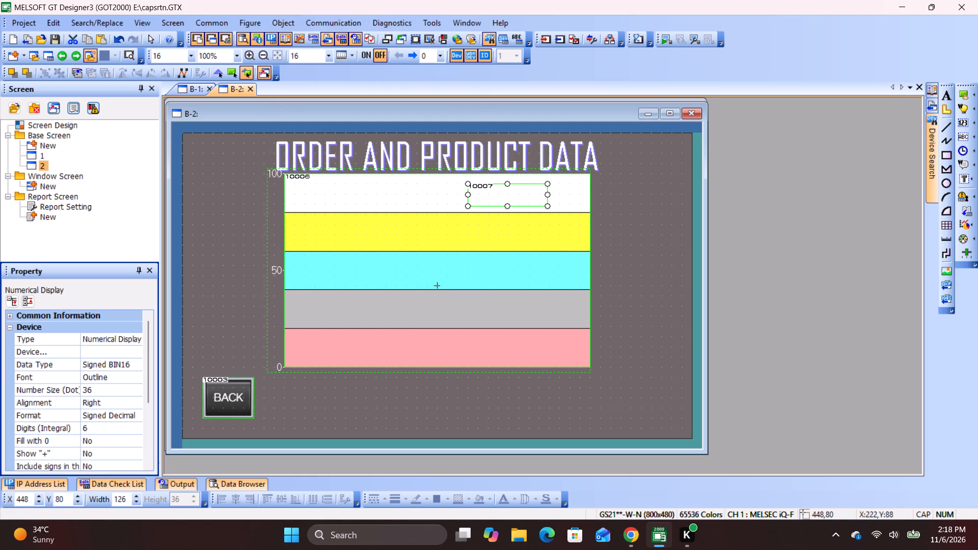
pyautogui.moveTo(324, 183); pyautogui.dragTo(477, 206)
pyautogui.doubleClick(477, 206)
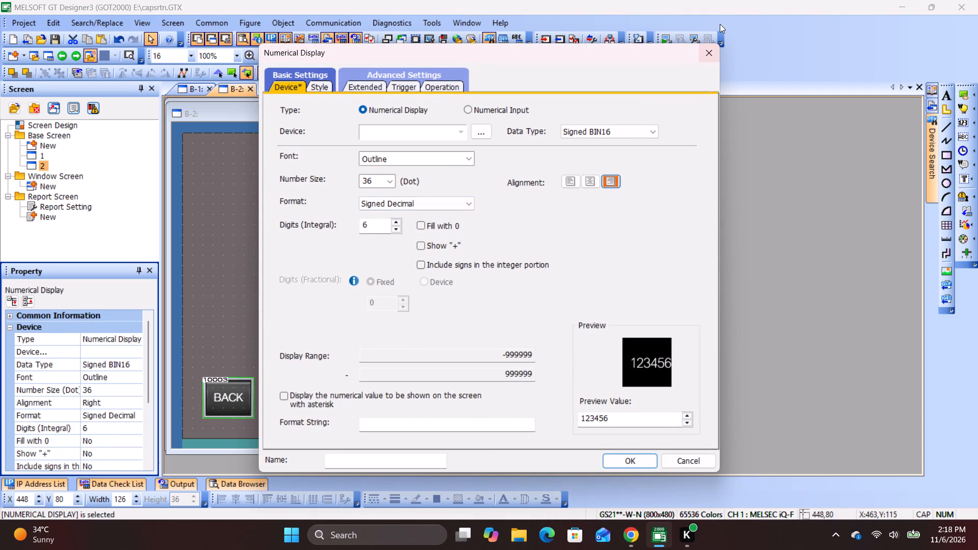
pyautogui.click(703, 52)
# Move the text display to about X 288 and the numerical display to about X 416, side by side in the white division.
pyautogui.click(351, 198)
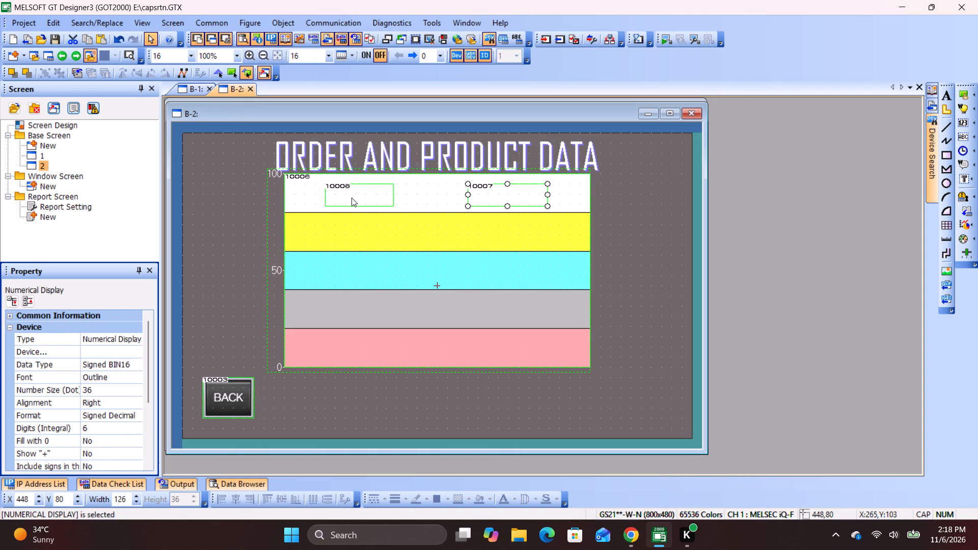
pyautogui.click(354, 195)
pyautogui.moveTo(355, 195); pyautogui.dragTo(376, 195)
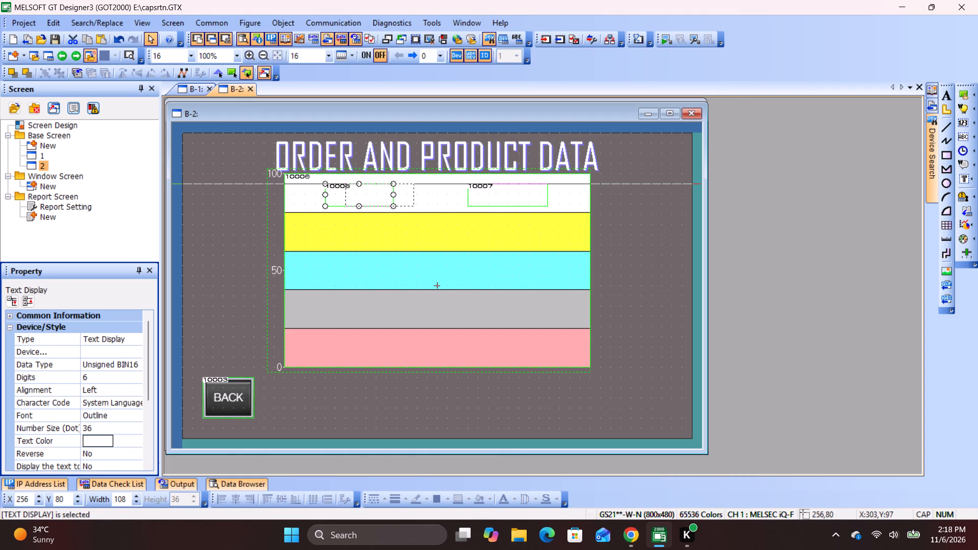
pyautogui.click(507, 191)
pyautogui.moveTo(508, 191); pyautogui.dragTo(470, 191)
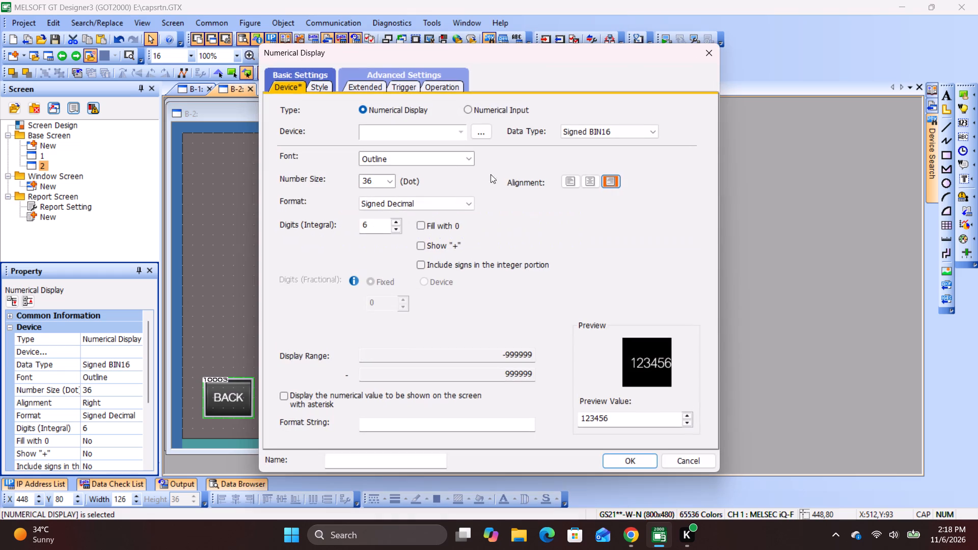
pyautogui.click(712, 52)
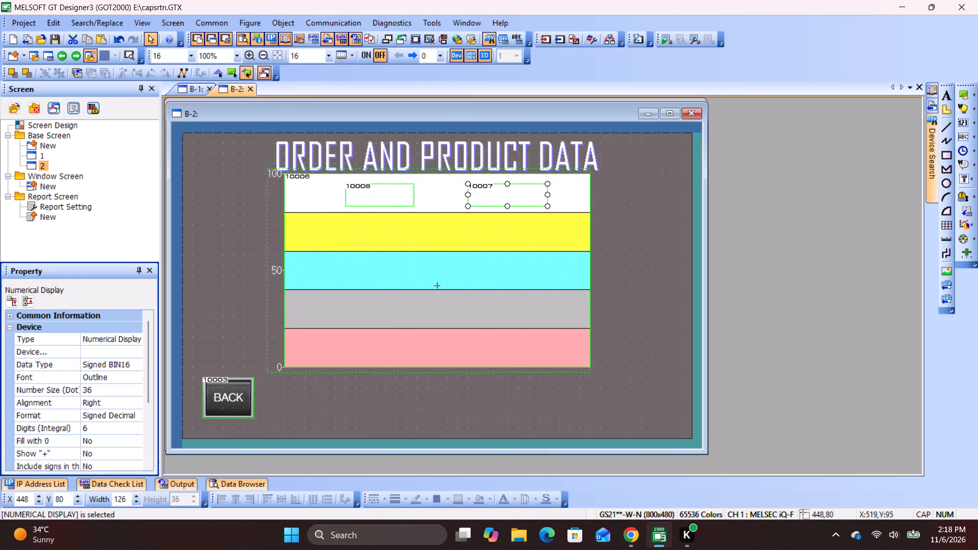
pyautogui.moveTo(512, 193); pyautogui.dragTo(491, 192)
pyautogui.click(379, 189)
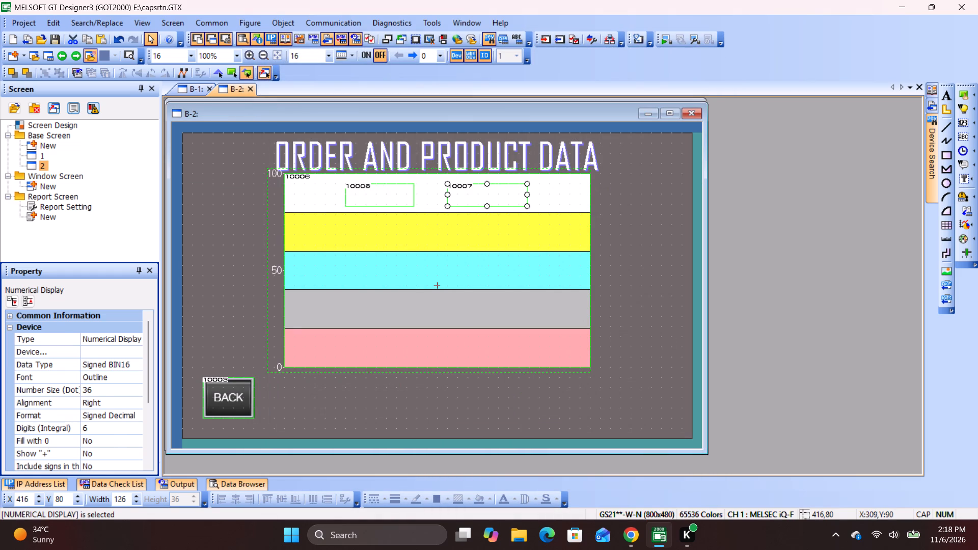
pyautogui.moveTo(381, 195); pyautogui.dragTo(397, 195)
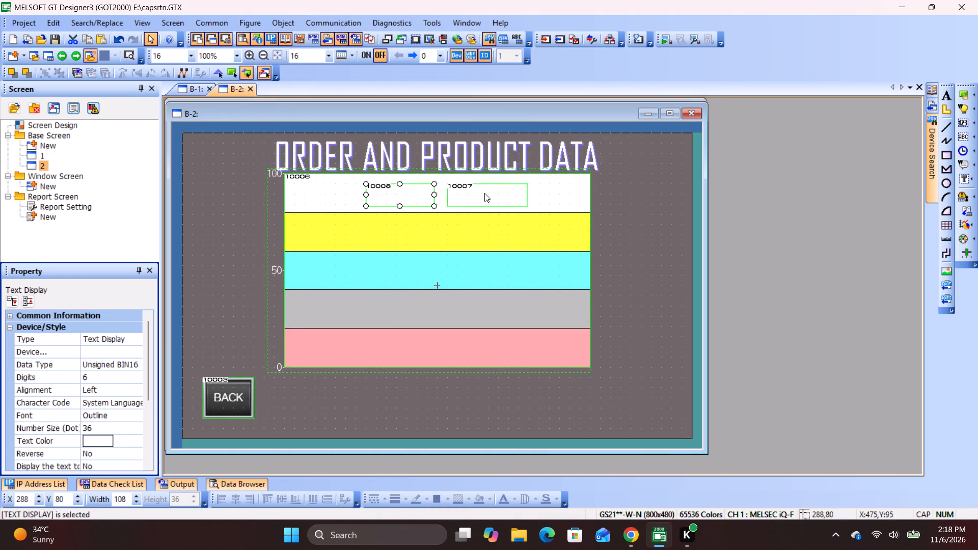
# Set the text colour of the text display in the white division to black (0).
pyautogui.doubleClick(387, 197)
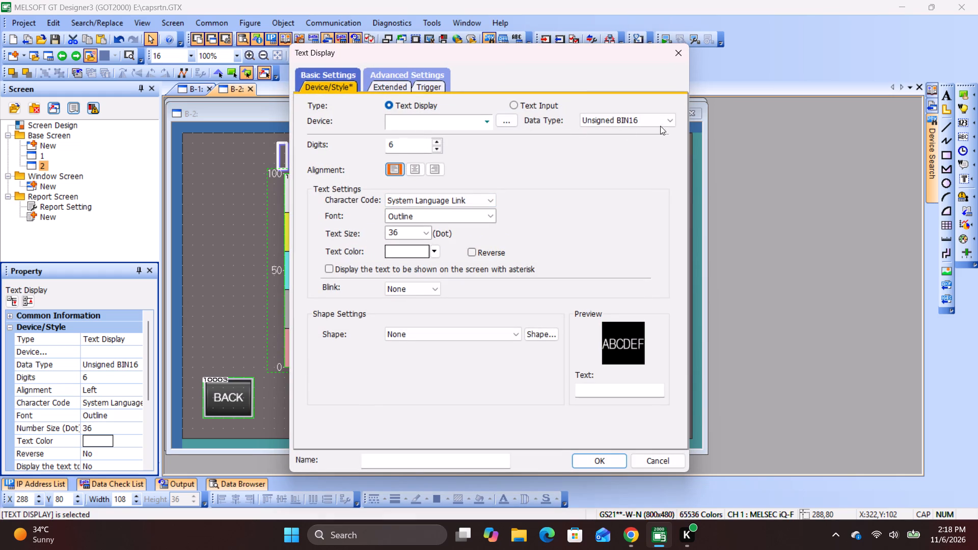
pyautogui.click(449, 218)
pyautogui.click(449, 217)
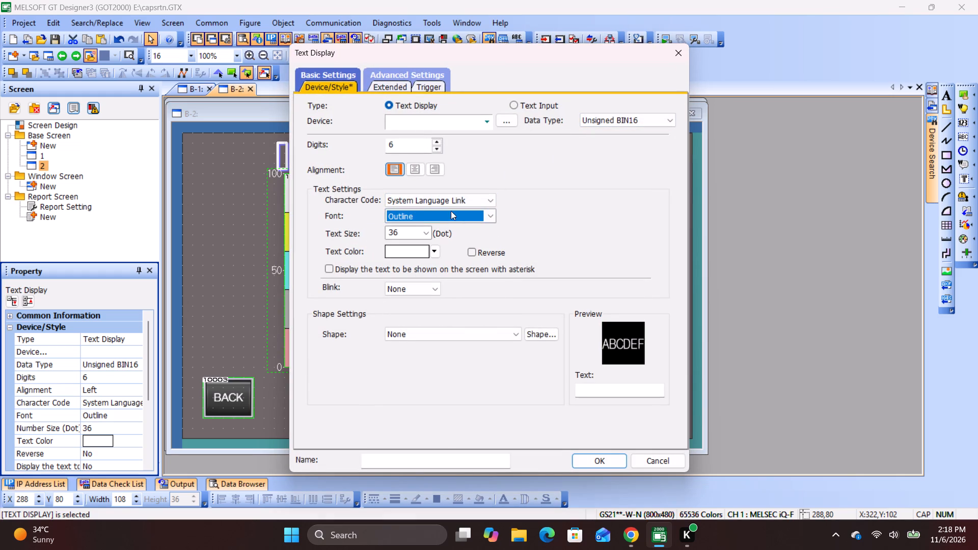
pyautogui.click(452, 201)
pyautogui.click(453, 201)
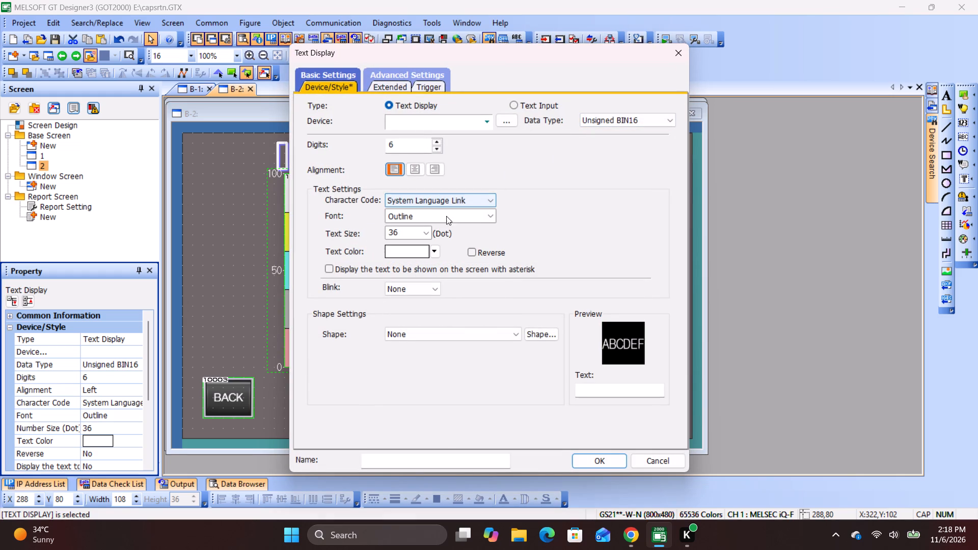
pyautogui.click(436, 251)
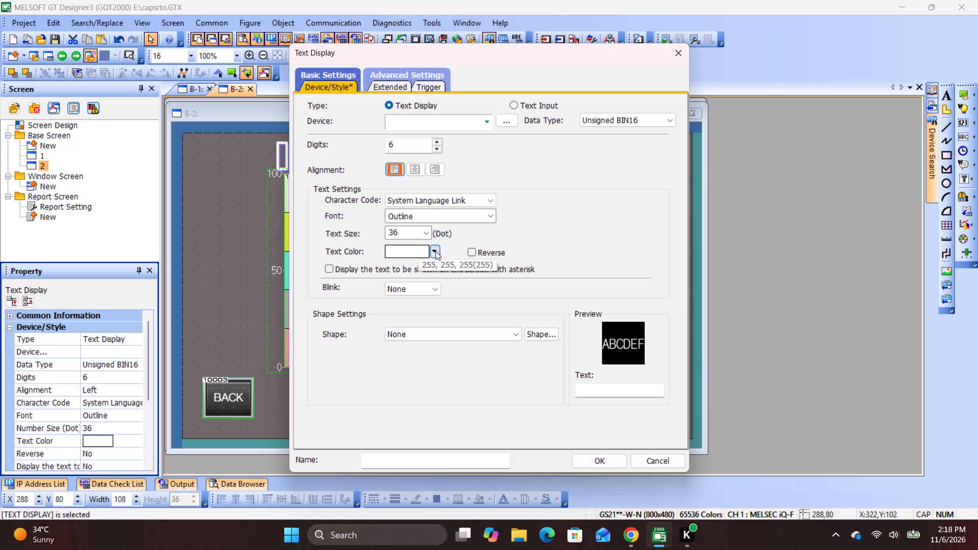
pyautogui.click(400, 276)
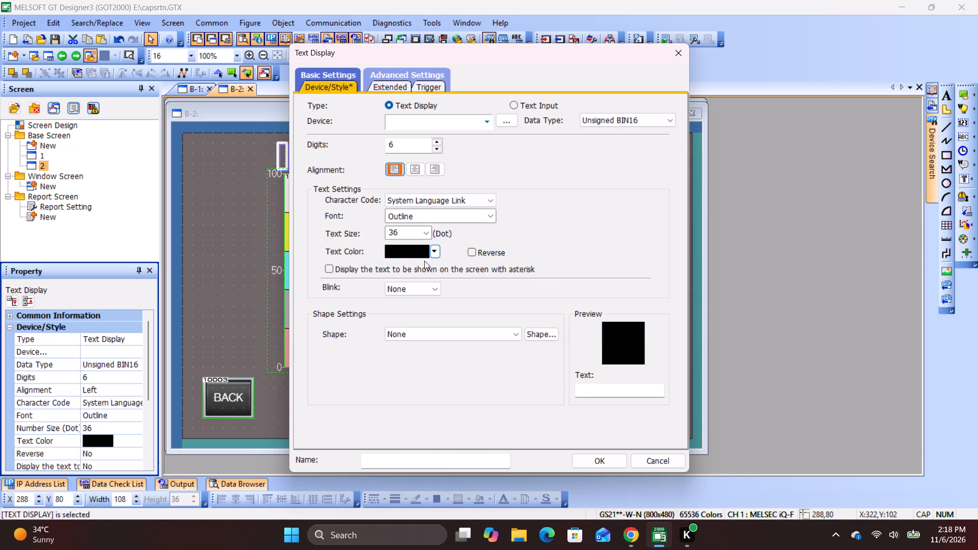
# Enter RICE as the preview text of the text display.
pyautogui.click(606, 393)
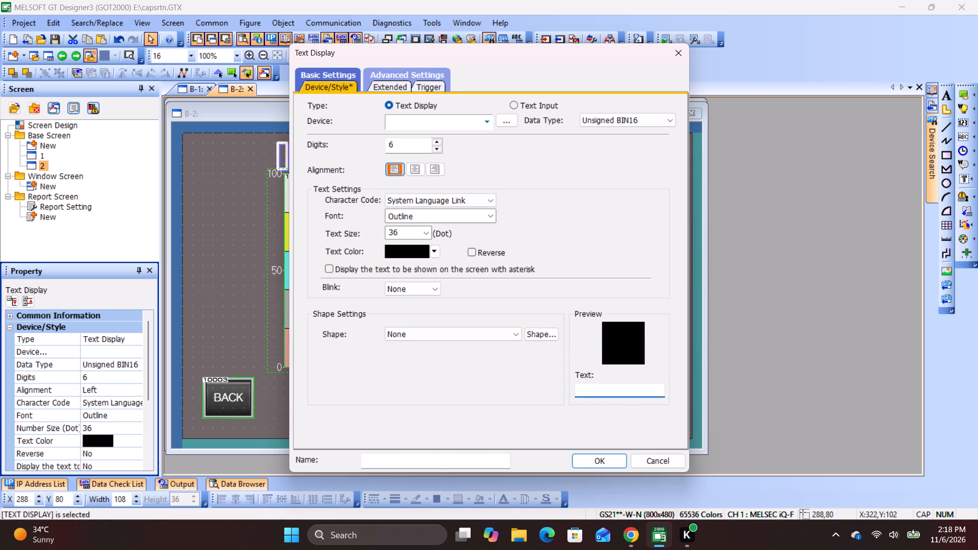
pyautogui.press('r')
pyautogui.press('i')
pyautogui.write('CE')
# Set the text display's text colour to white (255).
pyautogui.click(437, 249)
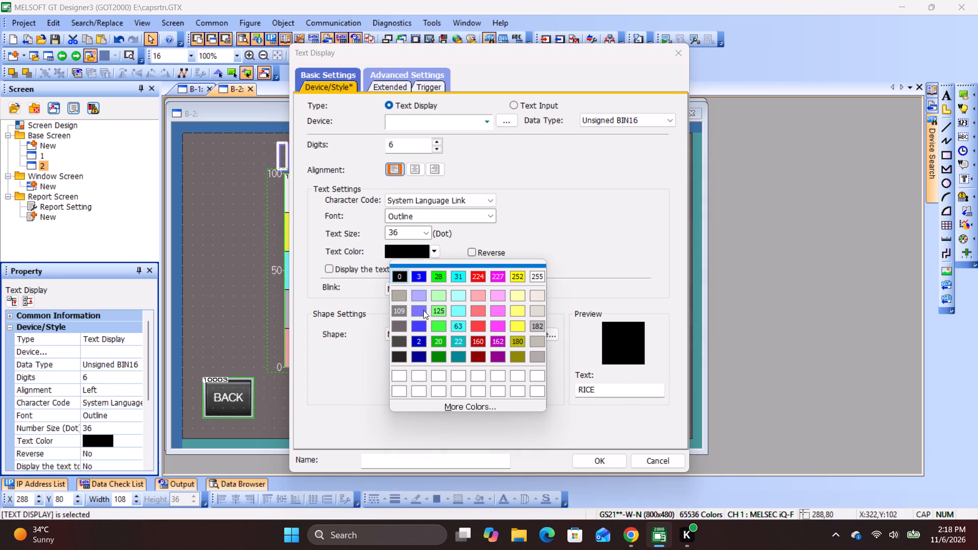
pyautogui.click(536, 275)
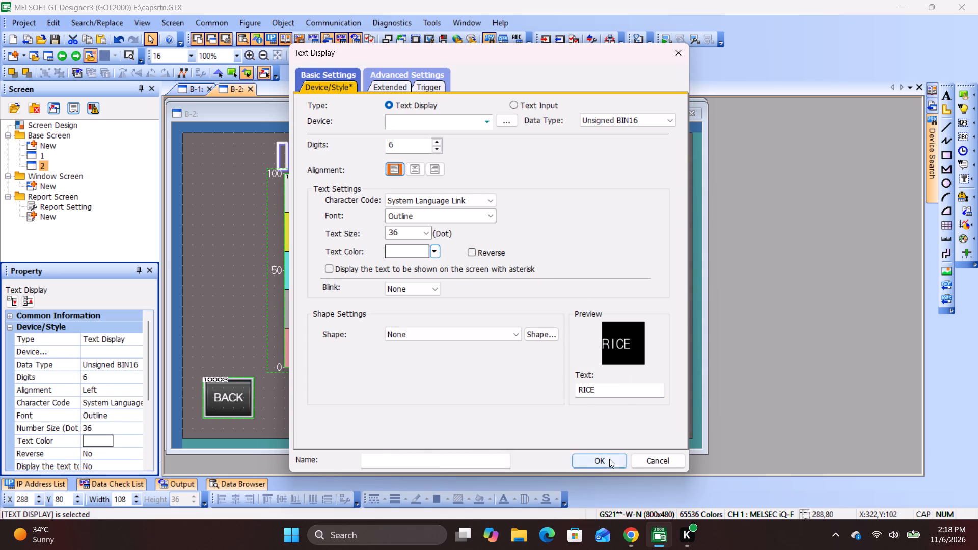
# Set the RICE text display to Medium blink with text-only scope and centre alignment.
pyautogui.click(609, 459)
pyautogui.doubleClick(422, 197)
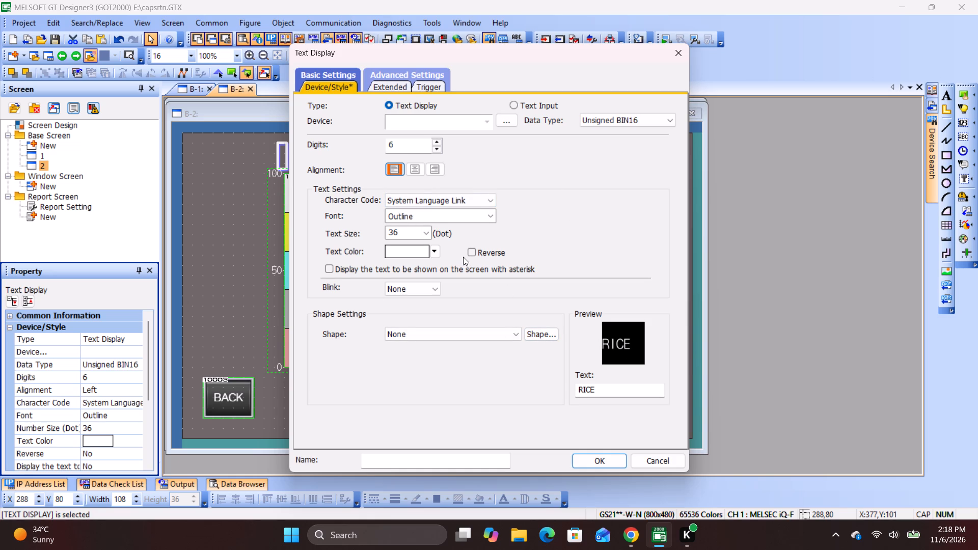
pyautogui.click(437, 284)
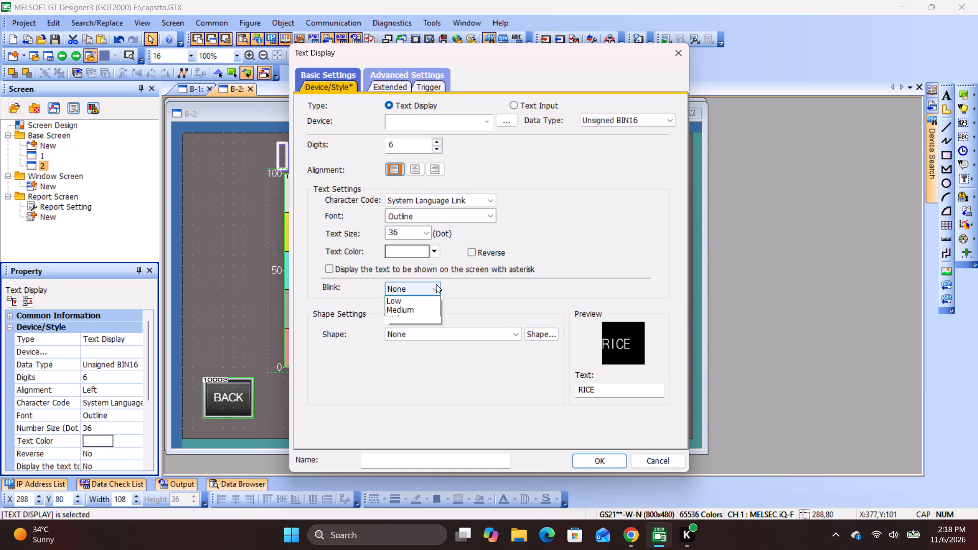
pyautogui.click(424, 316)
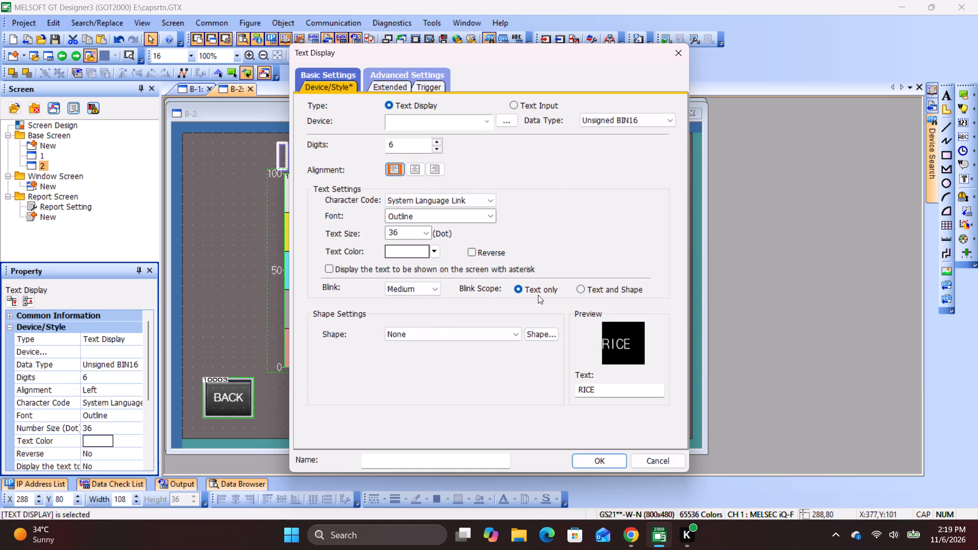
pyautogui.click(507, 332)
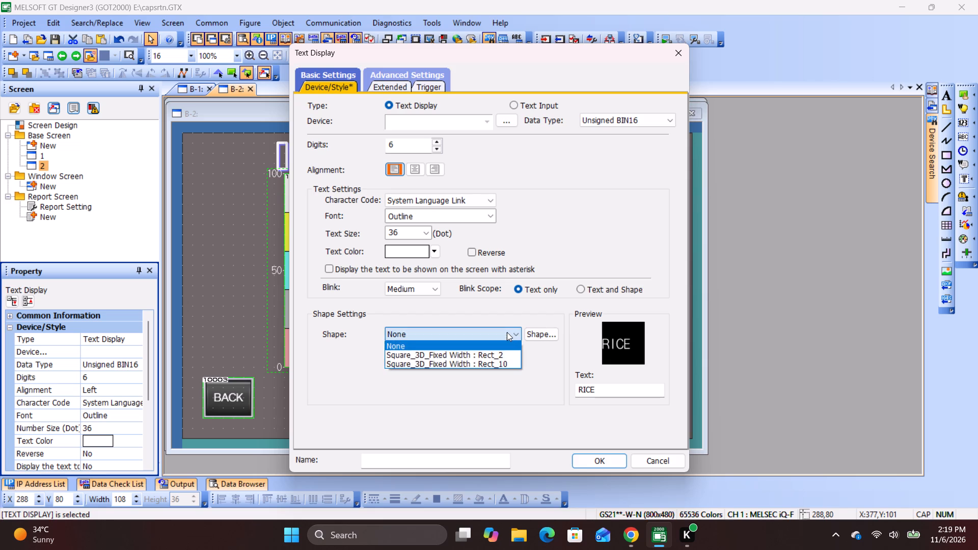
pyautogui.click(507, 332)
pyautogui.click(629, 340)
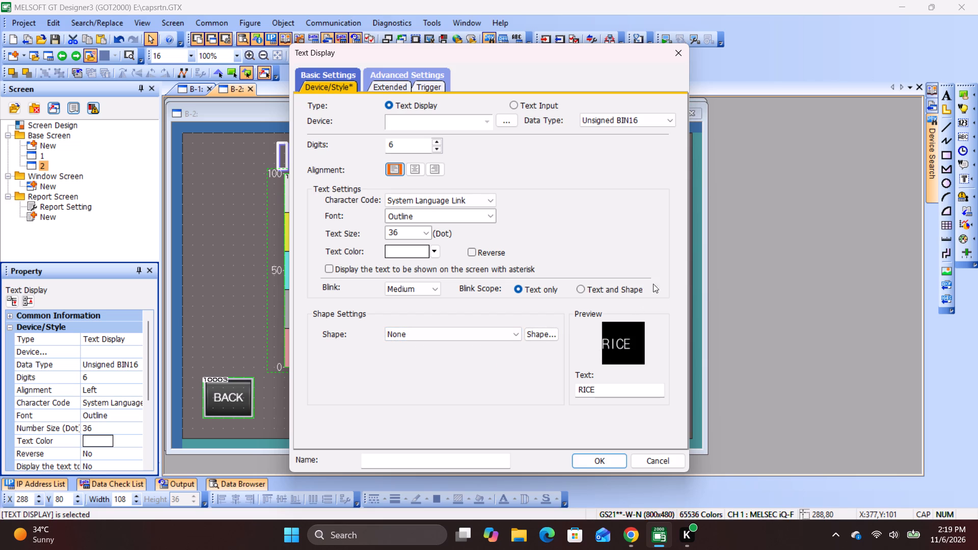
pyautogui.click(417, 169)
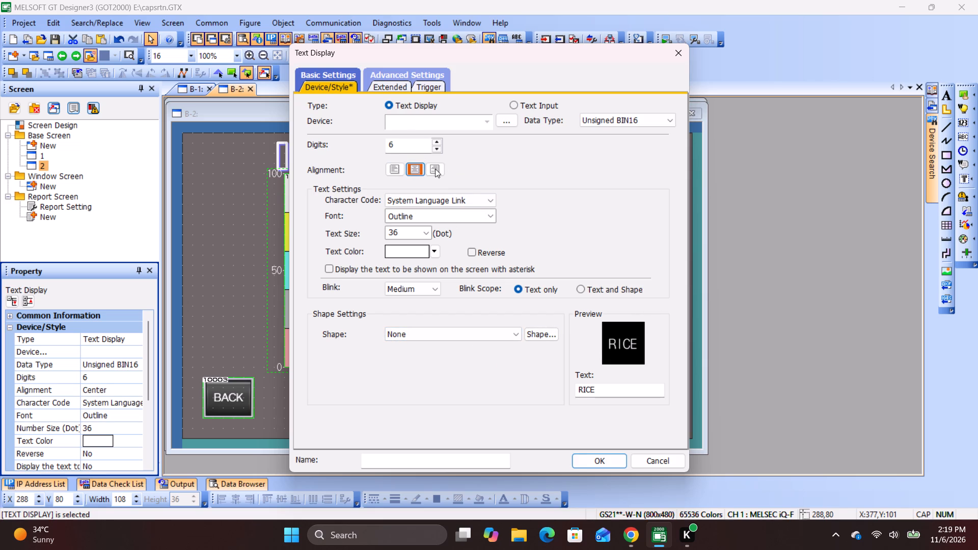
pyautogui.click(594, 463)
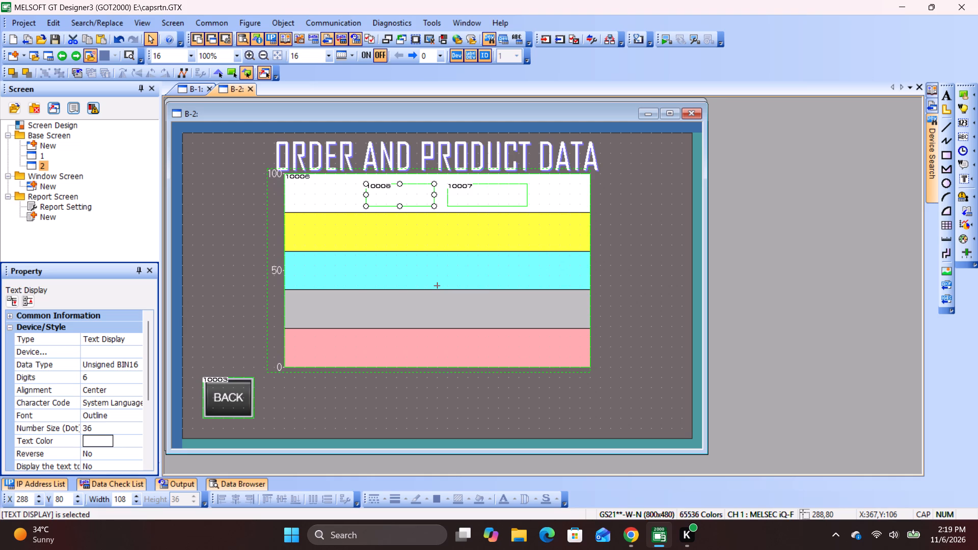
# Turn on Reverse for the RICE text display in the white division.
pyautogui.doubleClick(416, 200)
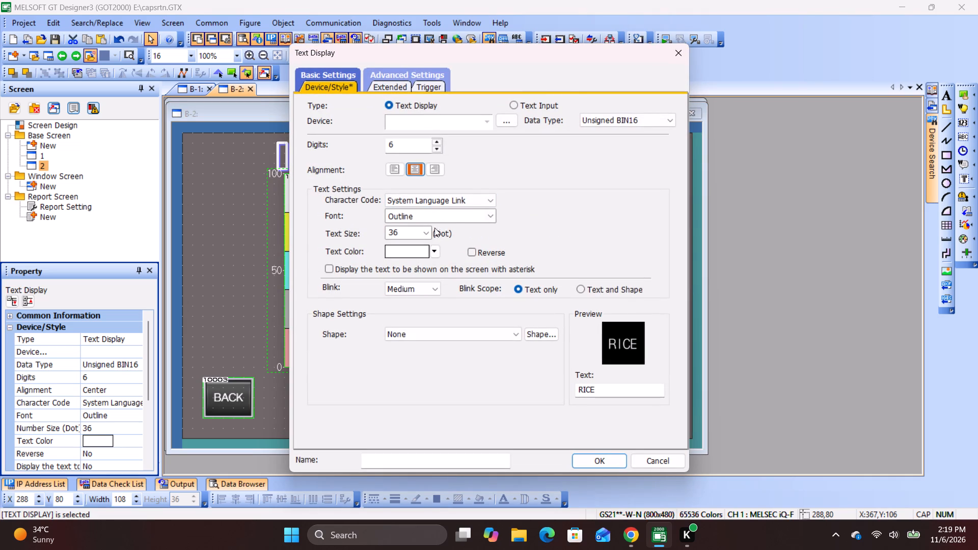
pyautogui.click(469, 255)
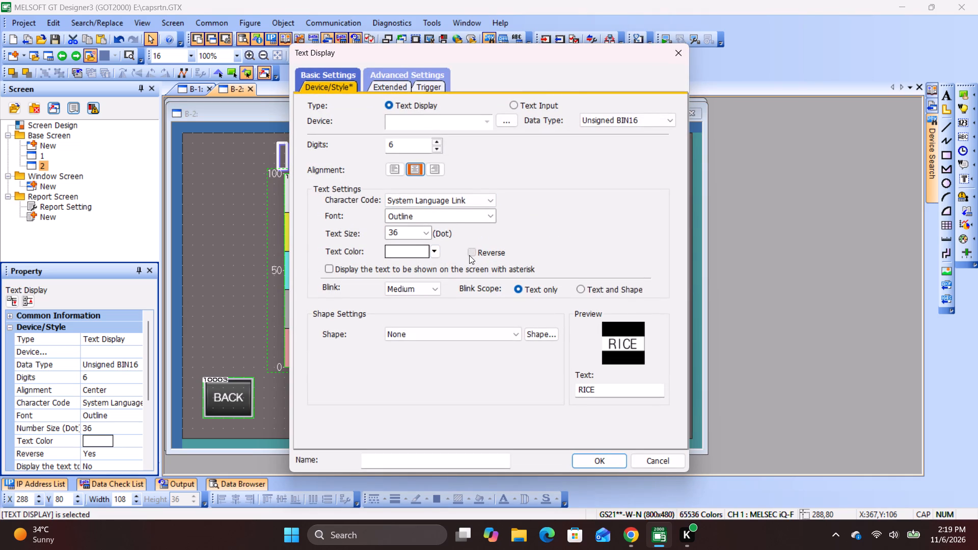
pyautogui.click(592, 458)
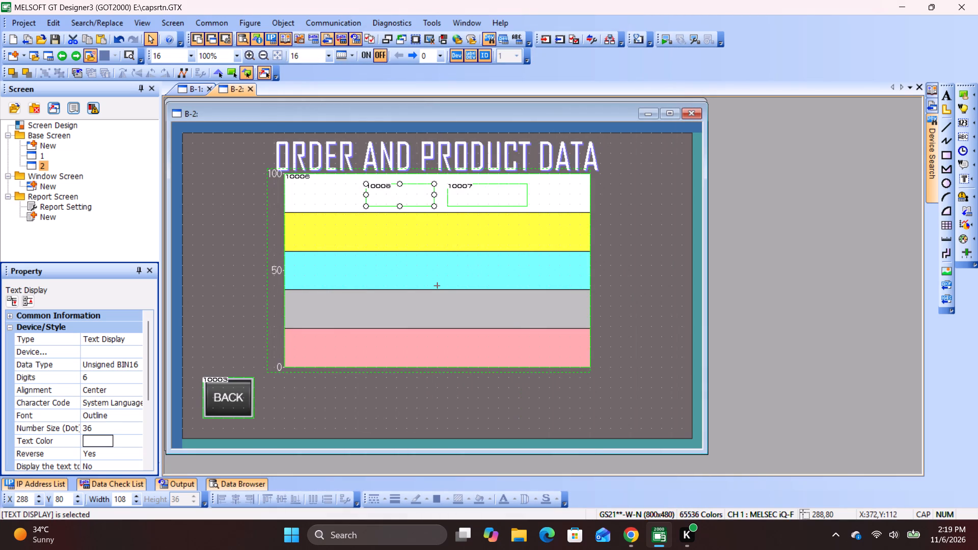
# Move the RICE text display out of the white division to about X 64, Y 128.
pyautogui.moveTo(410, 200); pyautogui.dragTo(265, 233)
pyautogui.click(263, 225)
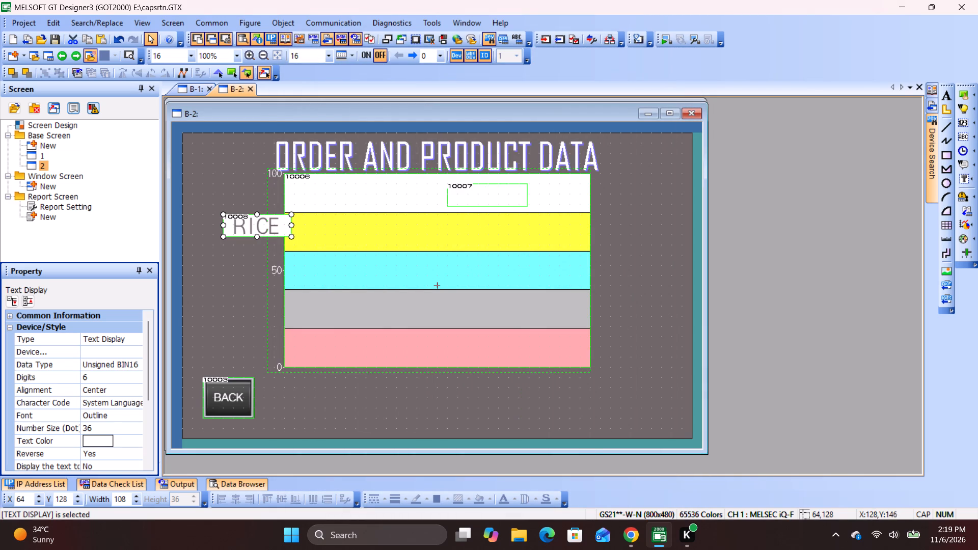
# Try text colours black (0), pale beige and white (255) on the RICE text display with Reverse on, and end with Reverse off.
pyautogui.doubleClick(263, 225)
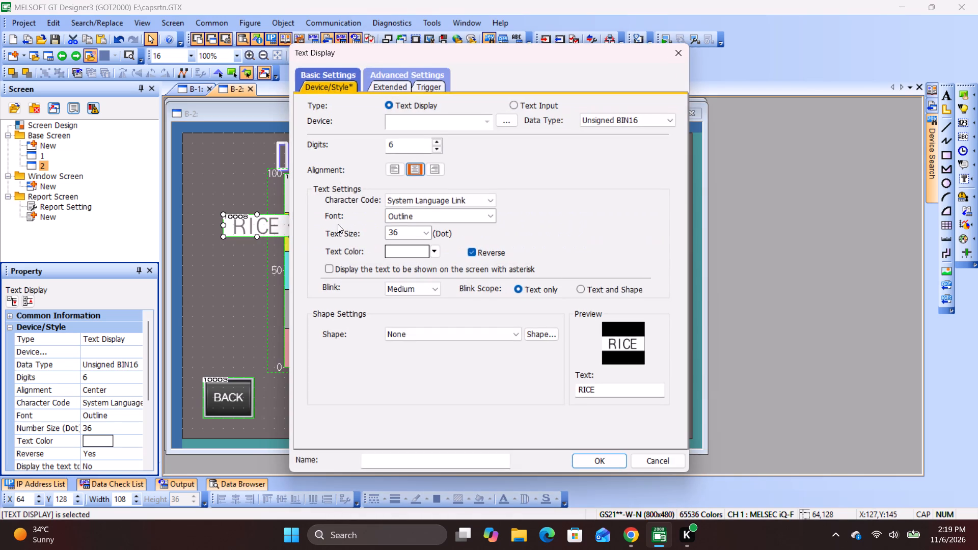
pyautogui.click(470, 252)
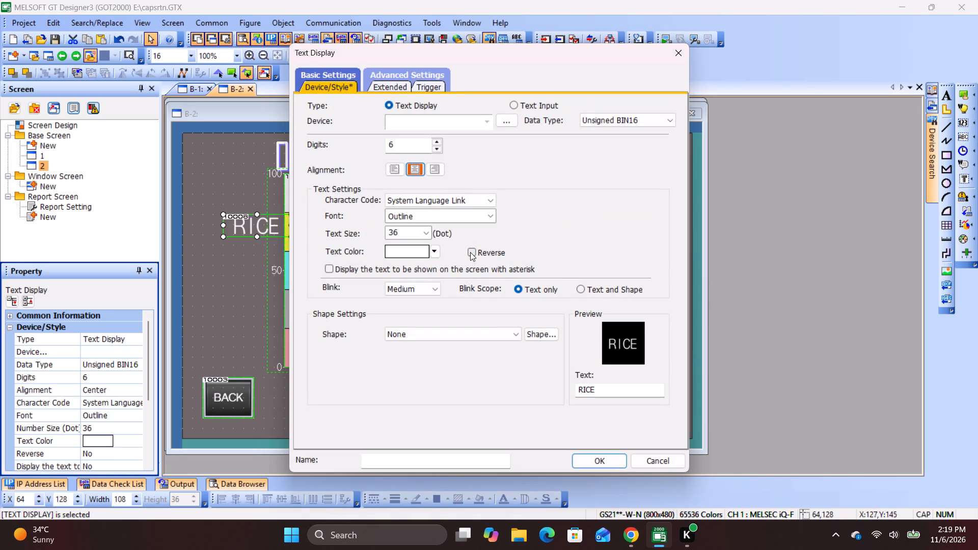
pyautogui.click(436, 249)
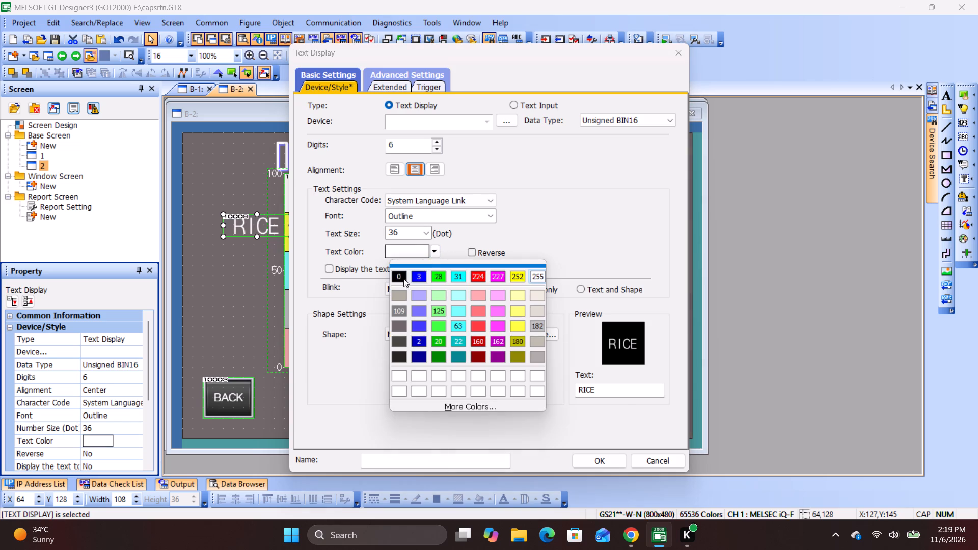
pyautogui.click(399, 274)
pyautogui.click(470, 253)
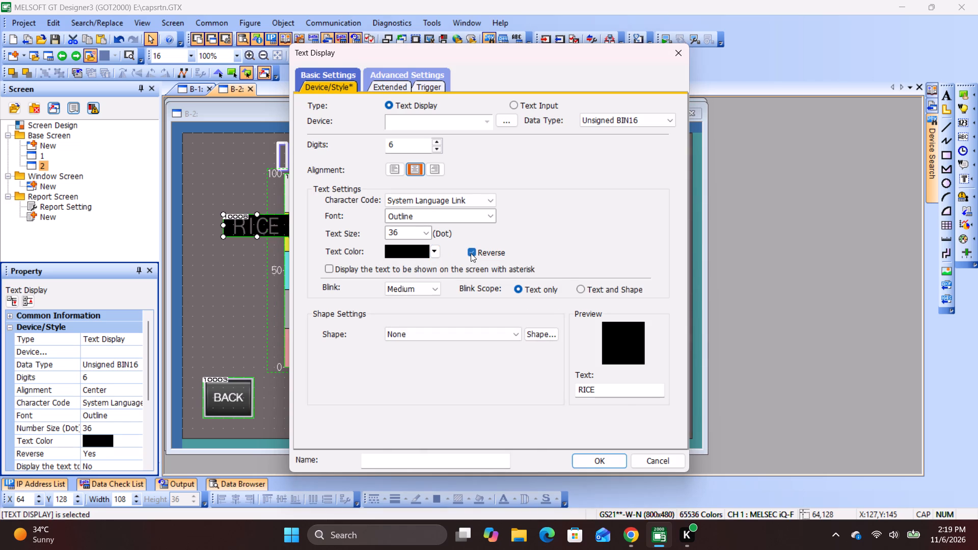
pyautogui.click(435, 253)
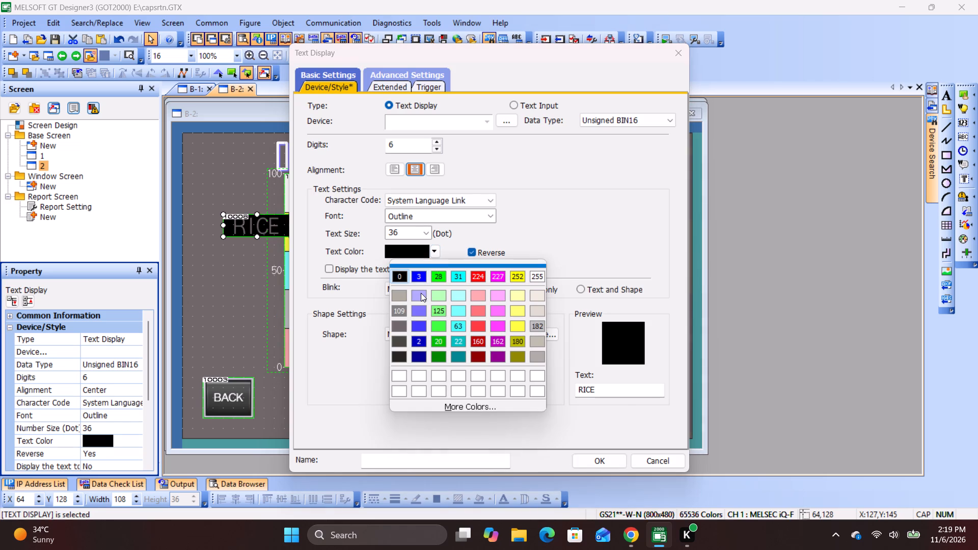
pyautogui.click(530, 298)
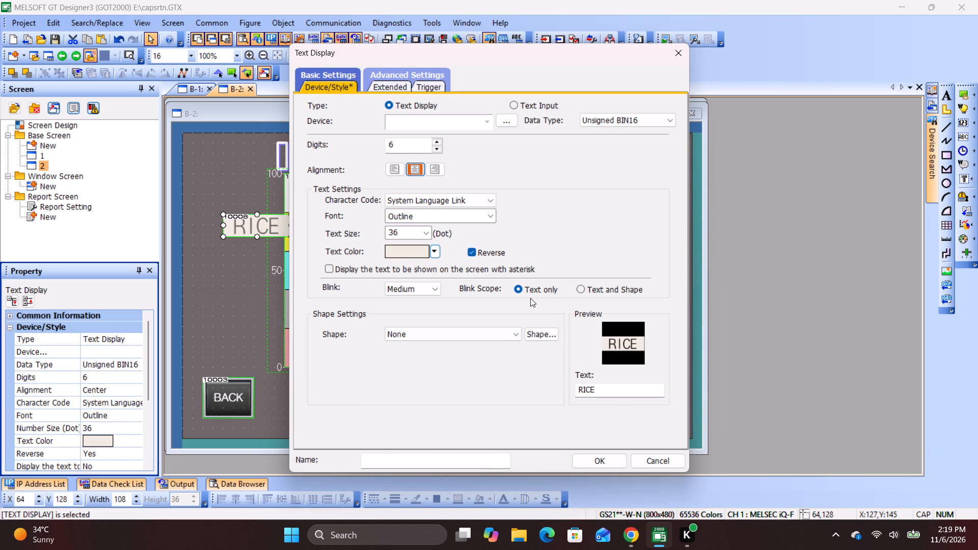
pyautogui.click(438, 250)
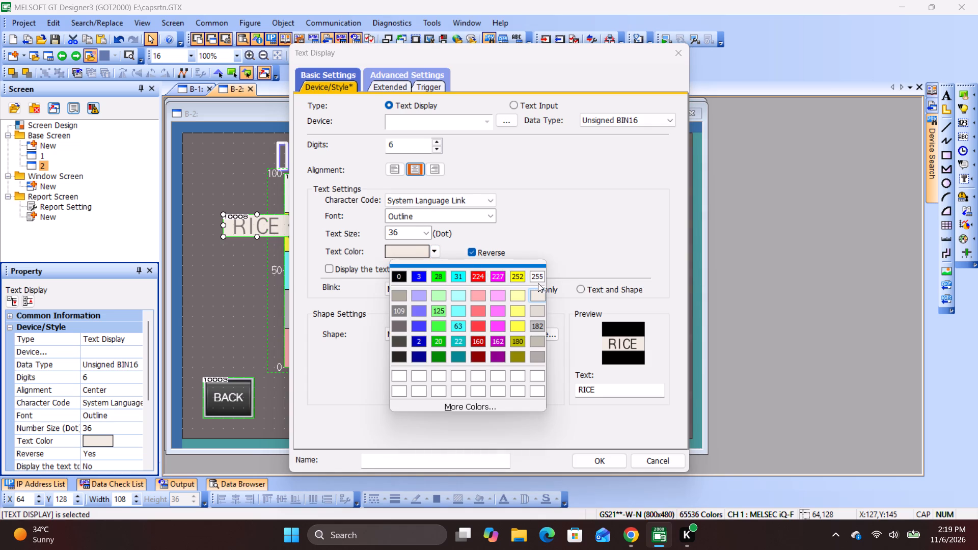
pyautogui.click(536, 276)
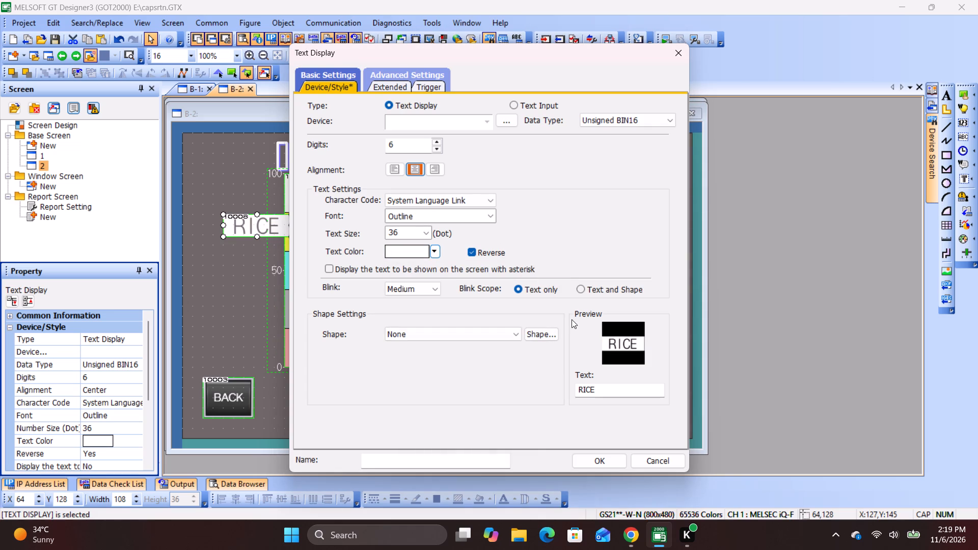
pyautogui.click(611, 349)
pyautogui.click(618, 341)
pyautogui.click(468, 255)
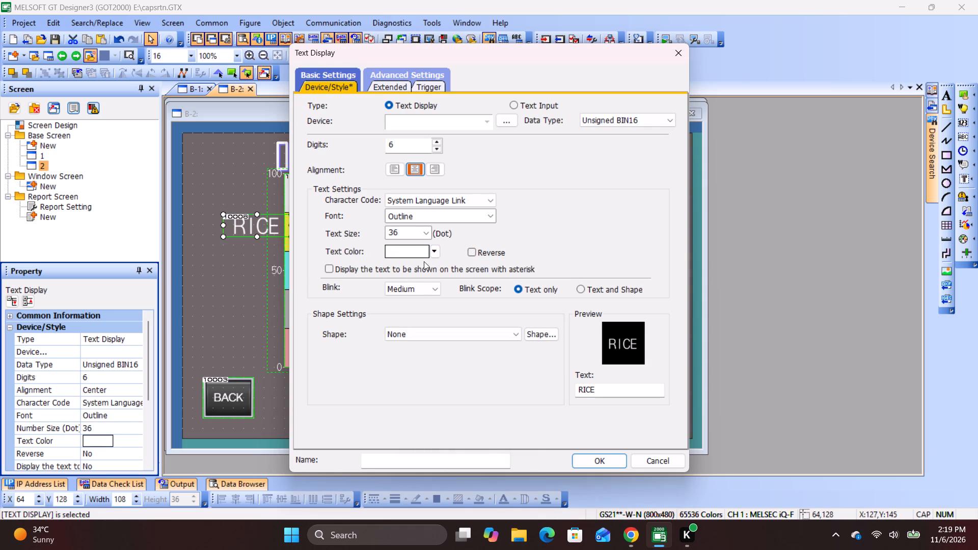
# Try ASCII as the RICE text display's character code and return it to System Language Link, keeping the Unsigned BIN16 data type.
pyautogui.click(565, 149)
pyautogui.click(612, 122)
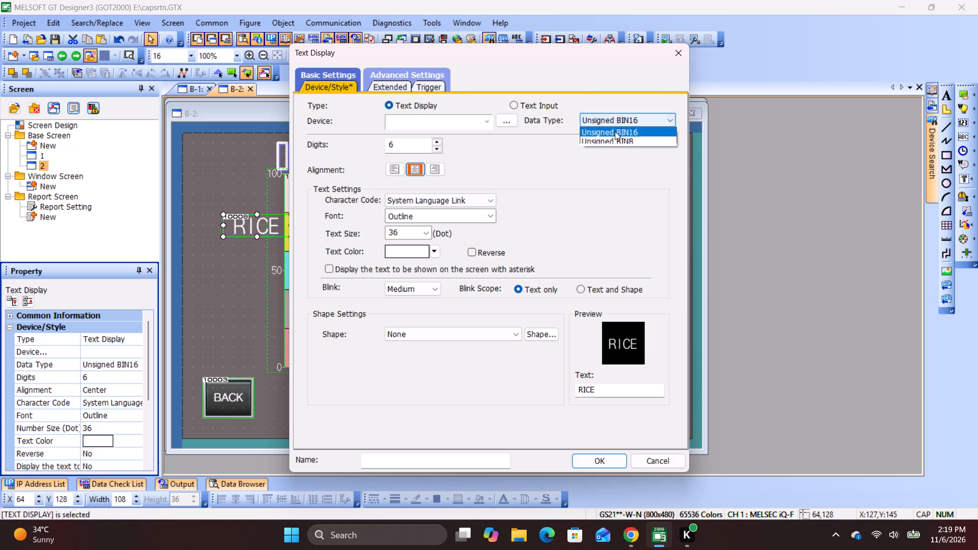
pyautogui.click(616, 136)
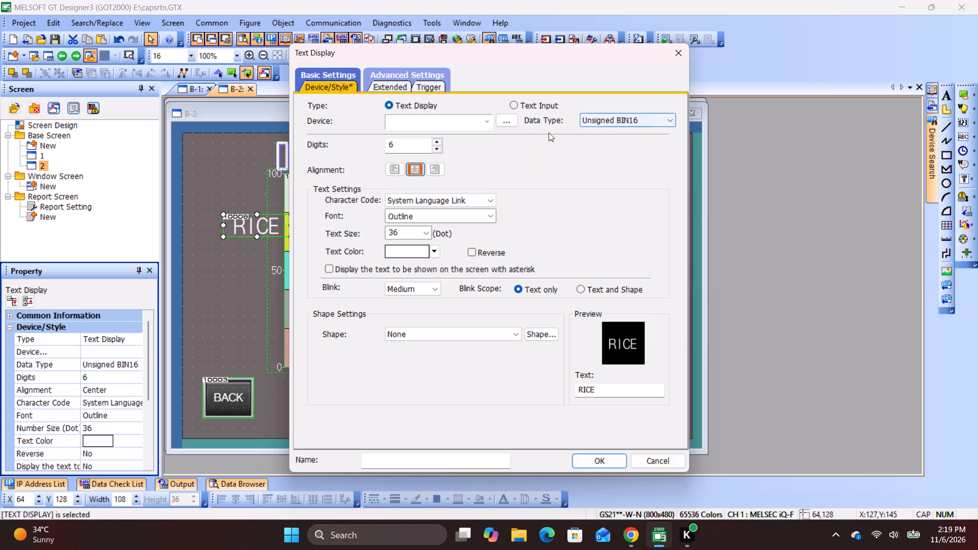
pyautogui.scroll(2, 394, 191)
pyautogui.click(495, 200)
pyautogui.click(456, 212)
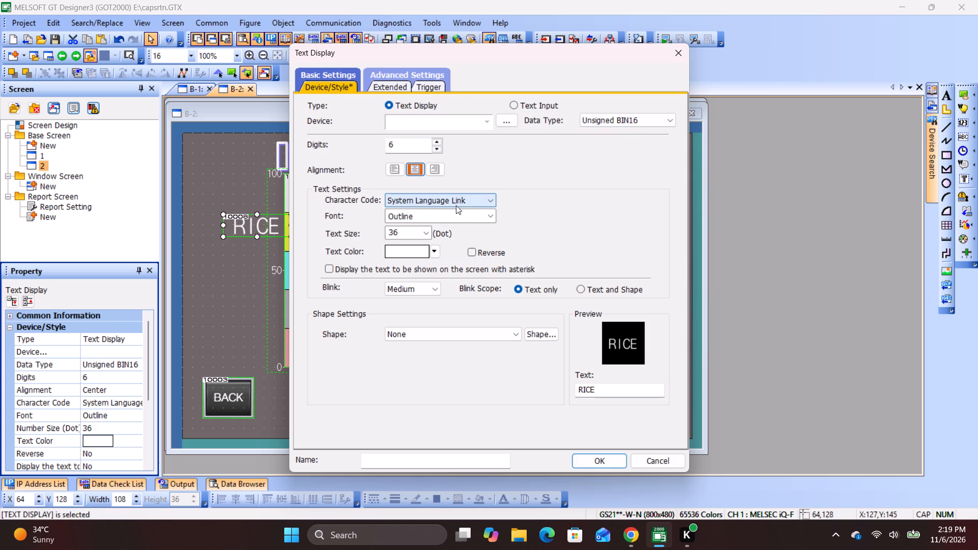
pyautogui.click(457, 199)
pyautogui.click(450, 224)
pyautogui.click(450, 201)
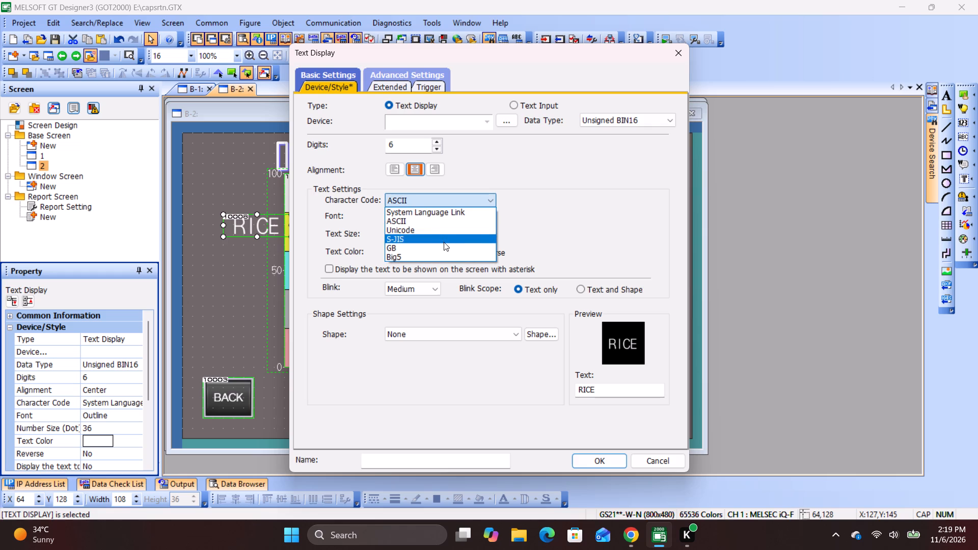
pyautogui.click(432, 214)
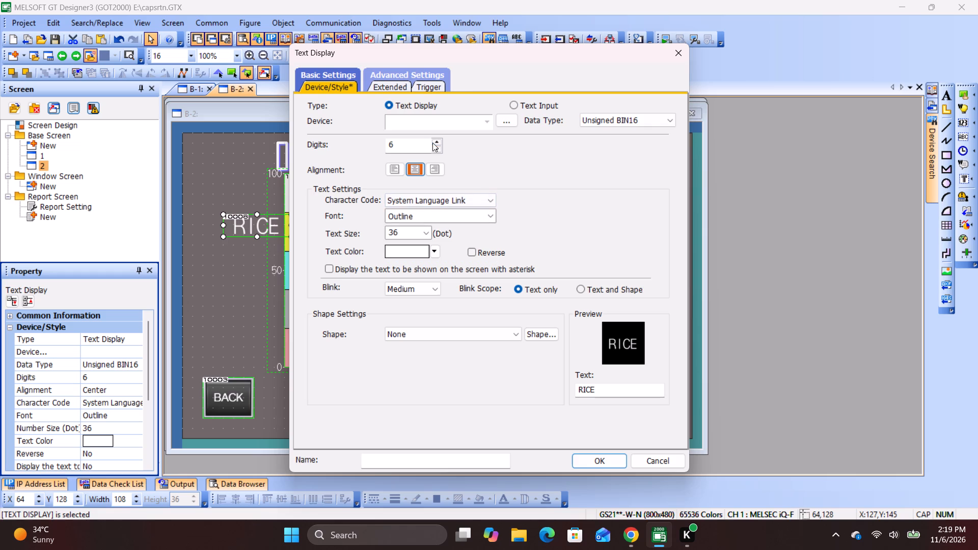
# Set the RICE text display's number of digits to 5.
pyautogui.click(441, 144)
pyautogui.click(441, 144)
pyautogui.doubleClick(441, 144)
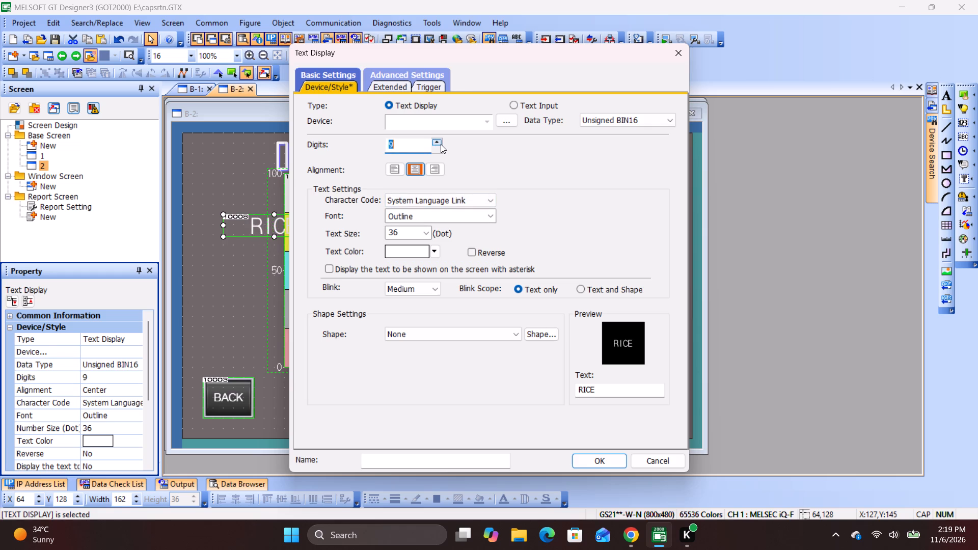
pyautogui.click(439, 150)
pyautogui.tripleClick(439, 150)
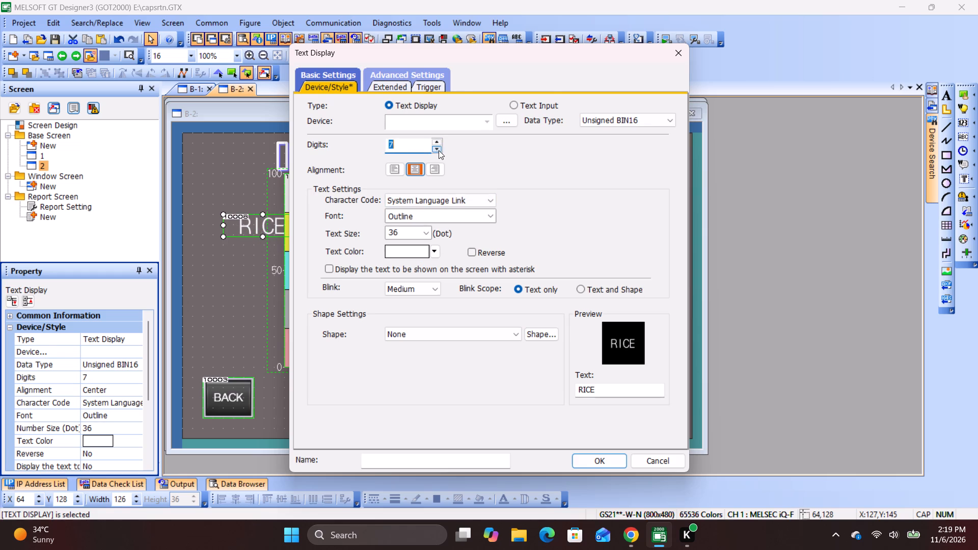
pyautogui.click(439, 152)
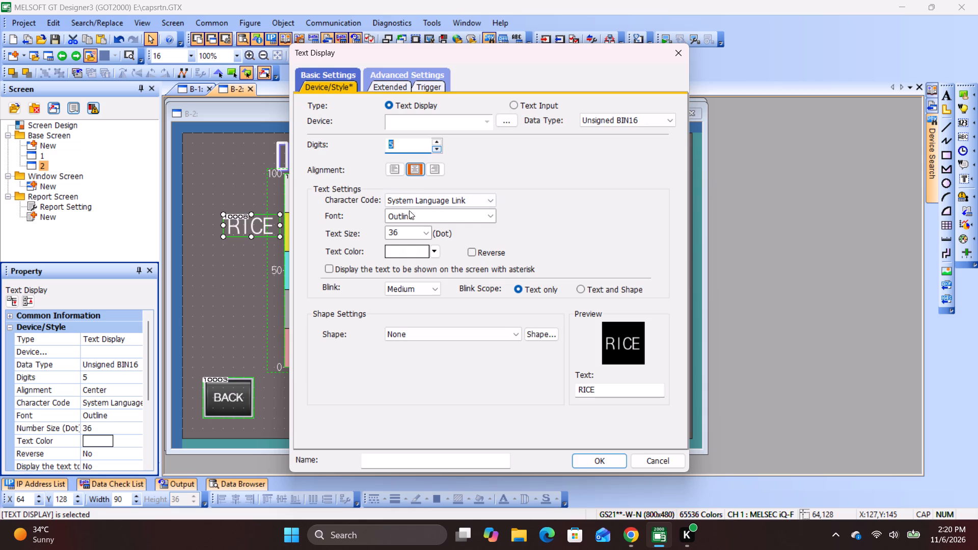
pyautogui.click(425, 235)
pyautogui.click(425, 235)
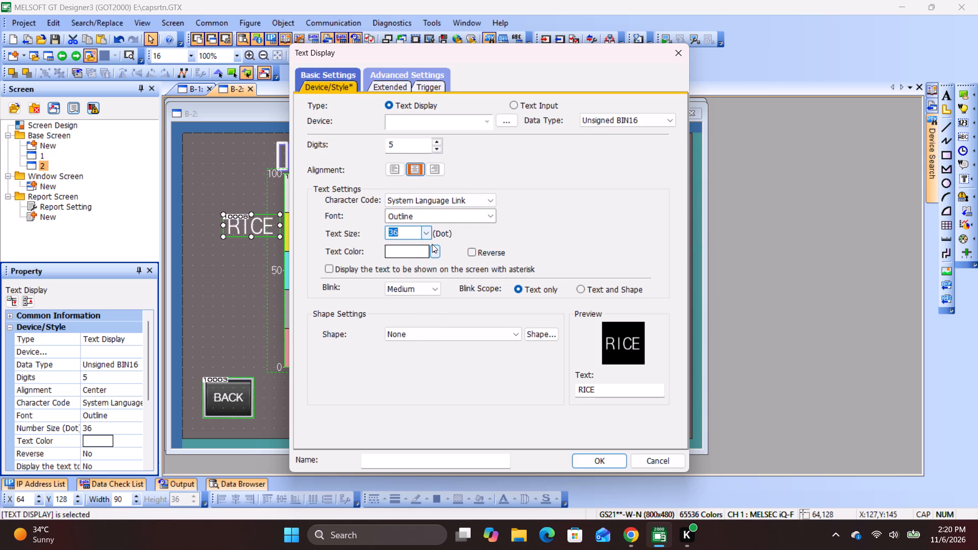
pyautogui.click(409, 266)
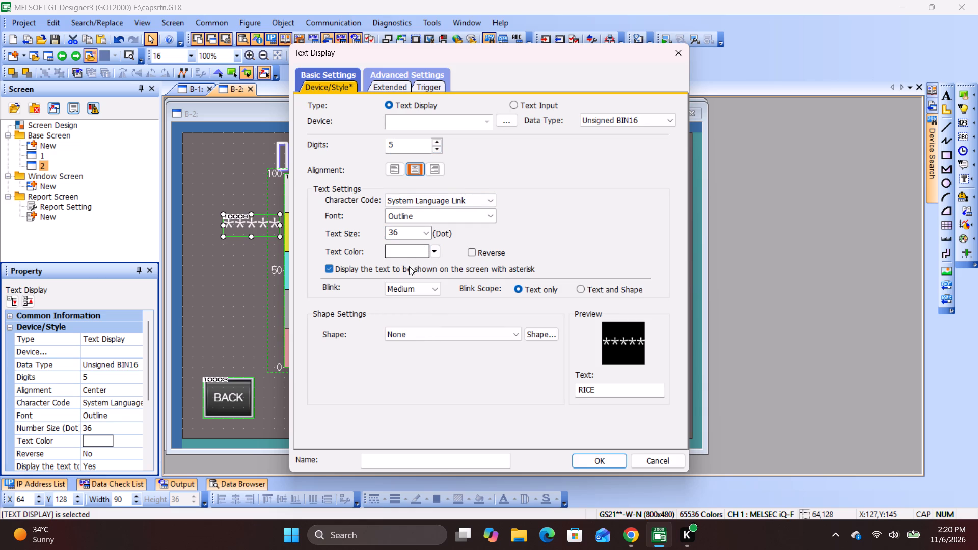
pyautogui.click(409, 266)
# Set the RICE text display's text colour to black (0) and apply the settings.
pyautogui.click(423, 249)
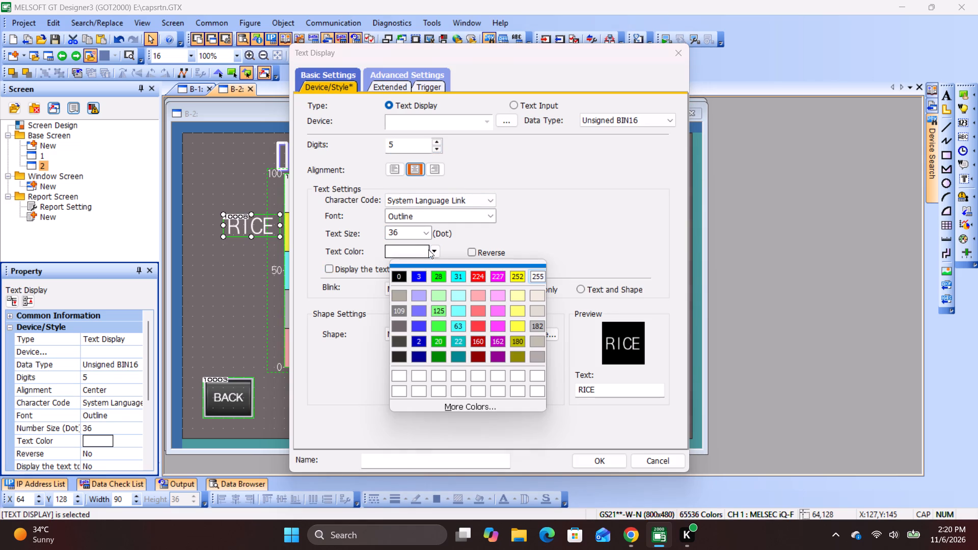
pyautogui.click(401, 279)
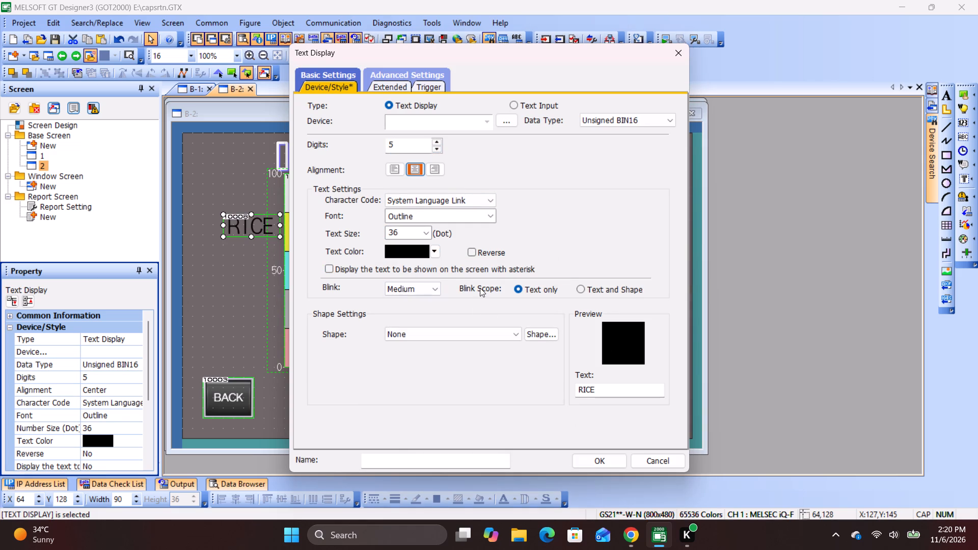
pyautogui.moveTo(598, 469); pyautogui.dragTo(598, 464)
pyautogui.click(598, 459)
# Move the RICE text display into the white division at about X 176, Y 80.
pyautogui.moveTo(250, 227); pyautogui.dragTo(325, 193)
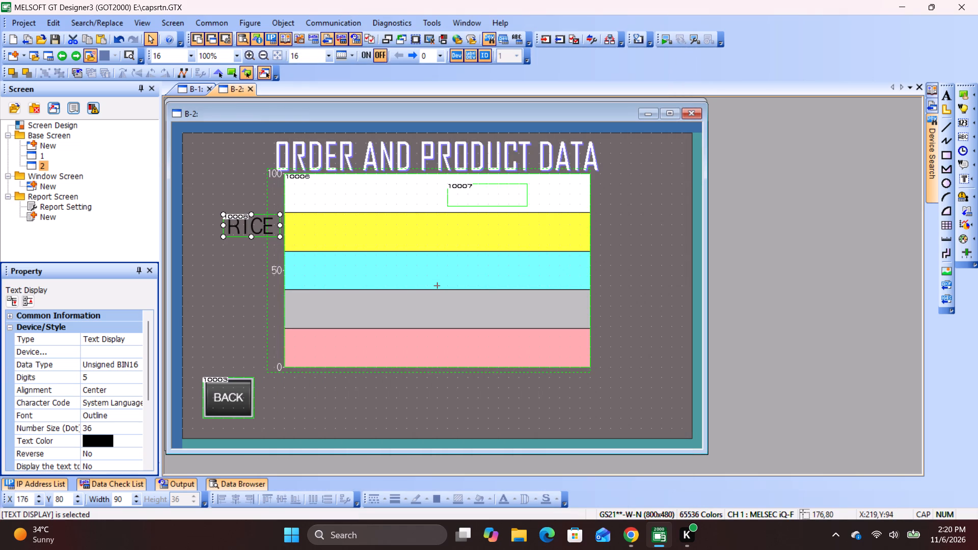
# Reposition the RICE text display within the white division to about X 288, Y 80.
pyautogui.moveTo(325, 193); pyautogui.dragTo(378, 195)
pyautogui.moveTo(387, 198); pyautogui.dragTo(394, 198)
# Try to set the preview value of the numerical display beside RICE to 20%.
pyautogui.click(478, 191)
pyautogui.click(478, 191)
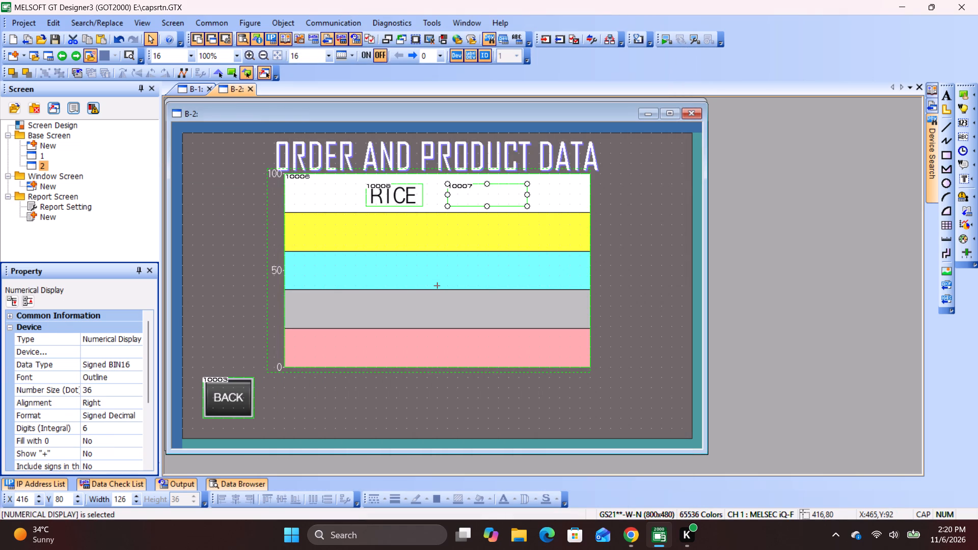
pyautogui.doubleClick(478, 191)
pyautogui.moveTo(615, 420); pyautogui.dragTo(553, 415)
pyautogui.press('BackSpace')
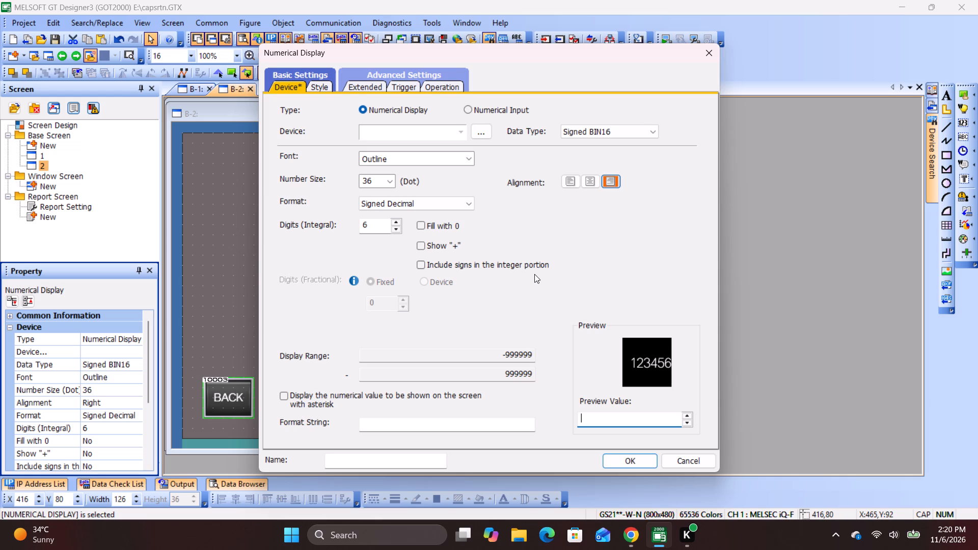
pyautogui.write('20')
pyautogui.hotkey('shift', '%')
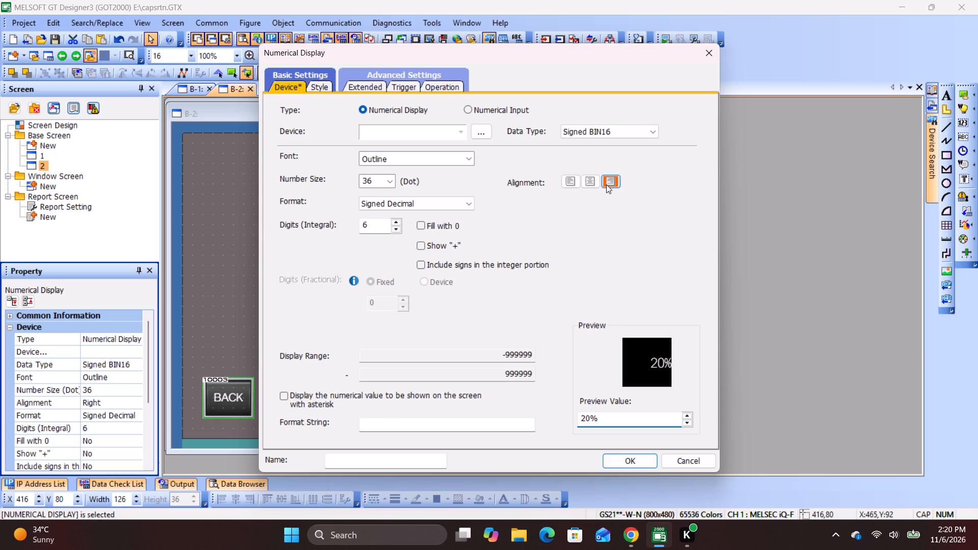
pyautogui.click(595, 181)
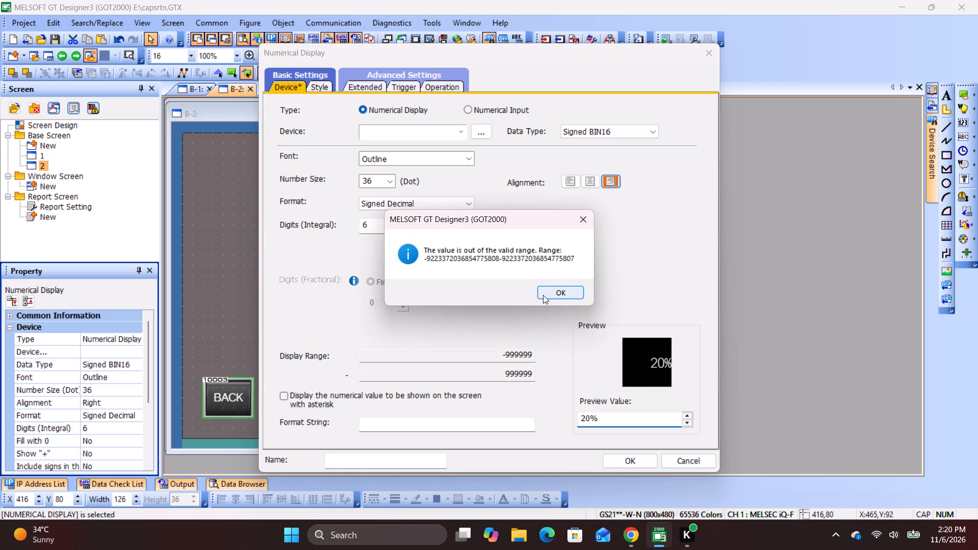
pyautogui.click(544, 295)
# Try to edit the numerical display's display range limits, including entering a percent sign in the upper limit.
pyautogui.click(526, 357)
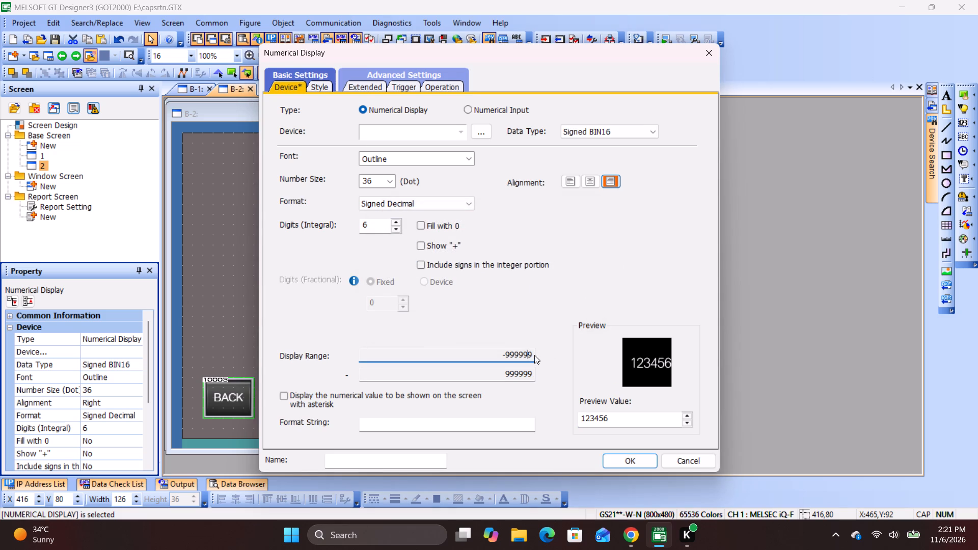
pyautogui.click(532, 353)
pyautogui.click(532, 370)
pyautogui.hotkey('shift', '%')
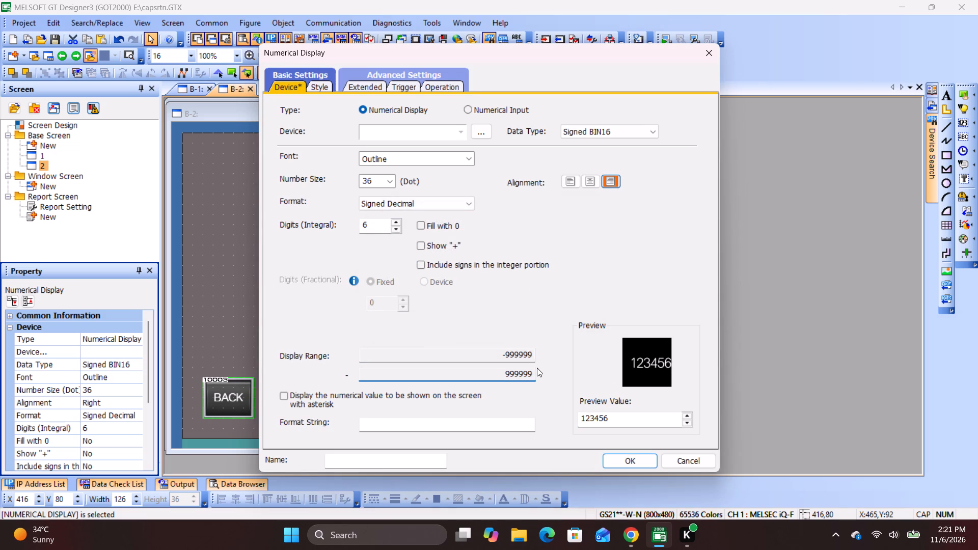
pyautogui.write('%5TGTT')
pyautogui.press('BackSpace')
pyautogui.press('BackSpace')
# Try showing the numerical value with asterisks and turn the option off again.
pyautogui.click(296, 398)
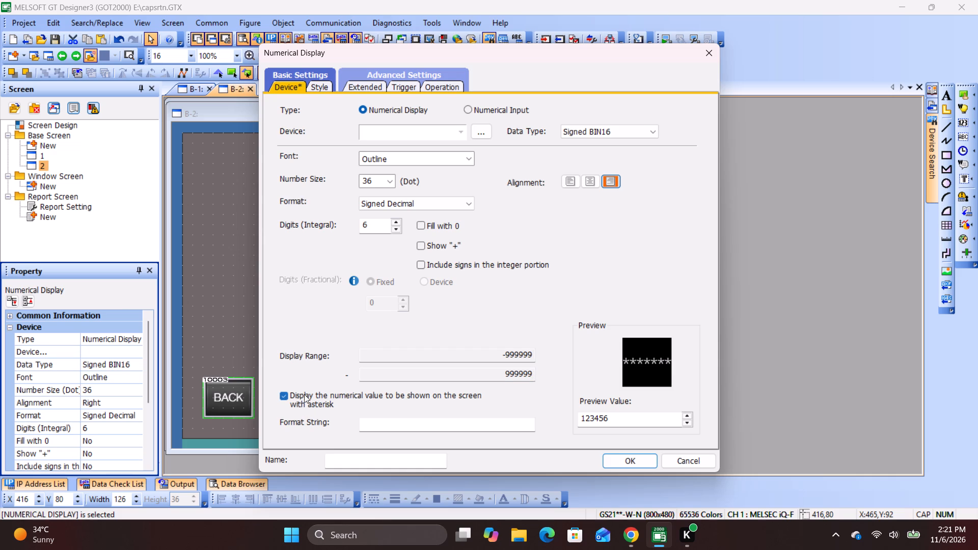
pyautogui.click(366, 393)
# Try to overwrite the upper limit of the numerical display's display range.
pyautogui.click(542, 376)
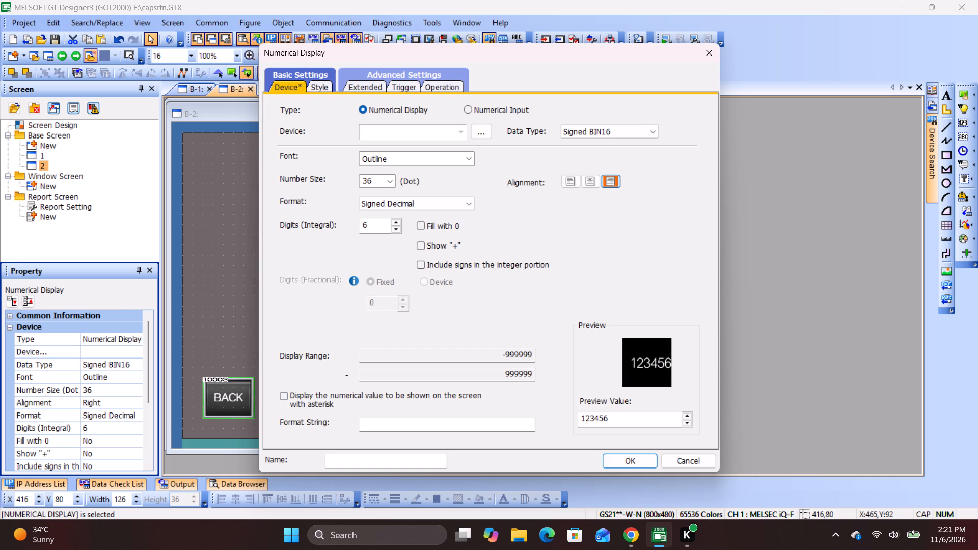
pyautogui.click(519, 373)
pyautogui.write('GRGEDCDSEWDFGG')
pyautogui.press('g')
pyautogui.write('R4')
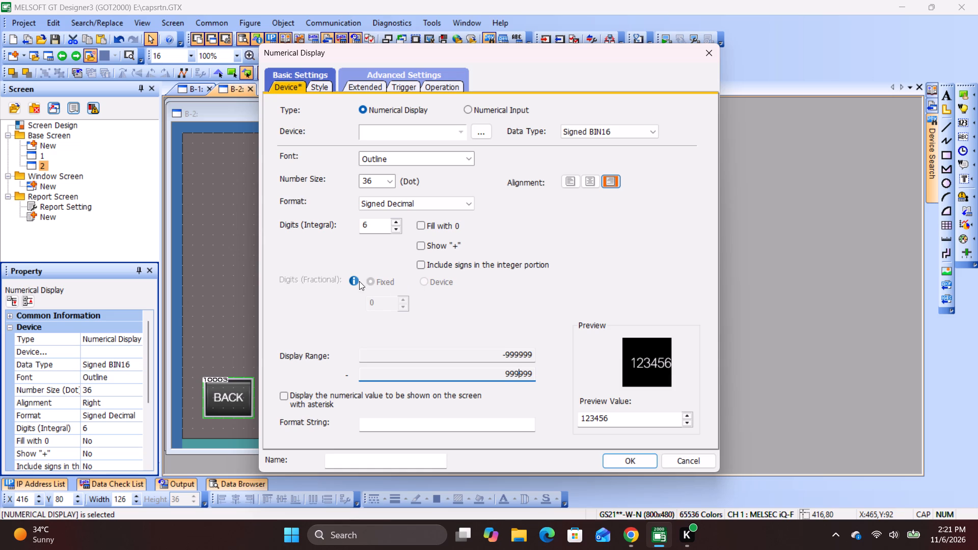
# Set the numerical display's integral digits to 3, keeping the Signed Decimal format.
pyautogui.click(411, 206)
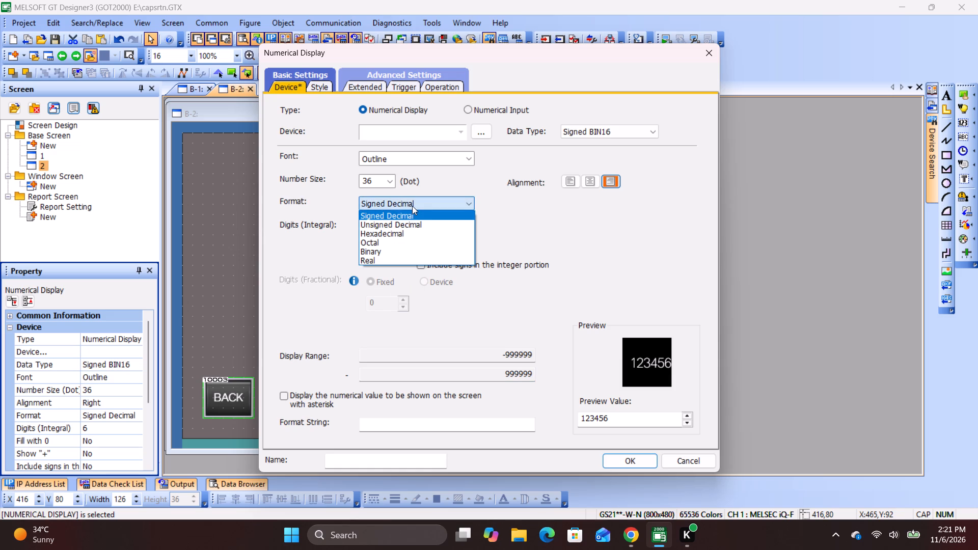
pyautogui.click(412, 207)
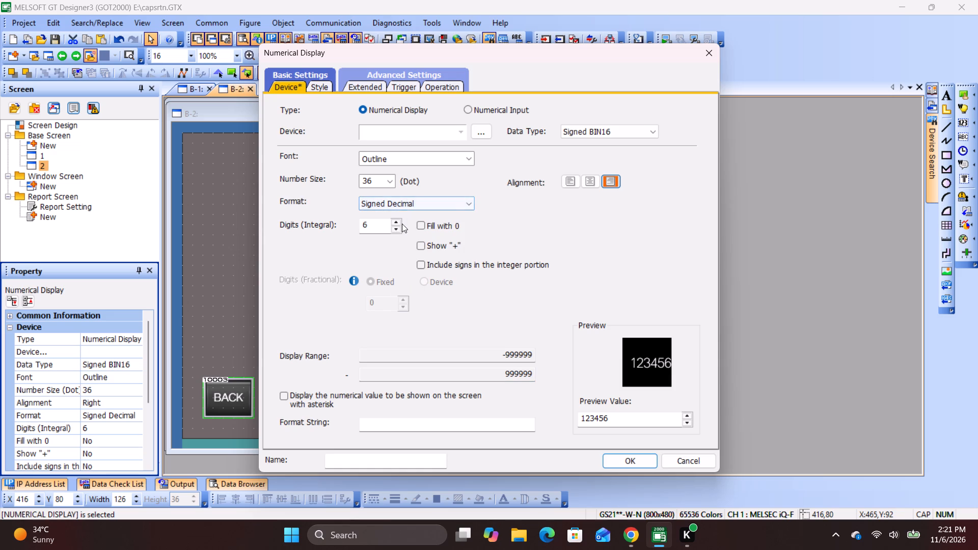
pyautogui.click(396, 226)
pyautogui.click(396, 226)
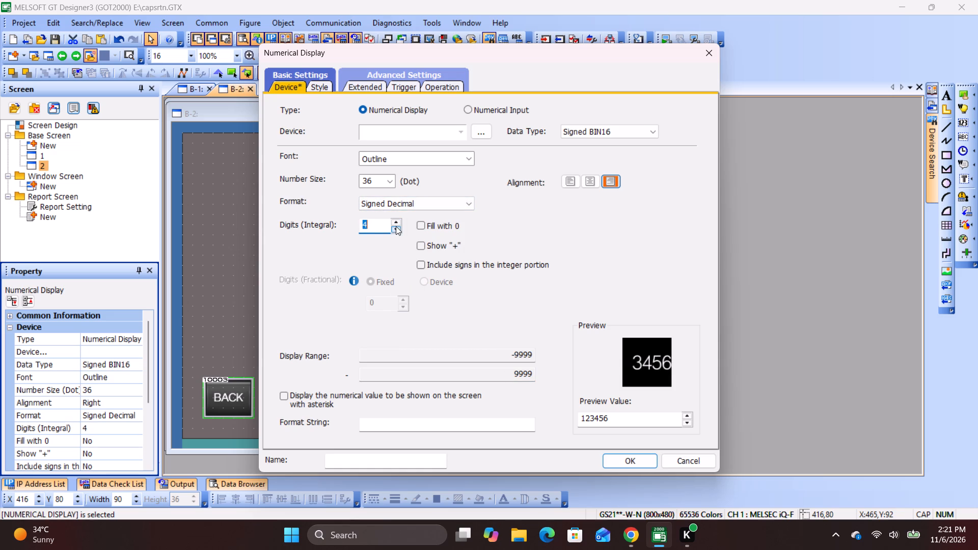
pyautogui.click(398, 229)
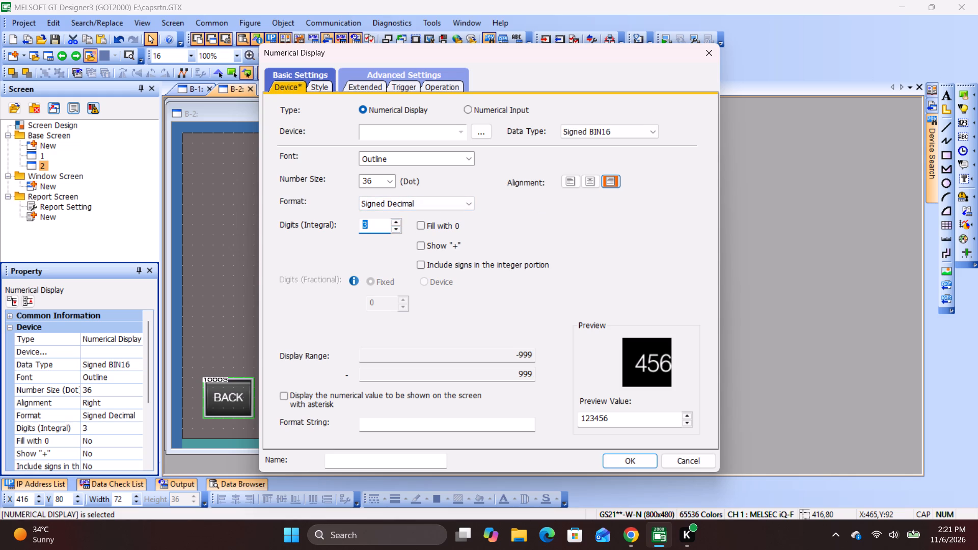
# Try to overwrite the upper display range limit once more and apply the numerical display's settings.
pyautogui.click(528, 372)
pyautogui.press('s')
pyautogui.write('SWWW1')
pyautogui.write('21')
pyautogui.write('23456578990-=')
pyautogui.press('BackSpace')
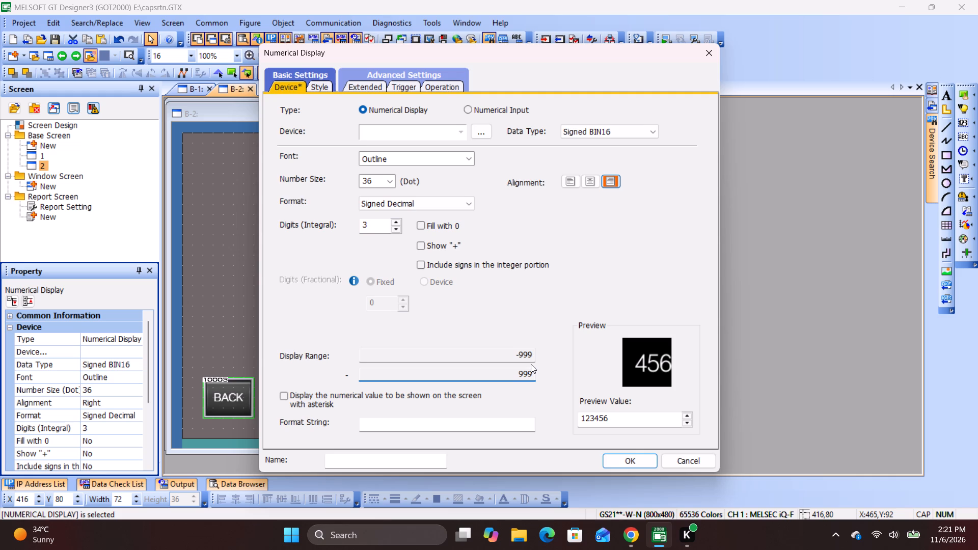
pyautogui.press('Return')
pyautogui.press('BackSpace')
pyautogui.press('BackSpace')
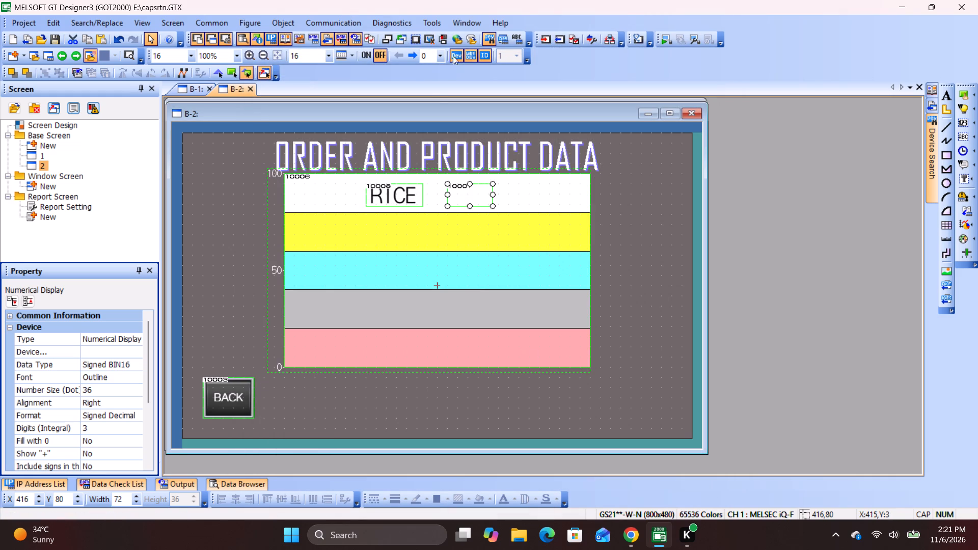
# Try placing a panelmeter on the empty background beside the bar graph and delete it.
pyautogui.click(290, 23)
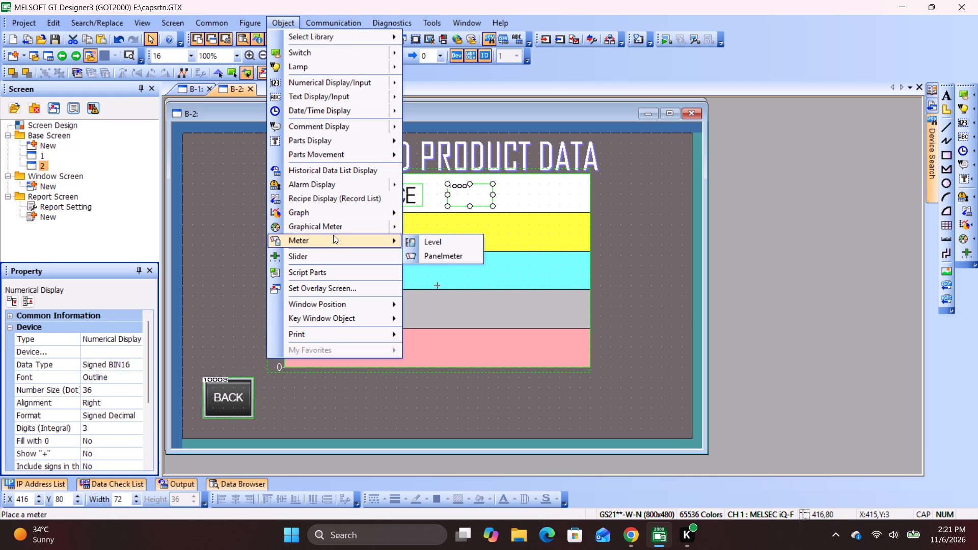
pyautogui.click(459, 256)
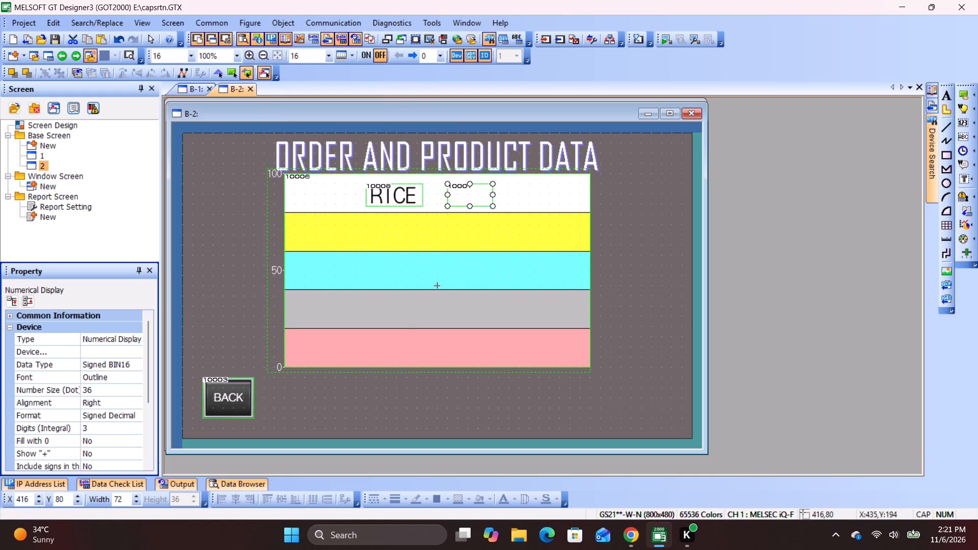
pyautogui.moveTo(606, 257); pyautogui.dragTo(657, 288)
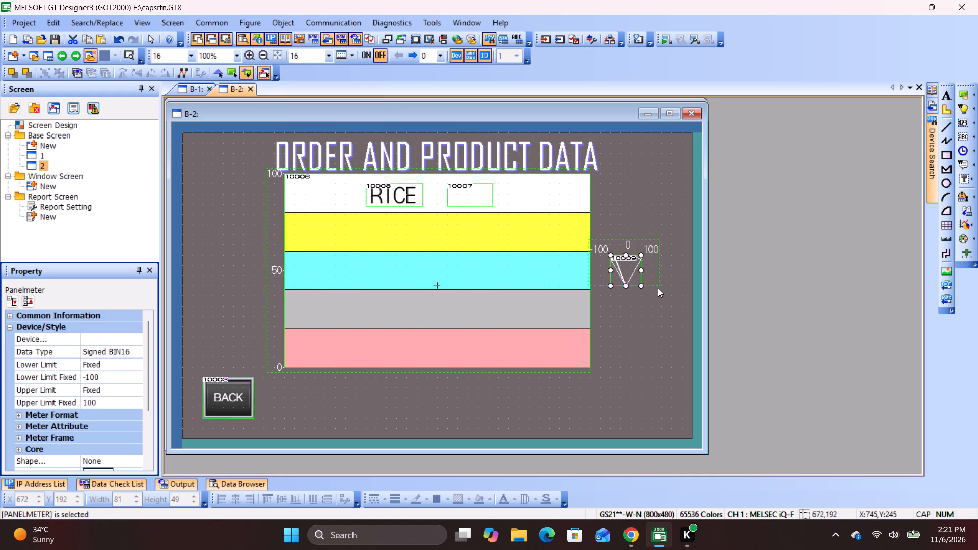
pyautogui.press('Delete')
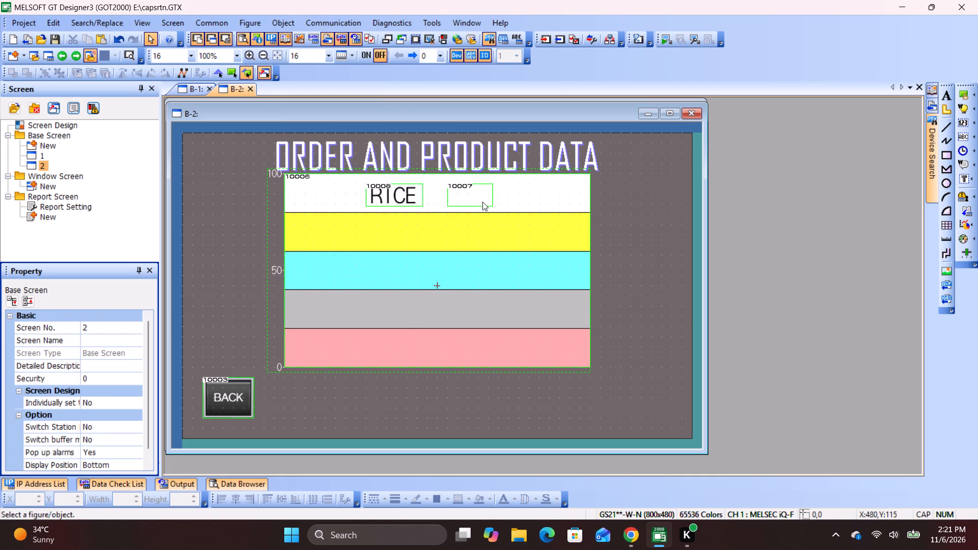
# Delete the numerical display beside RICE in the white division.
pyautogui.click(478, 194)
pyautogui.press('Delete')
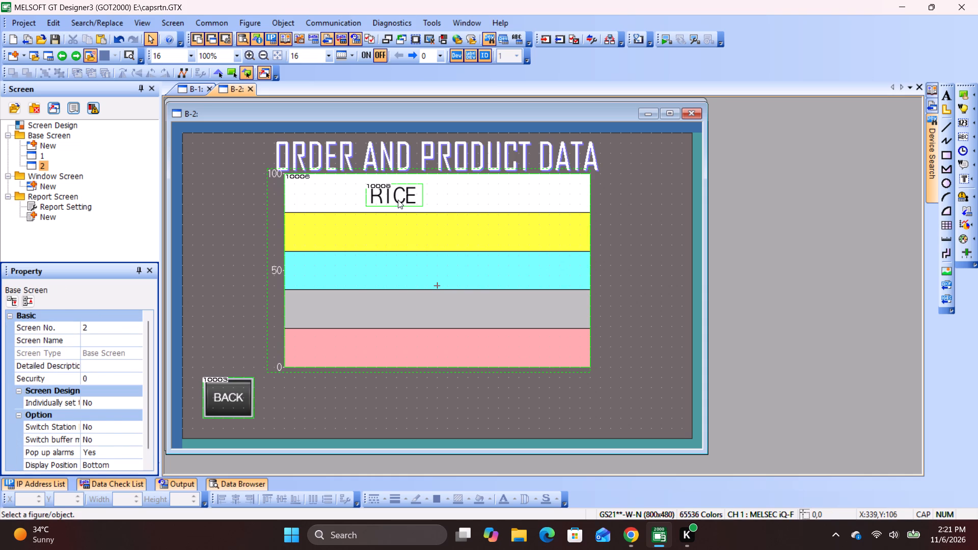
# Copy the RICE text display and paste one copy into each of the yellow, cyan, grey and pink divisions at about X 288.
pyautogui.click(397, 197)
pyautogui.hotkey('ctrl', 'c')
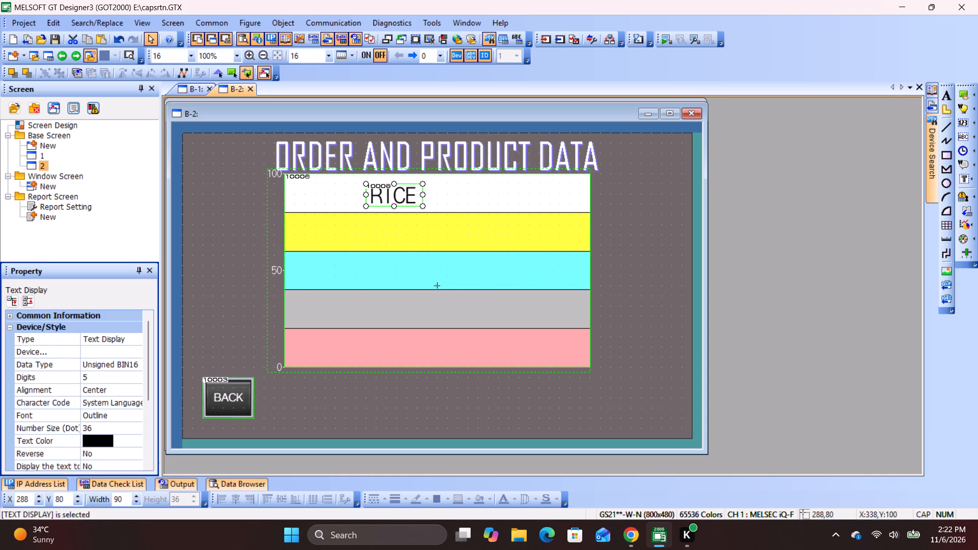
pyautogui.hotkey('ctrl', 'v')
pyautogui.click(364, 224)
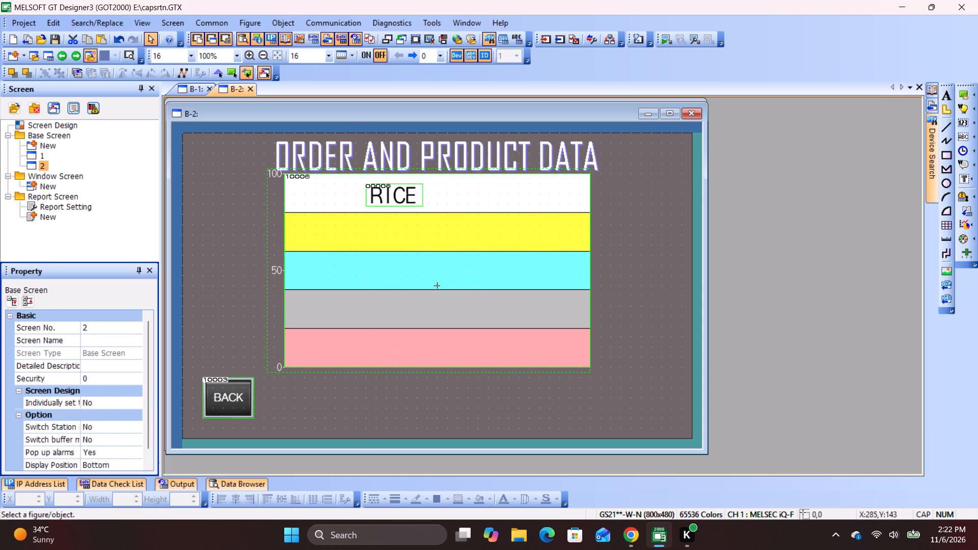
pyautogui.hotkey('ctrl', 'v')
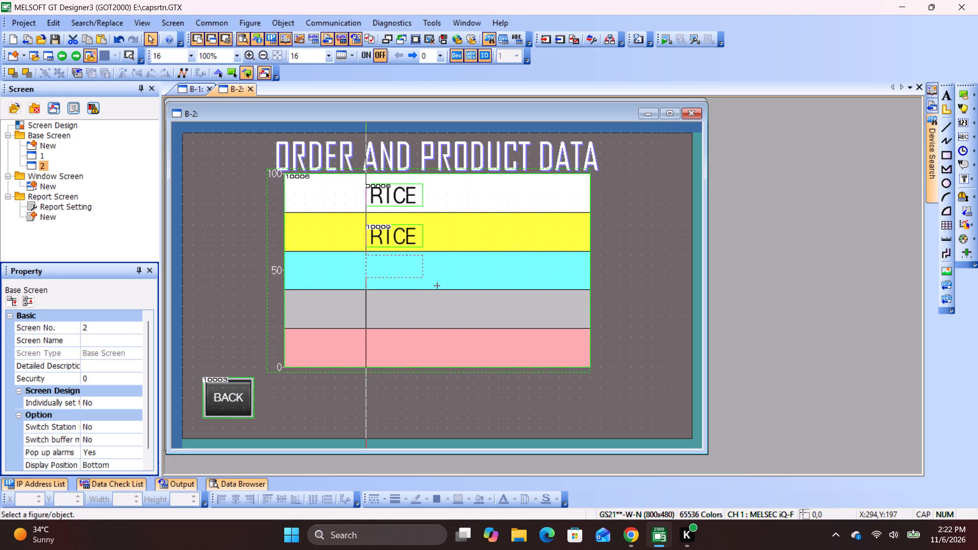
pyautogui.press('v')
pyautogui.hotkey('ctrl', 'v')
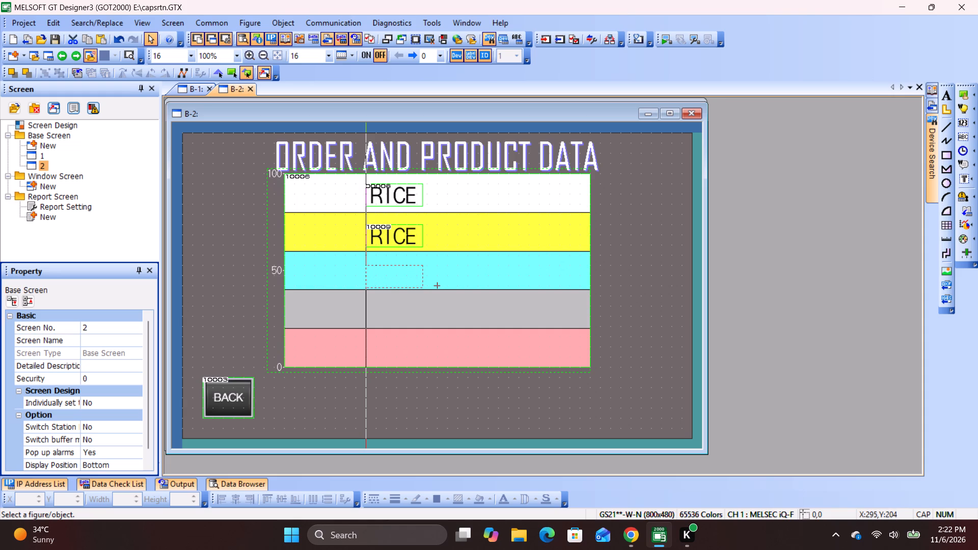
pyautogui.click(366, 262)
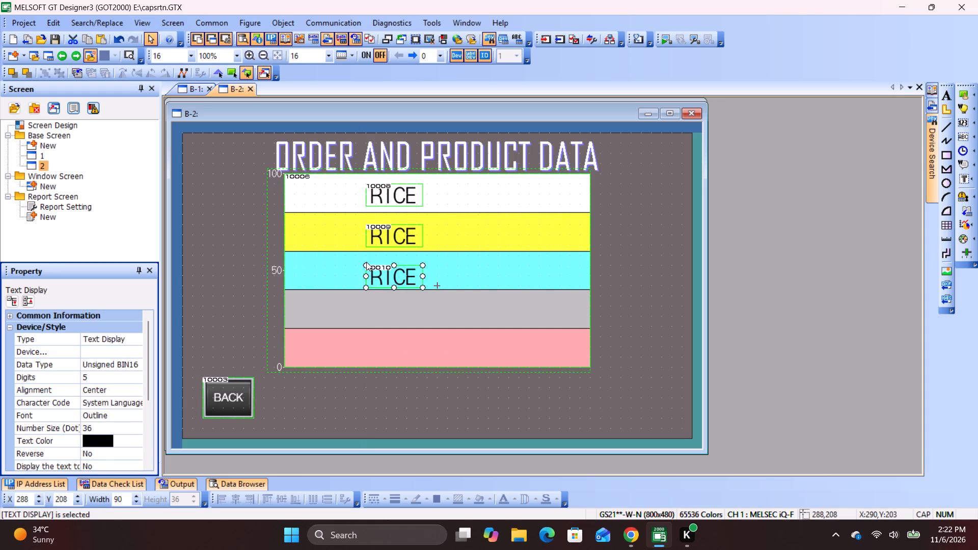
pyautogui.hotkey('ctrl', 'v')
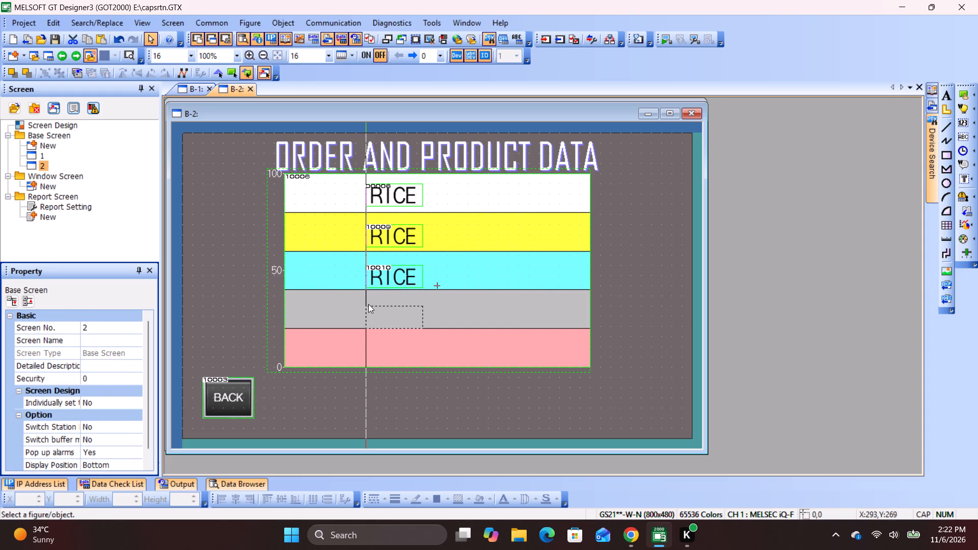
pyautogui.click(370, 304)
pyautogui.hotkey('ctrl', 'v')
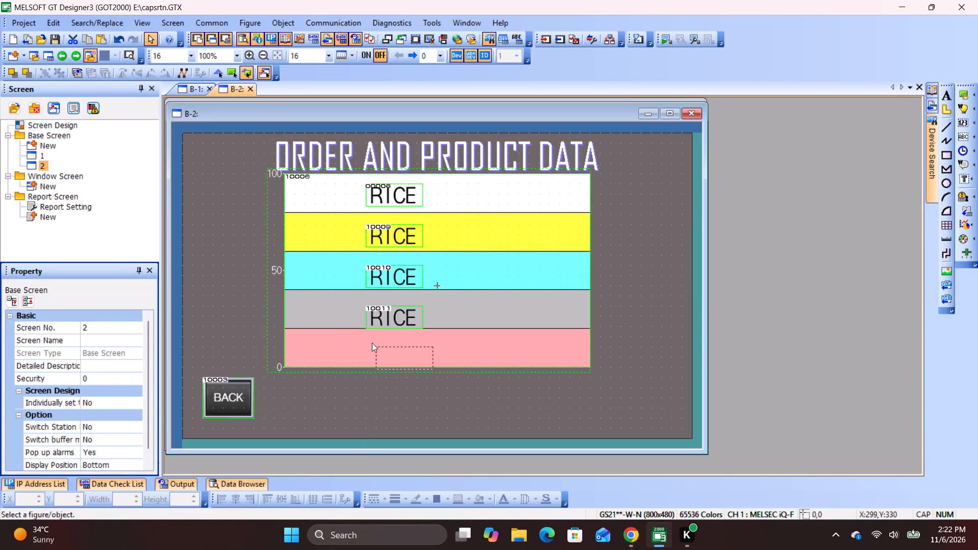
pyautogui.click(367, 340)
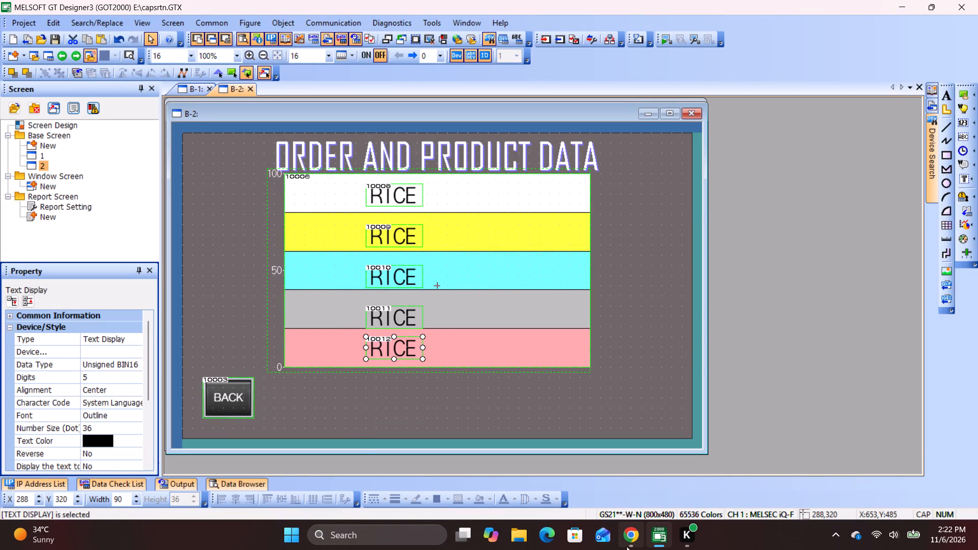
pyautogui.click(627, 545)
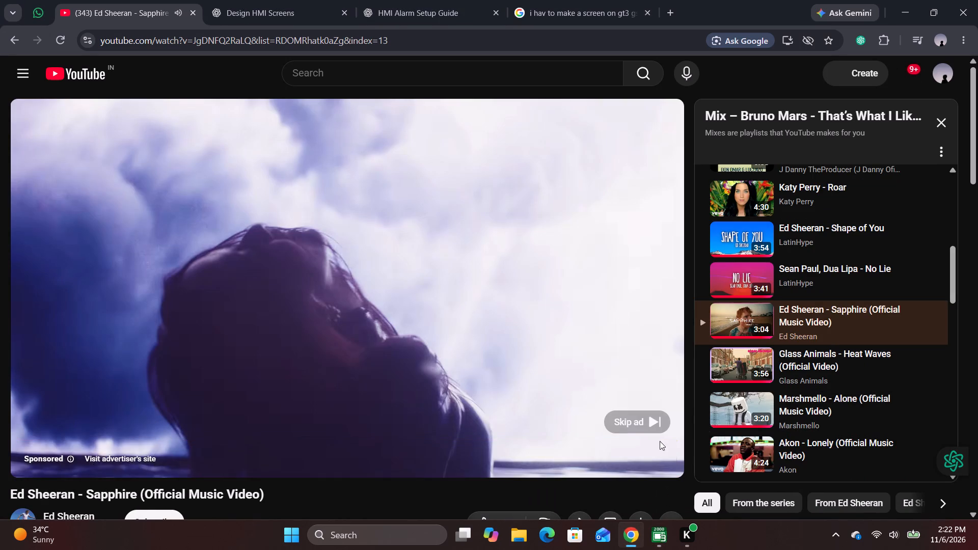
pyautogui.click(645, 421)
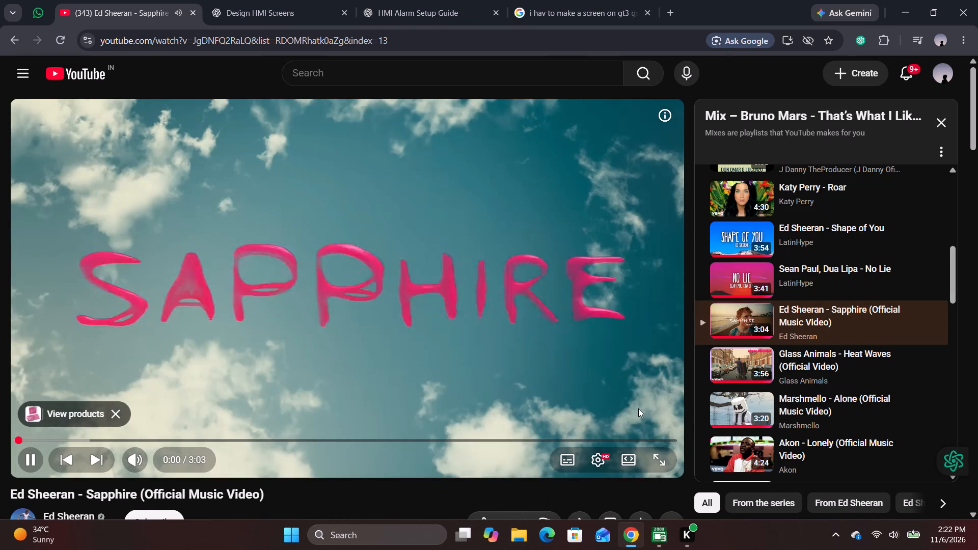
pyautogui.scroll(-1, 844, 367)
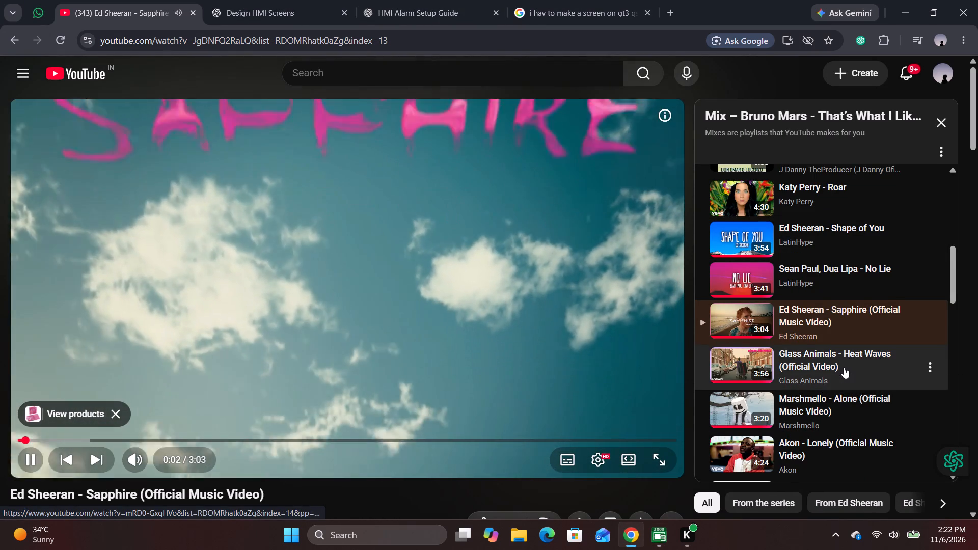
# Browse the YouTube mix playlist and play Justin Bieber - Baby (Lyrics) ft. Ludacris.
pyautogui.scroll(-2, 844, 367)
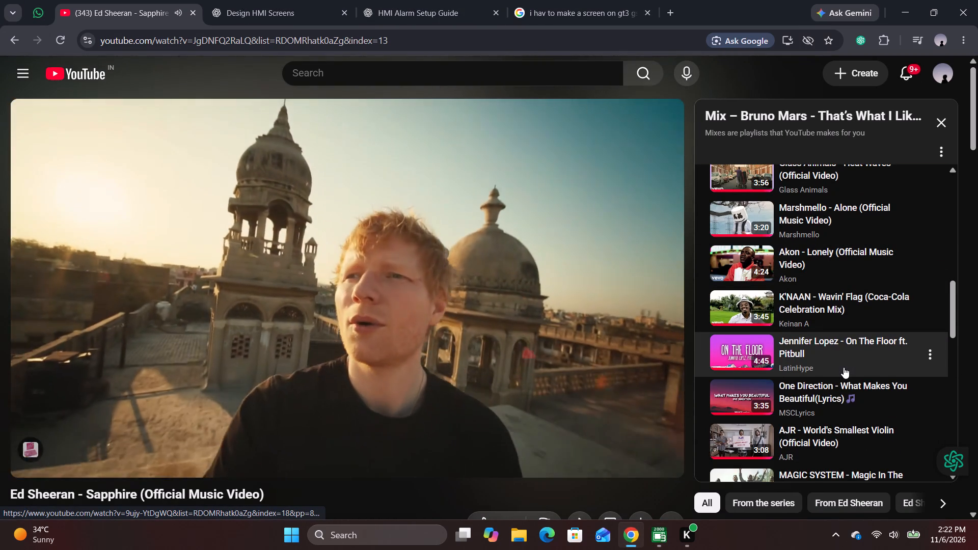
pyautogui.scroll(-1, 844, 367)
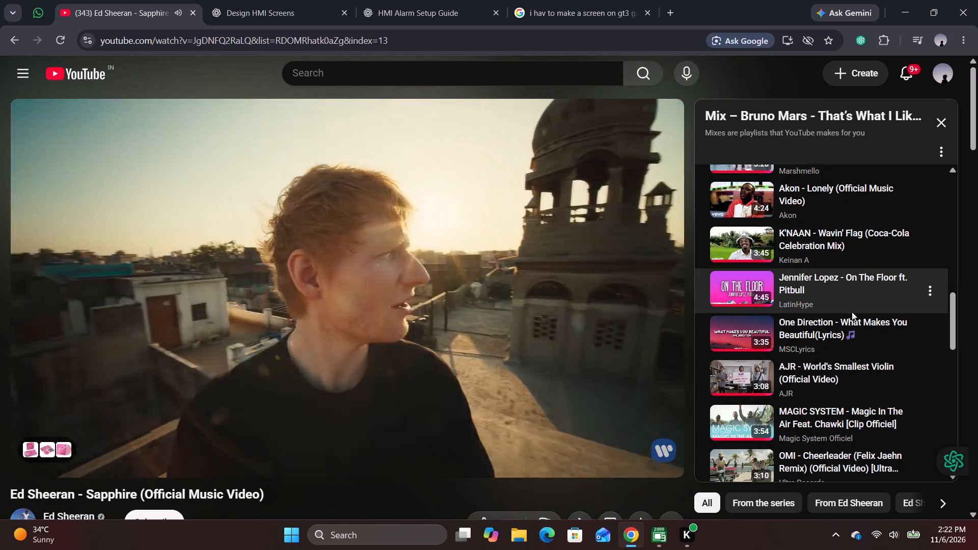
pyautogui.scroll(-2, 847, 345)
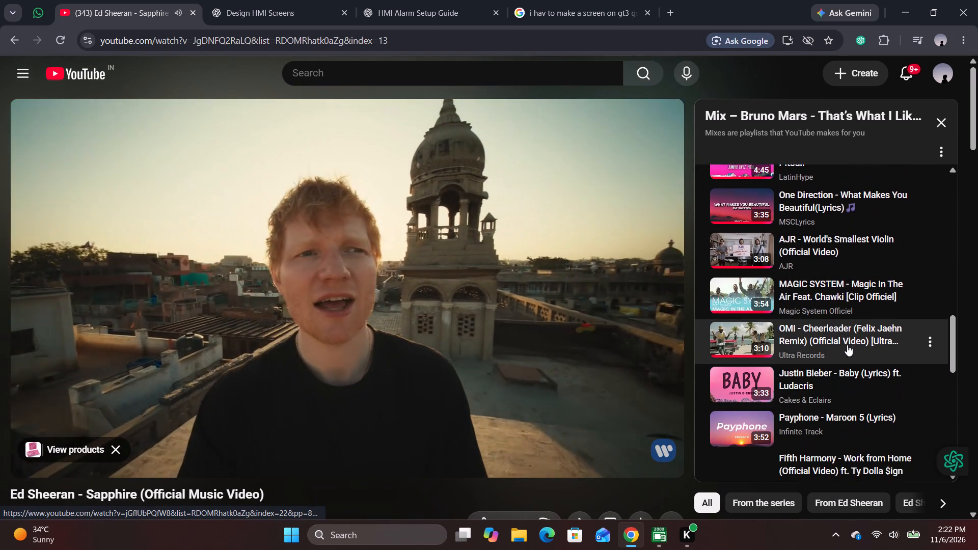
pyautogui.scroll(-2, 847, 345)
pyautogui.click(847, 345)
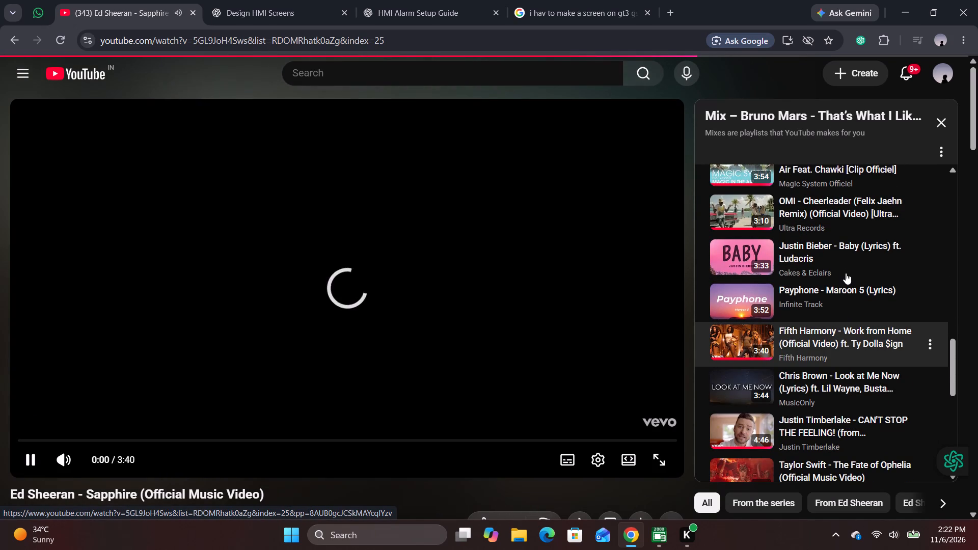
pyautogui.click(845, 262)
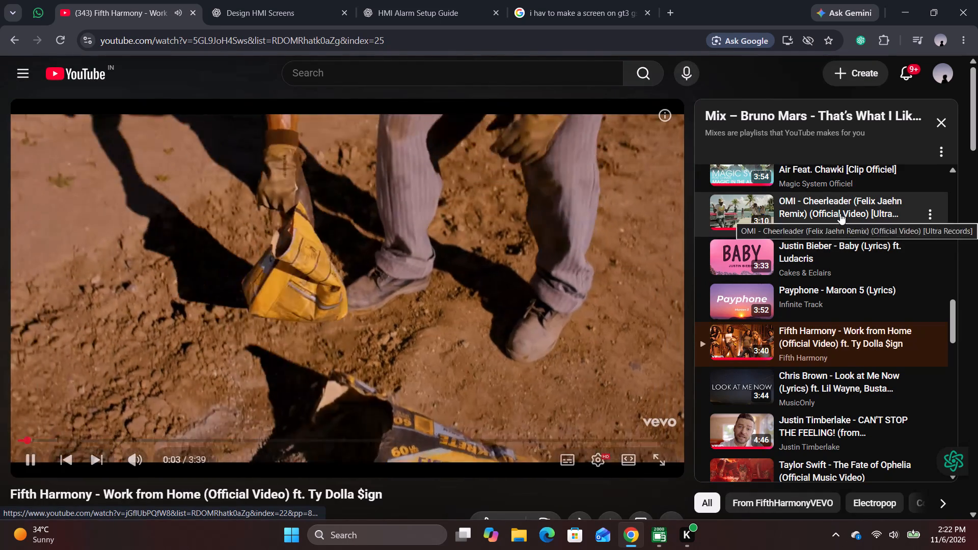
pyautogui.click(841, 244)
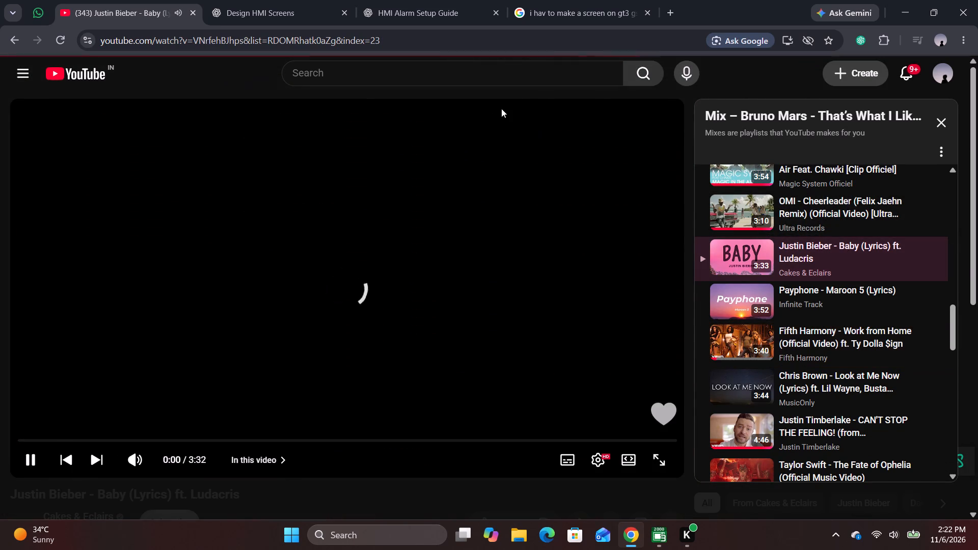
# Switch back to the HMI project in GT Designer3.
pyautogui.click(312, 0)
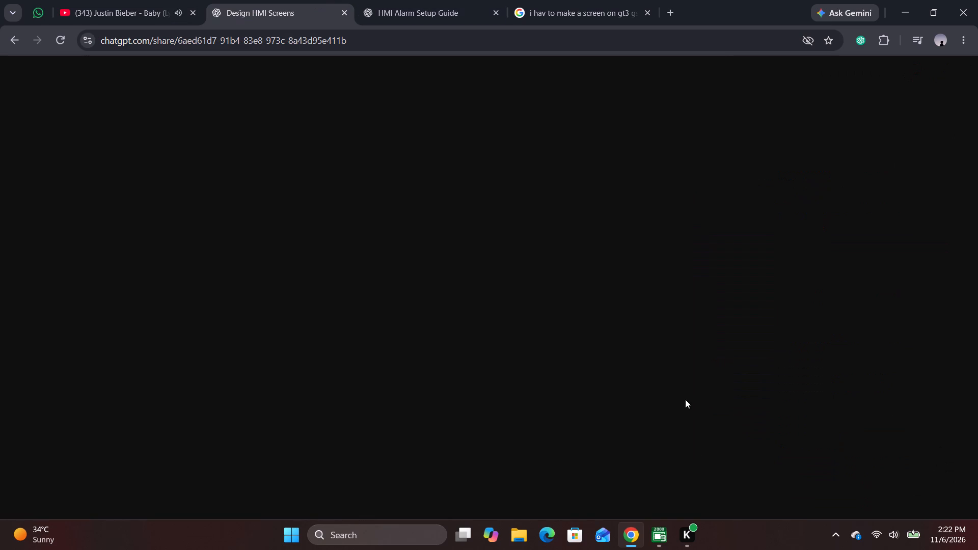
pyautogui.click(652, 543)
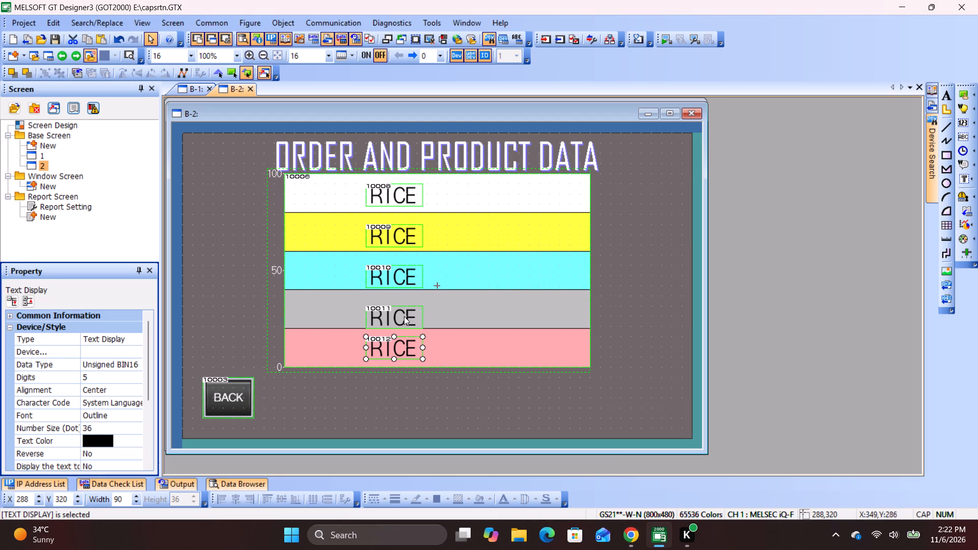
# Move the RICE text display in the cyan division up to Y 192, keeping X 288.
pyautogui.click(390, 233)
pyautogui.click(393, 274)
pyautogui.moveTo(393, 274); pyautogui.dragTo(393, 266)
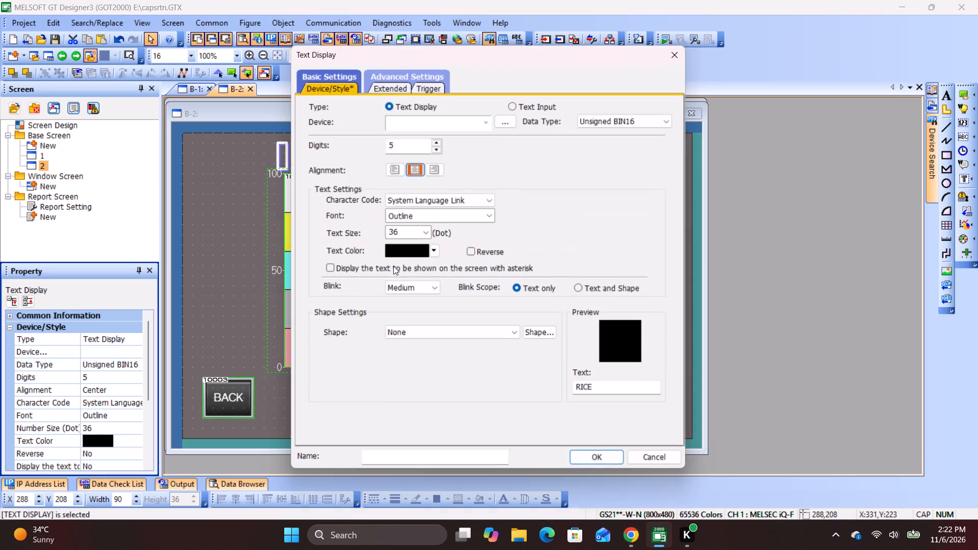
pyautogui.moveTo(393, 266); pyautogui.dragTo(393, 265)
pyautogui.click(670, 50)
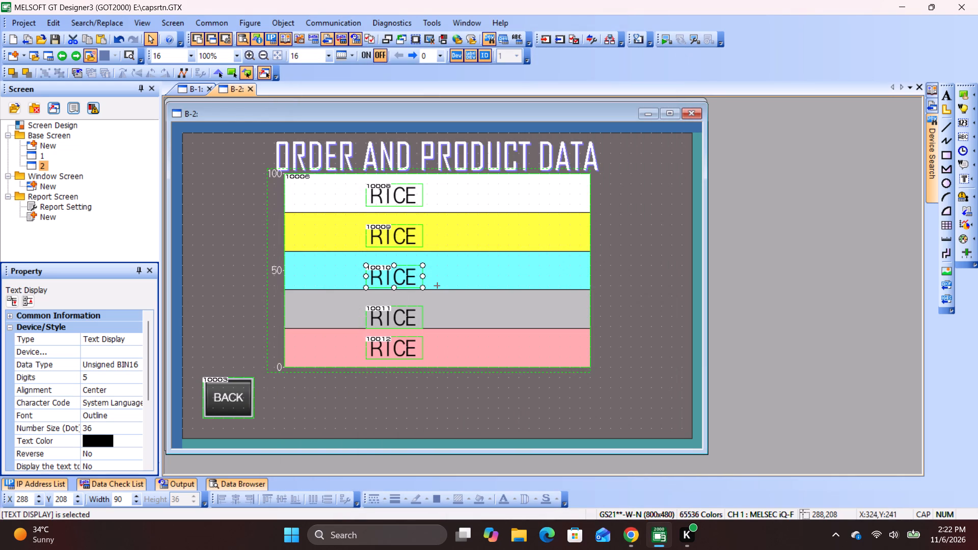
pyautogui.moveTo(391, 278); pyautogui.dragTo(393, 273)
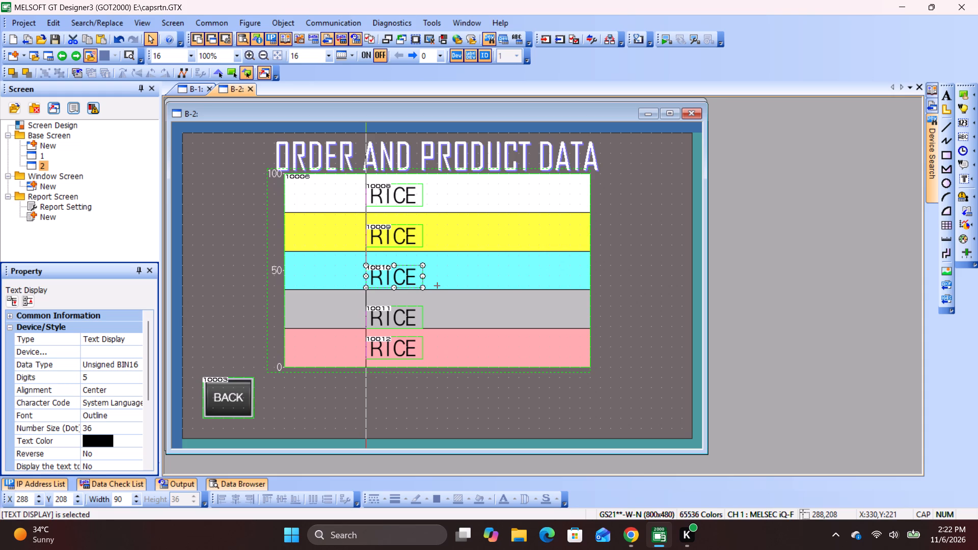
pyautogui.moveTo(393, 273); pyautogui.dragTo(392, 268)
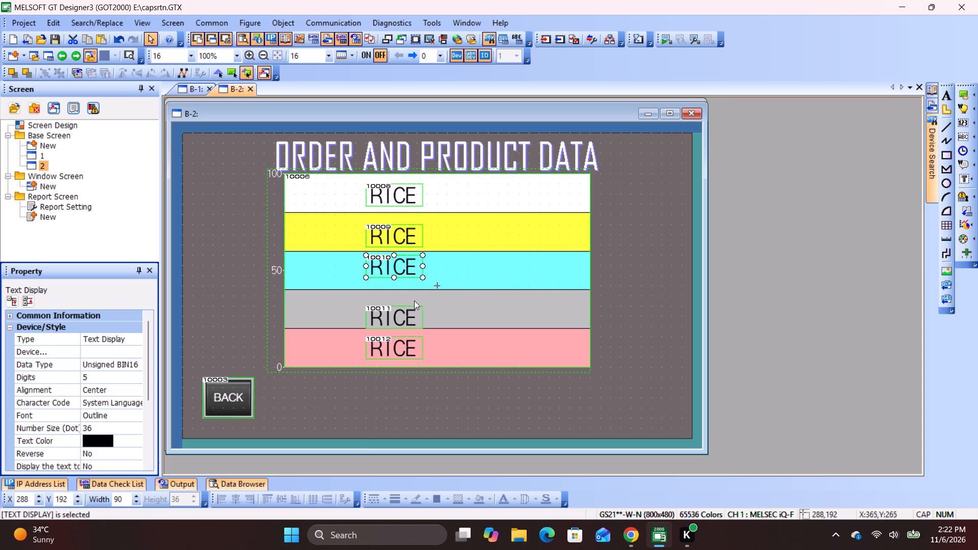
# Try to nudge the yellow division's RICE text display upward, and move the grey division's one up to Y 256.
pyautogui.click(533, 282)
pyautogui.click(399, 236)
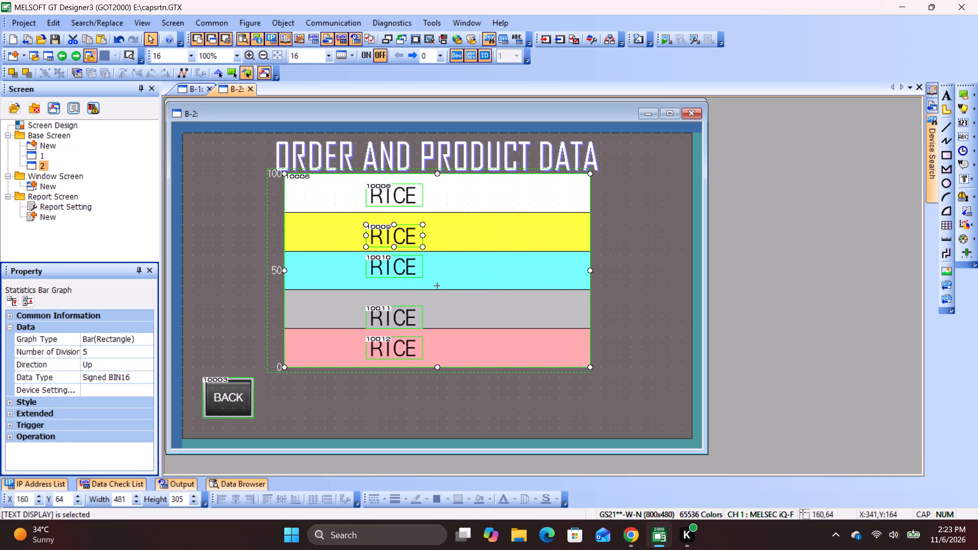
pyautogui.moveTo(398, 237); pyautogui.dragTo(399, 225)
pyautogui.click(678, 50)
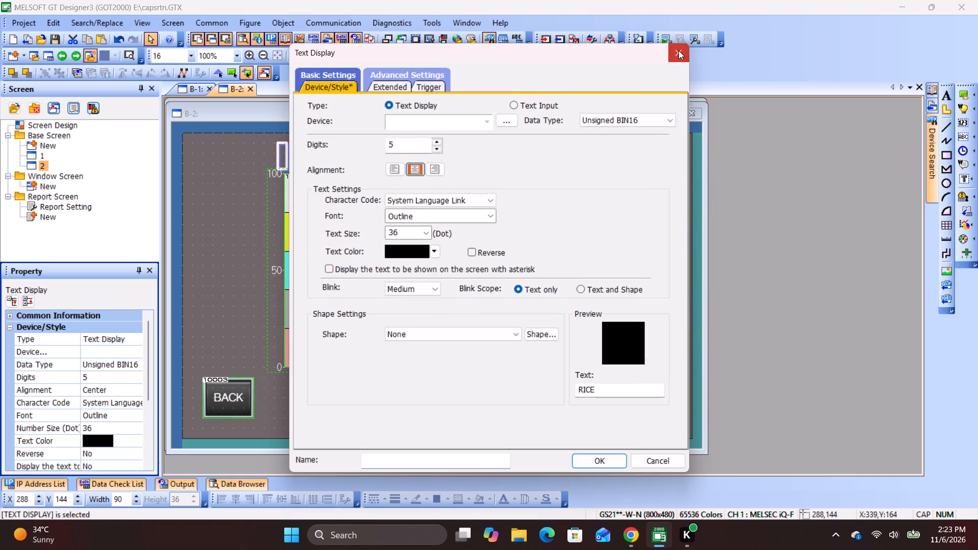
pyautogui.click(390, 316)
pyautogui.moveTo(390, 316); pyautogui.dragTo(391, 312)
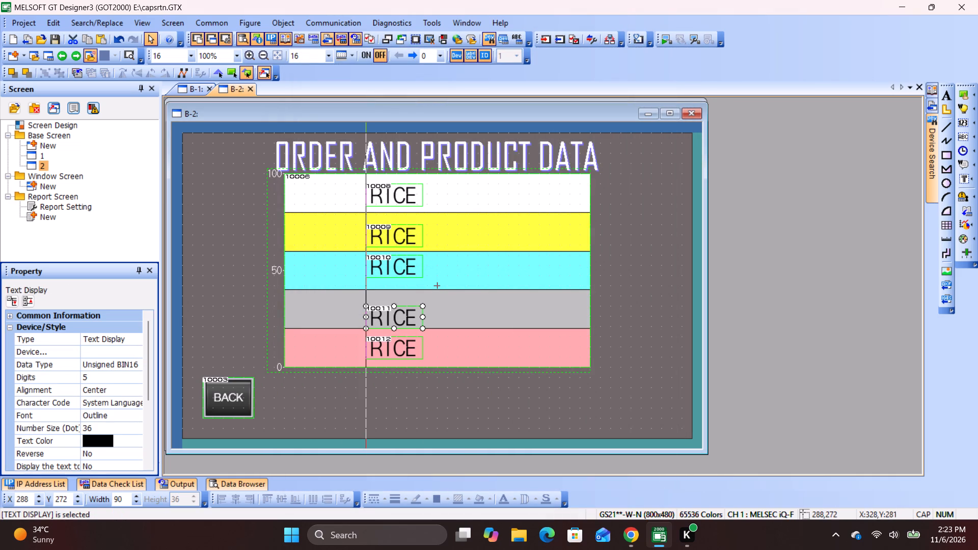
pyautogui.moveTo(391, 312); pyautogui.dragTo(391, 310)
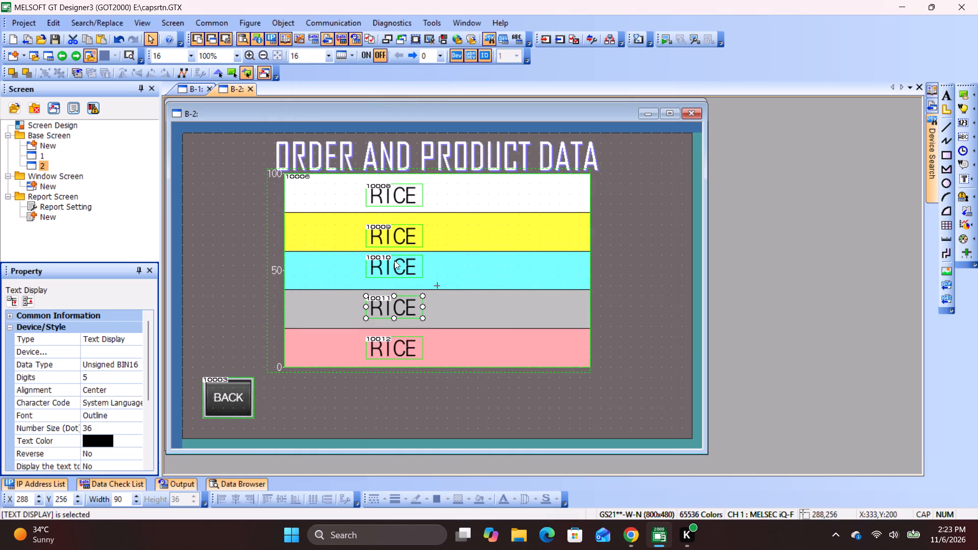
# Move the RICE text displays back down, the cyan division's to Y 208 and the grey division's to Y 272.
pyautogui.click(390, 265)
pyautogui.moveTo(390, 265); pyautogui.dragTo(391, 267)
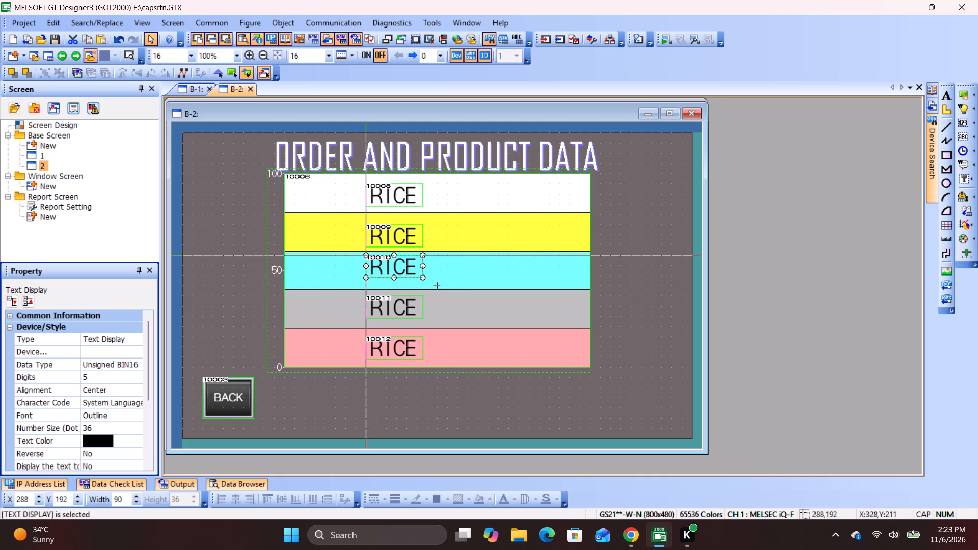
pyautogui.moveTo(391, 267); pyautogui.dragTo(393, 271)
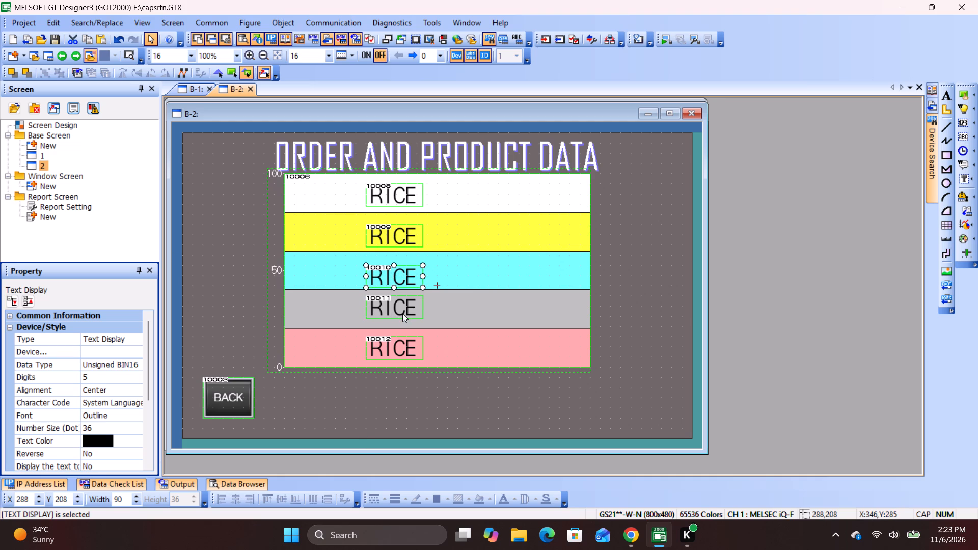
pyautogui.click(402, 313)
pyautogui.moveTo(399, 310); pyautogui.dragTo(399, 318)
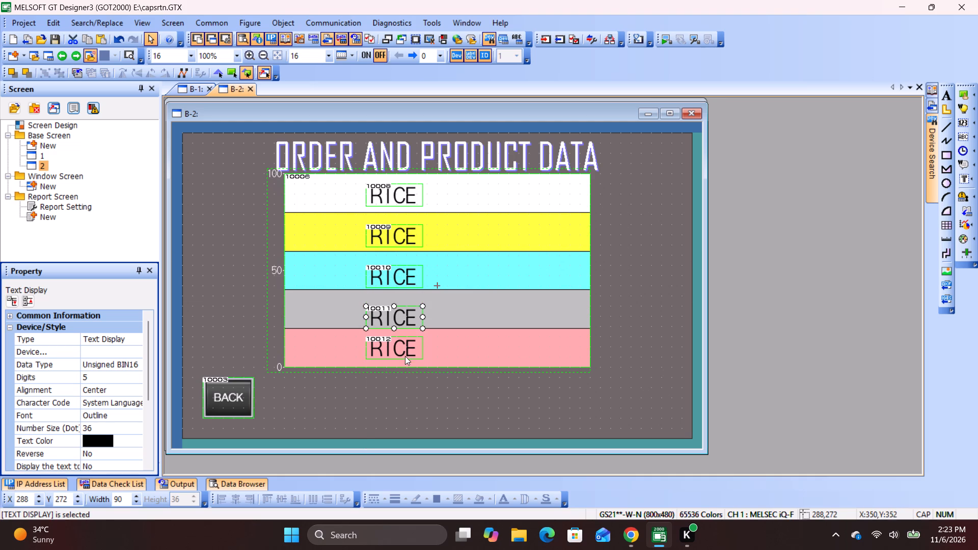
# Move the RICE text display in the pink division down to Y 336, keeping X 288.
pyautogui.click(395, 353)
pyautogui.moveTo(395, 353); pyautogui.dragTo(395, 360)
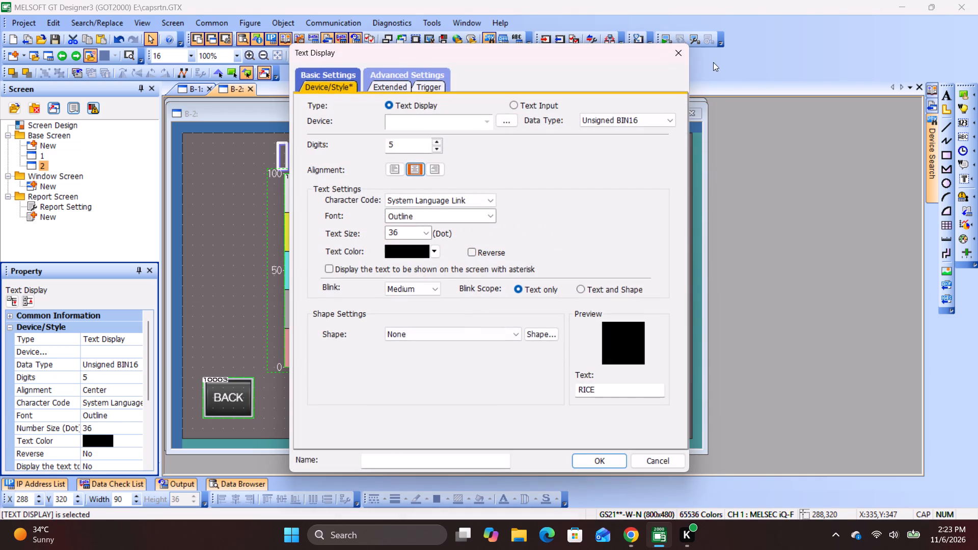
pyautogui.click(672, 56)
pyautogui.moveTo(400, 350); pyautogui.dragTo(403, 358)
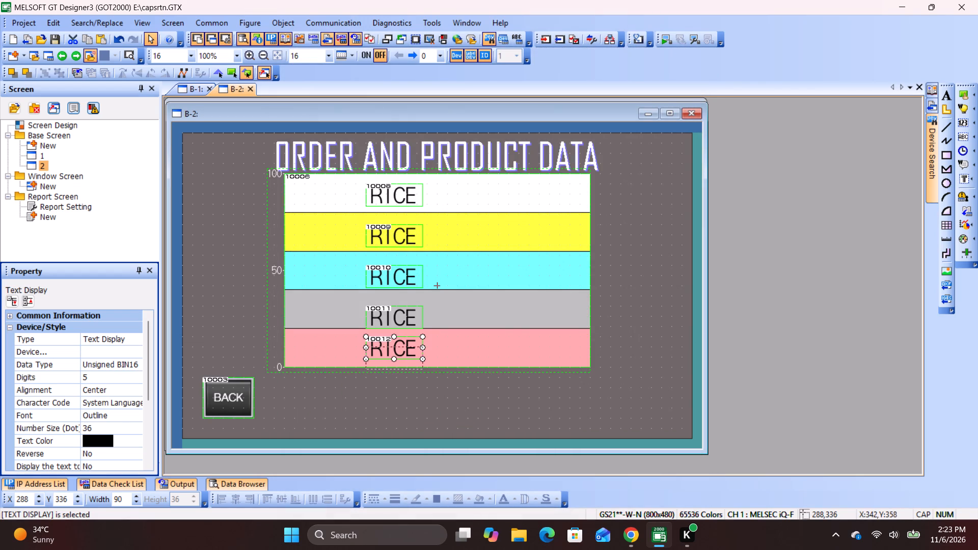
# Enlarge the statistics bar graph from its lower-right corner to a width of 497 and a height of 321.
pyautogui.click(542, 285)
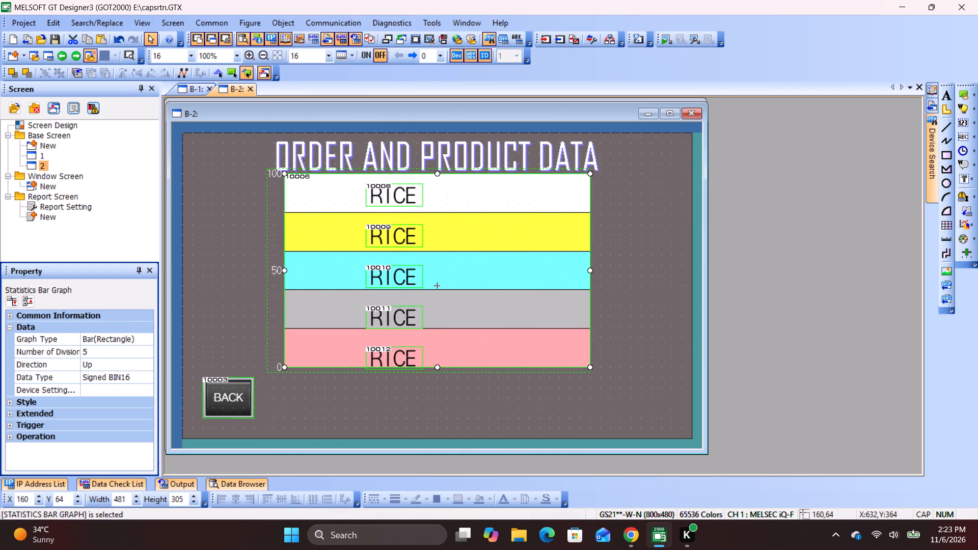
pyautogui.moveTo(591, 366); pyautogui.dragTo(598, 375)
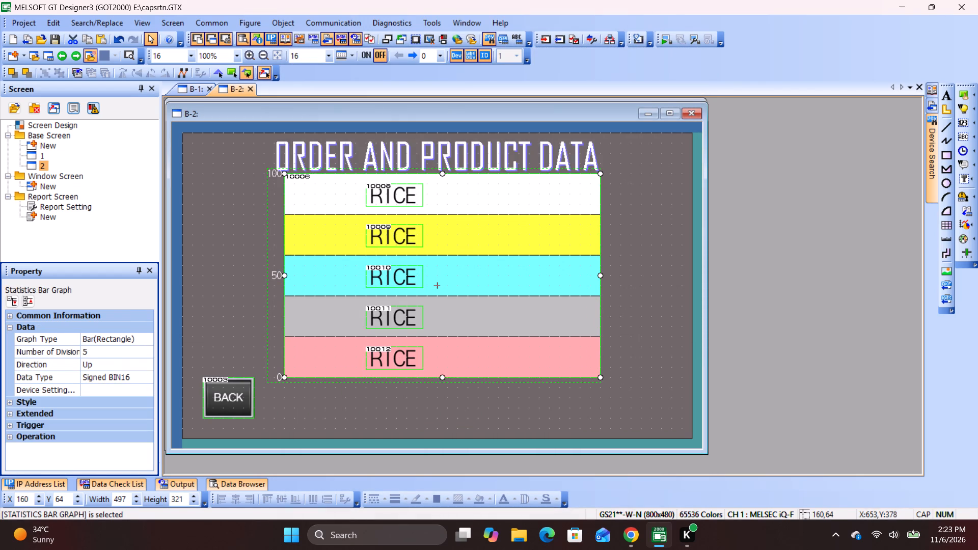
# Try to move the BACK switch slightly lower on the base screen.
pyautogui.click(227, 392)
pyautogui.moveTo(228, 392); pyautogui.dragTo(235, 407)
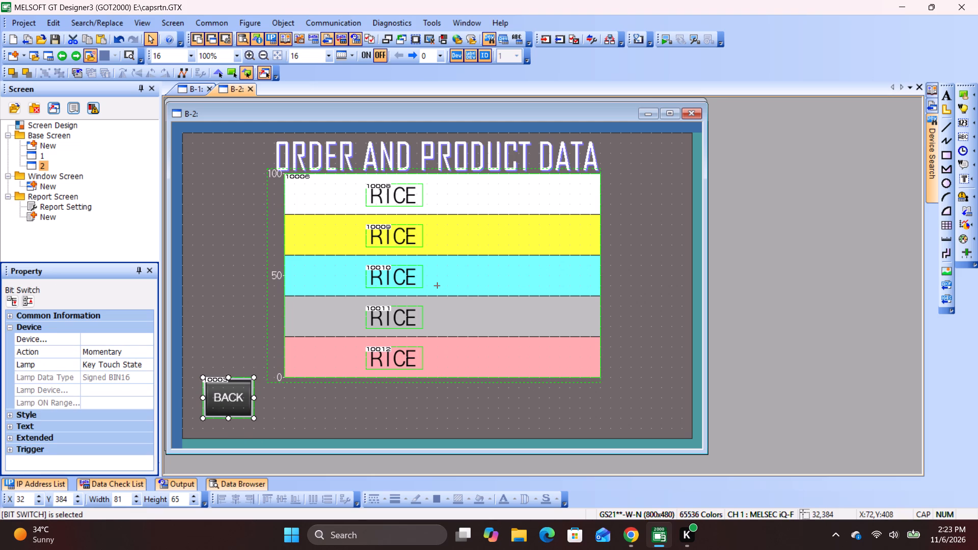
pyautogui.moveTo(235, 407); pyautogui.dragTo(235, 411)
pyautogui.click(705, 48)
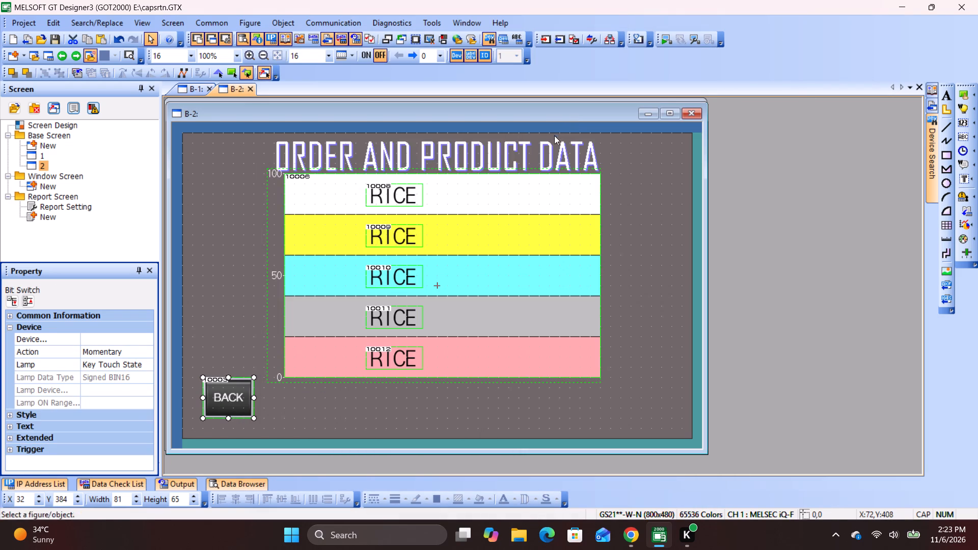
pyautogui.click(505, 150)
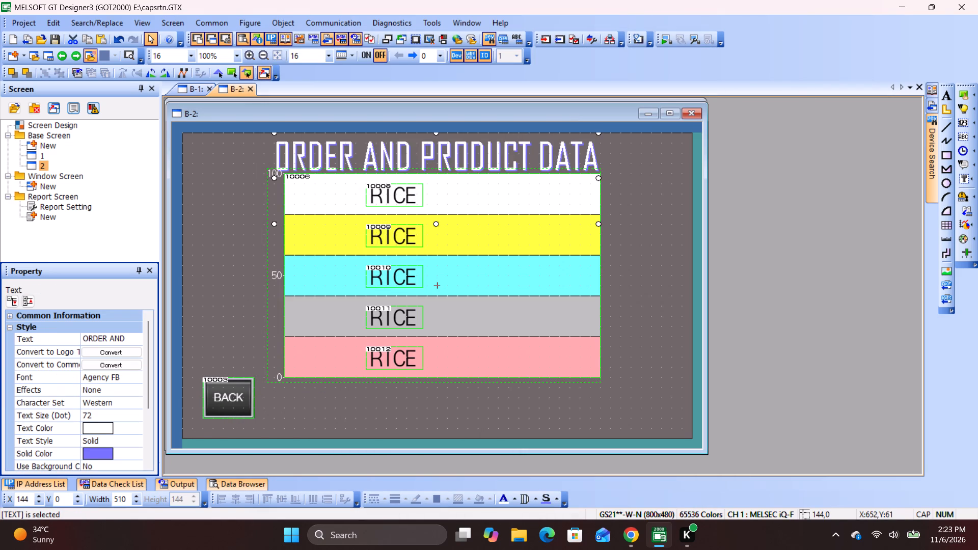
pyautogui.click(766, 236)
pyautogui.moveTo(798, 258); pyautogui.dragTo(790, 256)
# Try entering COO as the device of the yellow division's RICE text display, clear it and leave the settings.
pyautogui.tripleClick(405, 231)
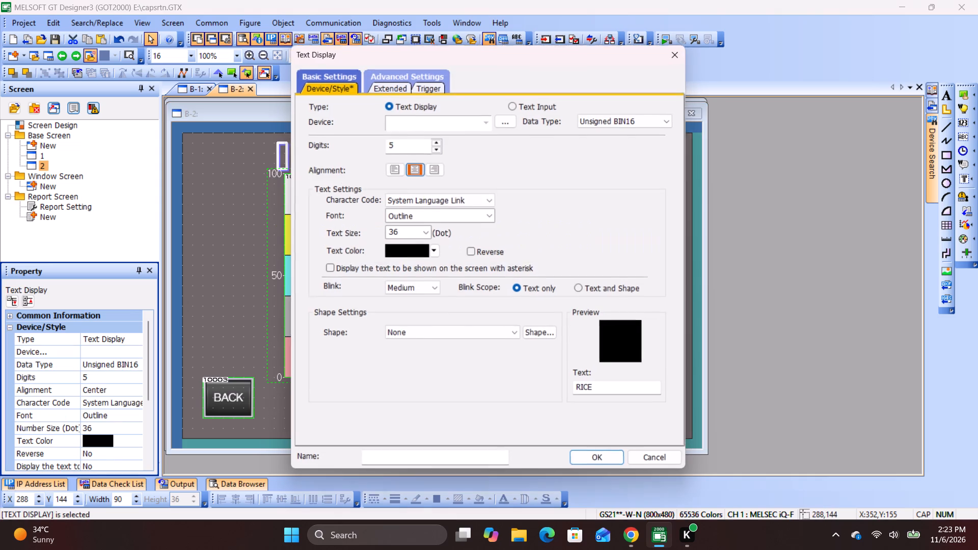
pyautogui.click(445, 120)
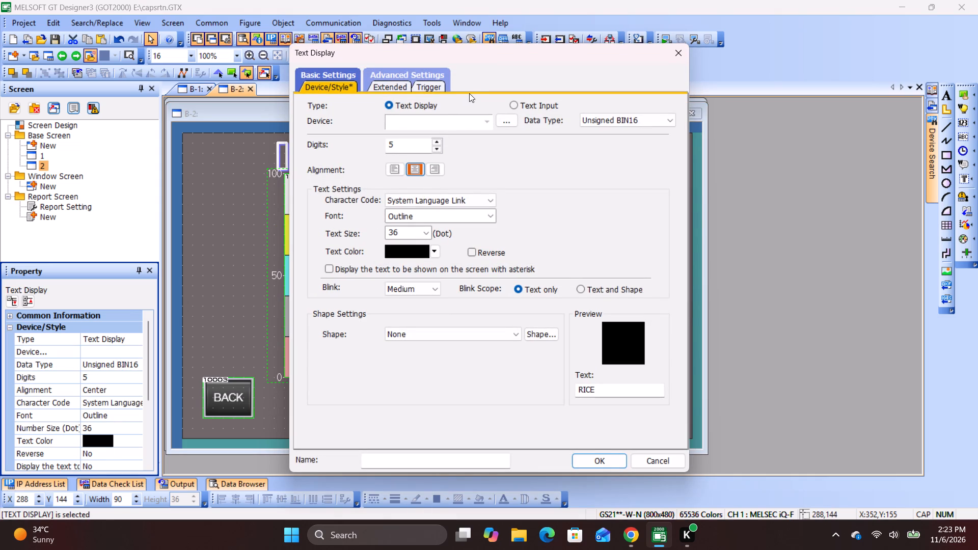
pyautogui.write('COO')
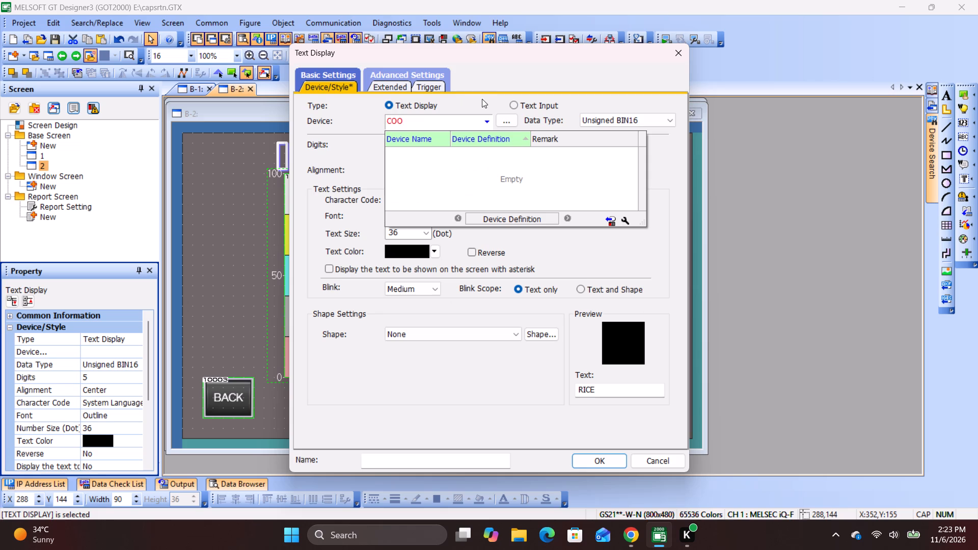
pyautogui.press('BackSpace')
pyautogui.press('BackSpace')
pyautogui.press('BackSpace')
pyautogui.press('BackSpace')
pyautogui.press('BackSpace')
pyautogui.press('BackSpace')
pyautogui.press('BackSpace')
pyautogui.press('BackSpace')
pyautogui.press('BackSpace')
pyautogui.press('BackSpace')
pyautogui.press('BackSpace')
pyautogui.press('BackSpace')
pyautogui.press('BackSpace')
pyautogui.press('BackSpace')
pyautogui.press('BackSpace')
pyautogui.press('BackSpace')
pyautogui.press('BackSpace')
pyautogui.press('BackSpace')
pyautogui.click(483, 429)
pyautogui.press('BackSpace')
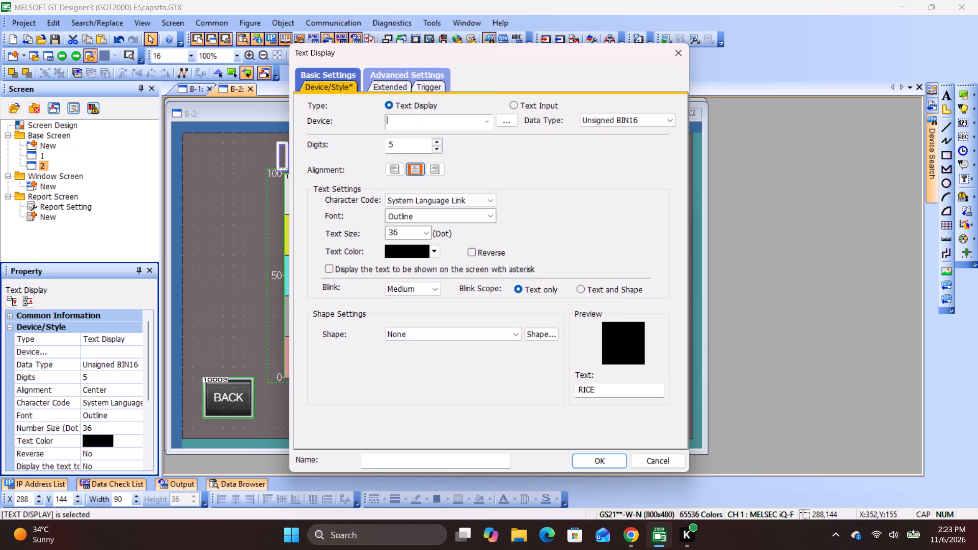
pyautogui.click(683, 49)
# Change the yellow division's text display to COOKING OIL and increase its digits to 12.
pyautogui.click(384, 238)
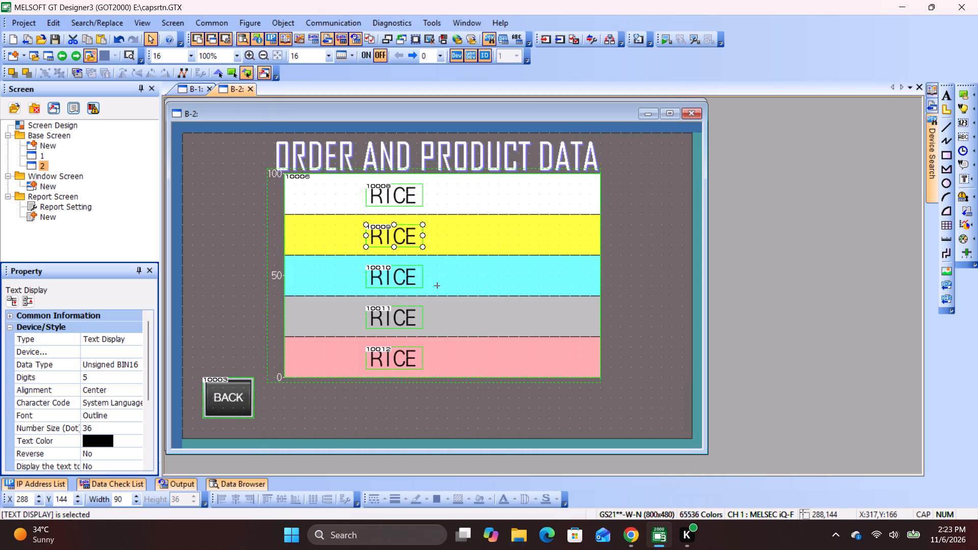
pyautogui.click(391, 272)
pyautogui.click(396, 227)
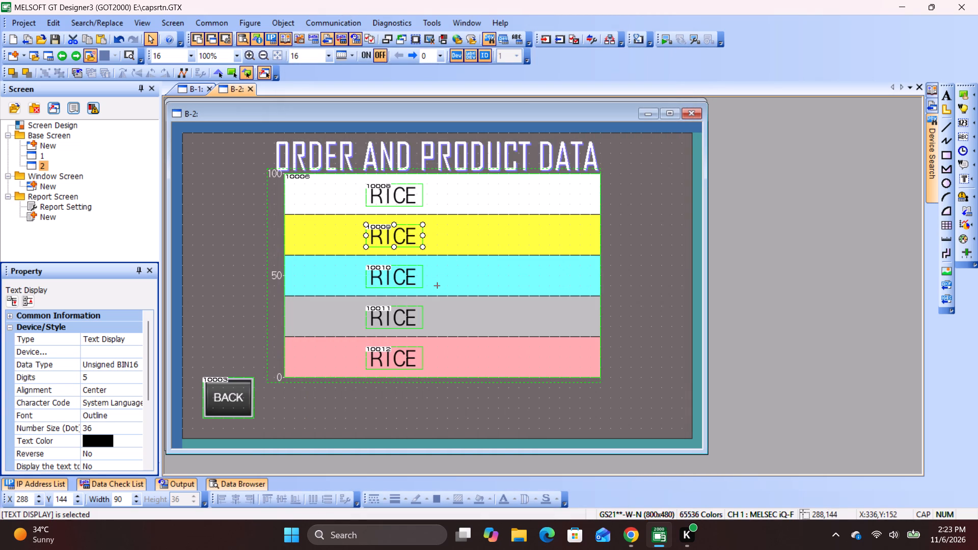
pyautogui.doubleClick(396, 233)
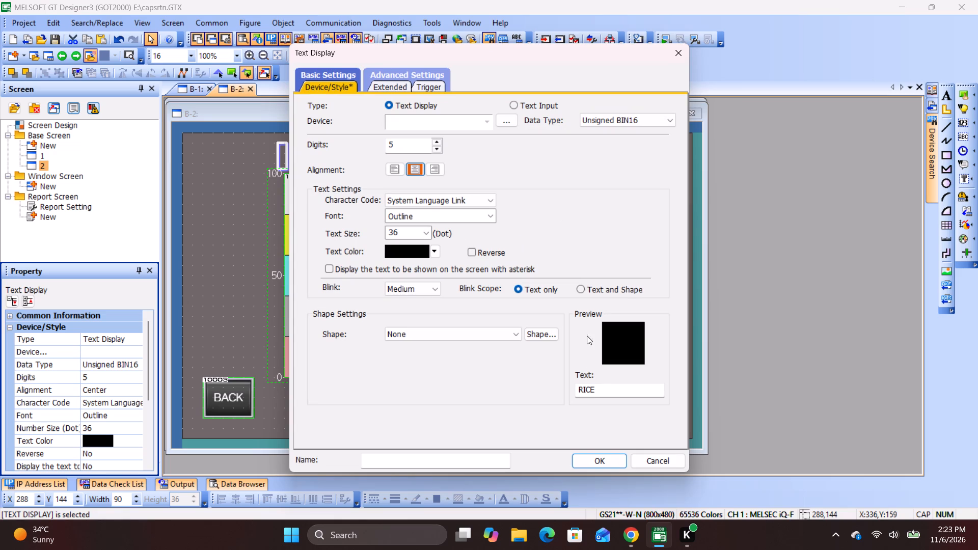
pyautogui.moveTo(602, 386); pyautogui.dragTo(522, 387)
pyautogui.press('BackSpace')
pyautogui.write('COOKING OIL')
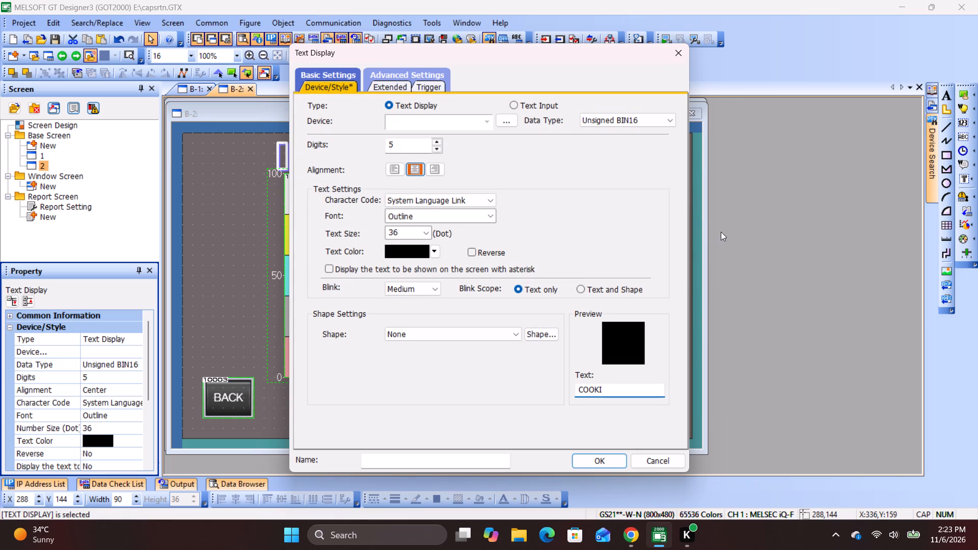
pyautogui.click(436, 139)
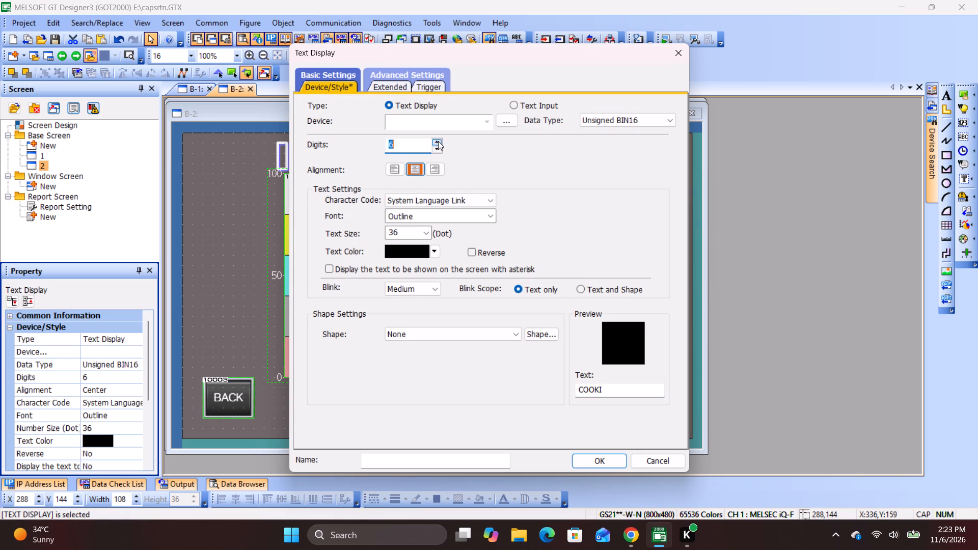
pyautogui.click(438, 141)
pyautogui.tripleClick(438, 141)
pyautogui.doubleClick(438, 141)
pyautogui.click(608, 395)
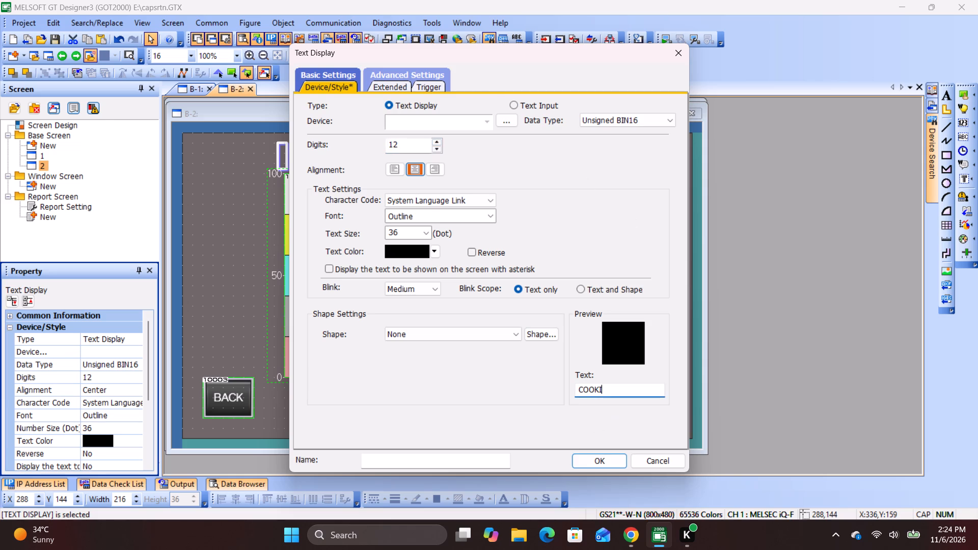
pyautogui.write('NG O')
pyautogui.write('IL')
pyautogui.click(617, 456)
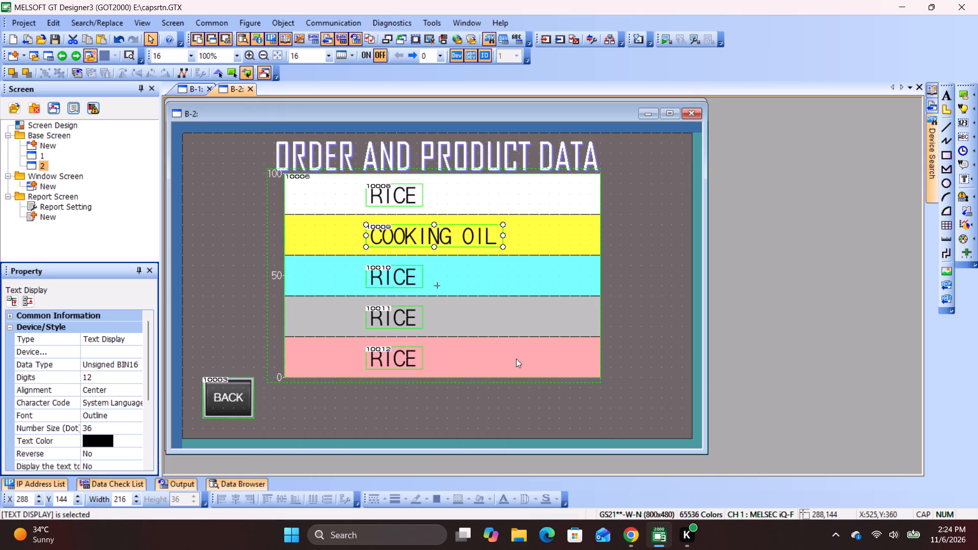
# Move the COOKING OIL text display within the yellow division to X 176, keeping Y 144.
pyautogui.moveTo(453, 232); pyautogui.dragTo(429, 232)
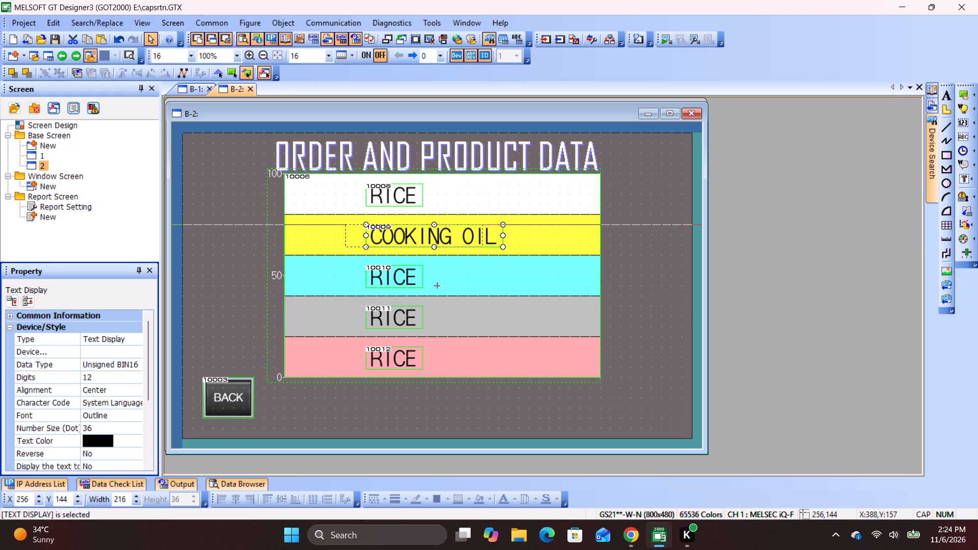
pyautogui.moveTo(429, 232); pyautogui.dragTo(393, 228)
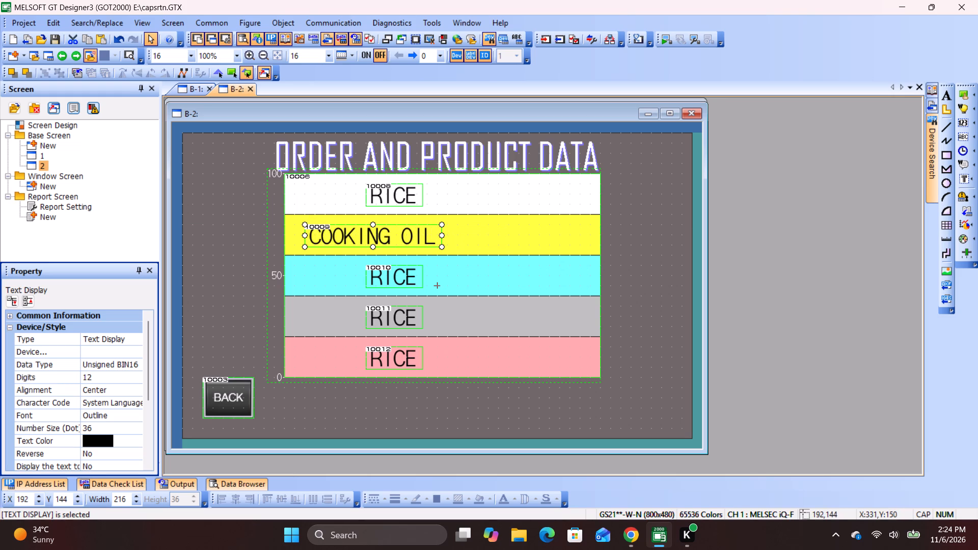
pyautogui.moveTo(393, 228); pyautogui.dragTo(382, 230)
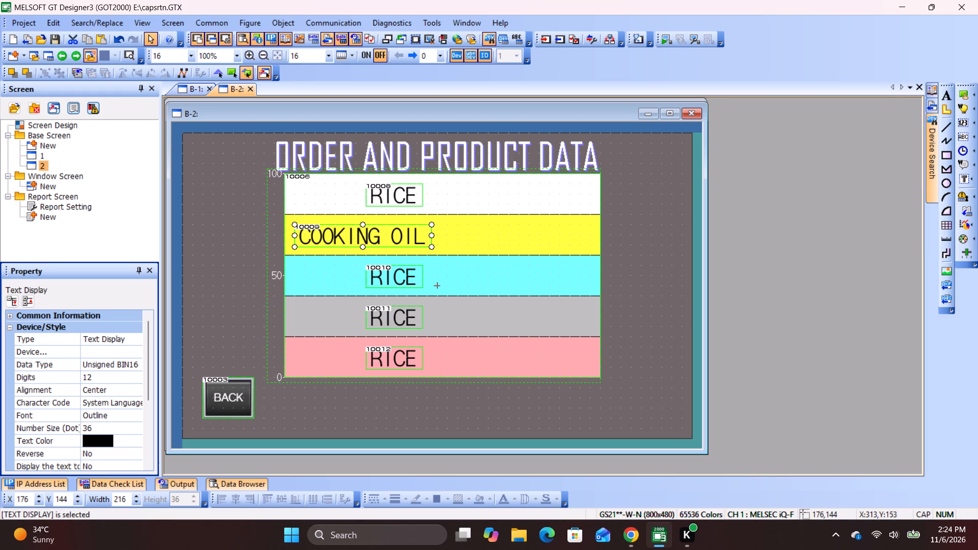
# Change the preview text of the cyan division's RICE text display to SUGAR.
pyautogui.doubleClick(393, 278)
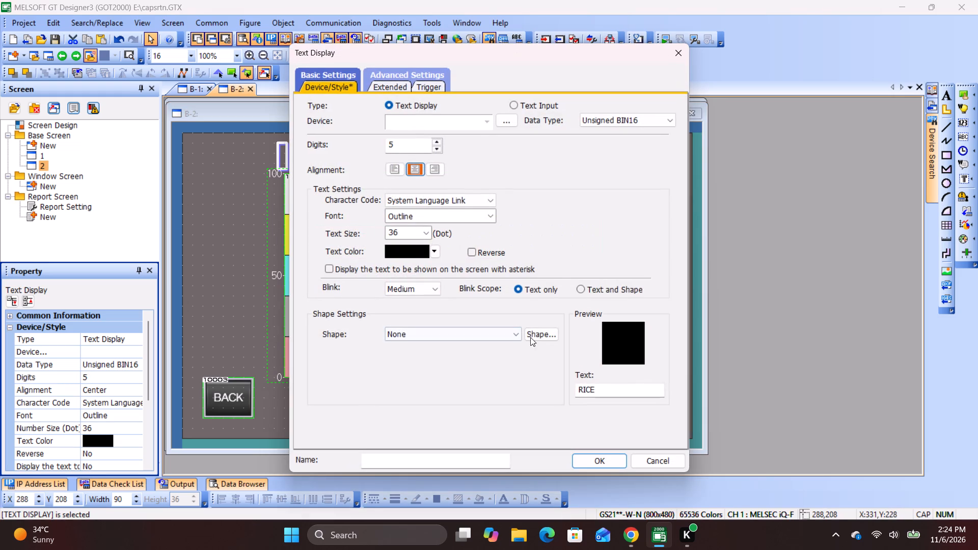
pyautogui.moveTo(608, 389); pyautogui.dragTo(532, 387)
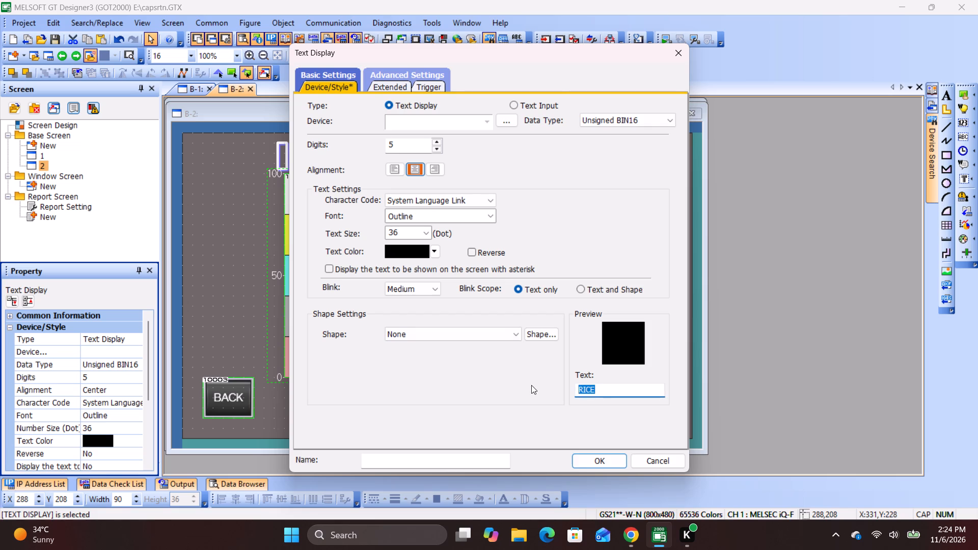
pyautogui.press('BackSpace')
pyautogui.write('SUGER')
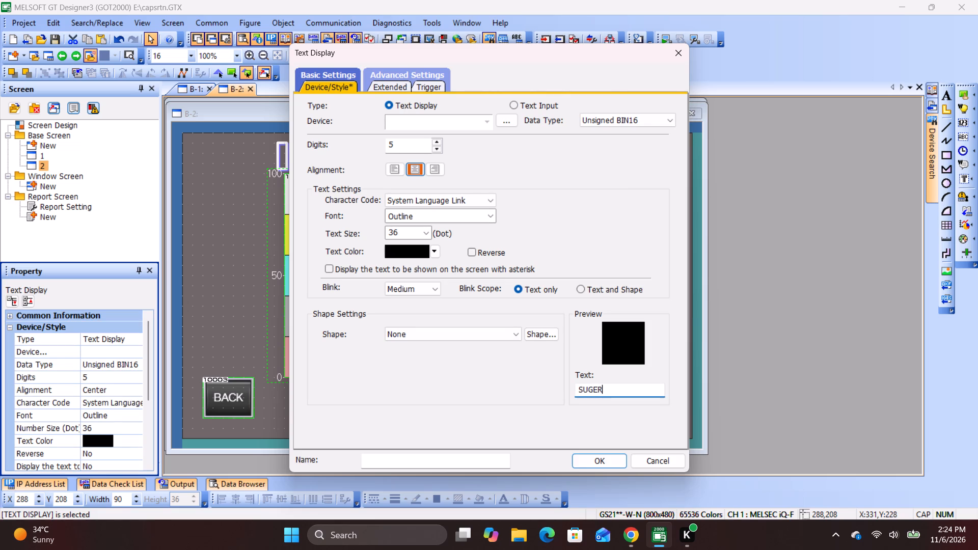
pyautogui.press('BackSpace')
pyautogui.press('BackSpace')
pyautogui.write('AR')
pyautogui.click(602, 458)
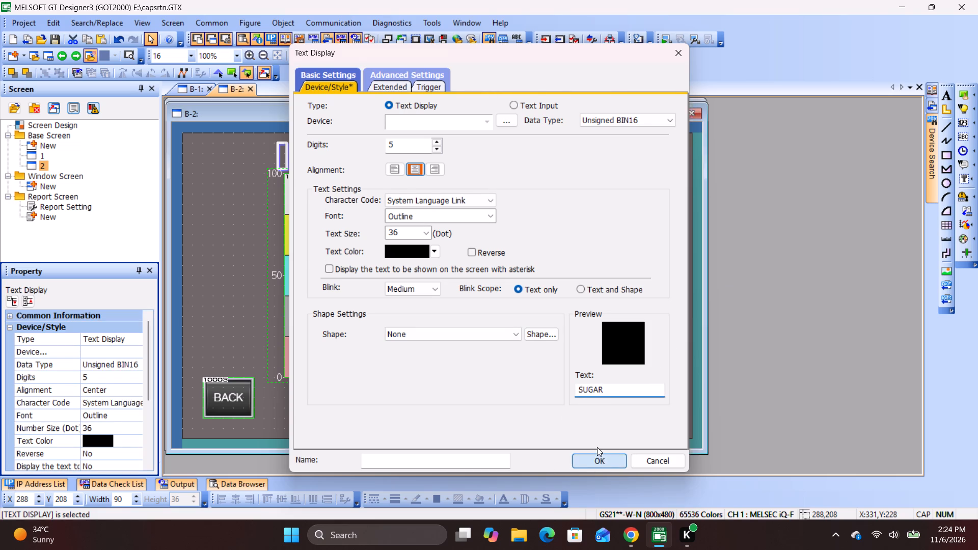
# Change the preview text of the grey division's RICE text display to WHEAT.
pyautogui.doubleClick(400, 319)
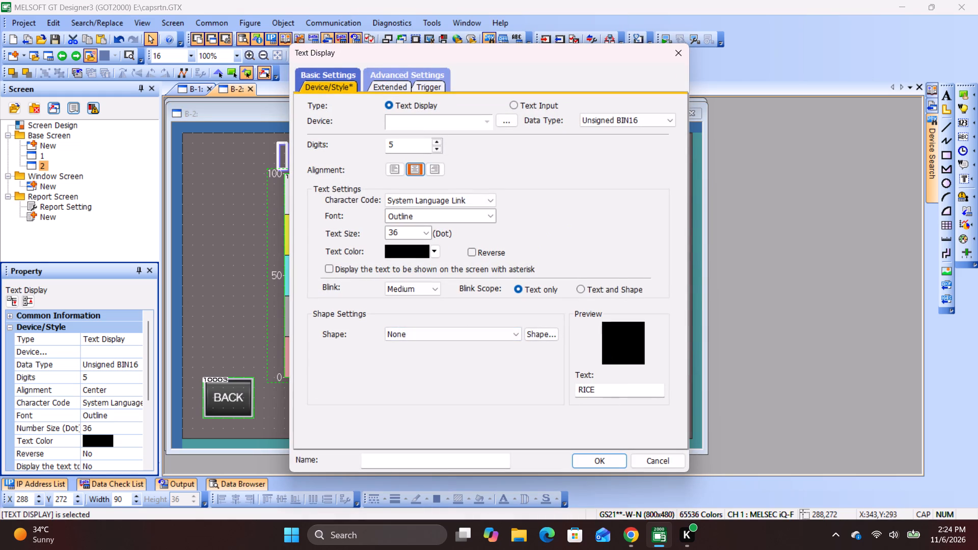
pyautogui.moveTo(606, 389); pyautogui.dragTo(559, 389)
pyautogui.press('BackSpace')
pyautogui.write('WHAE')
pyautogui.press('r')
pyautogui.press('BackSpace')
pyautogui.press('BackSpace')
pyautogui.press('BackSpace')
pyautogui.press('e')
pyautogui.write('AT')
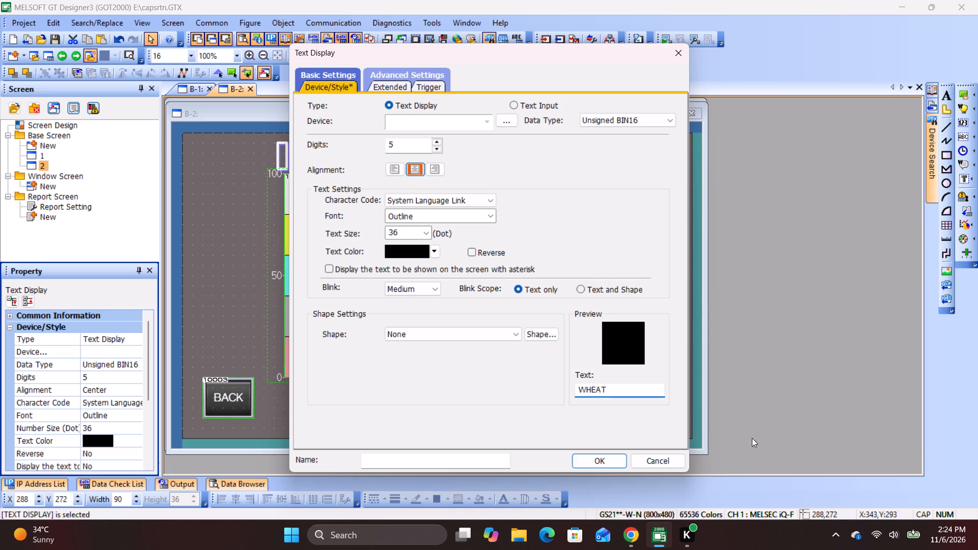
pyautogui.click(618, 463)
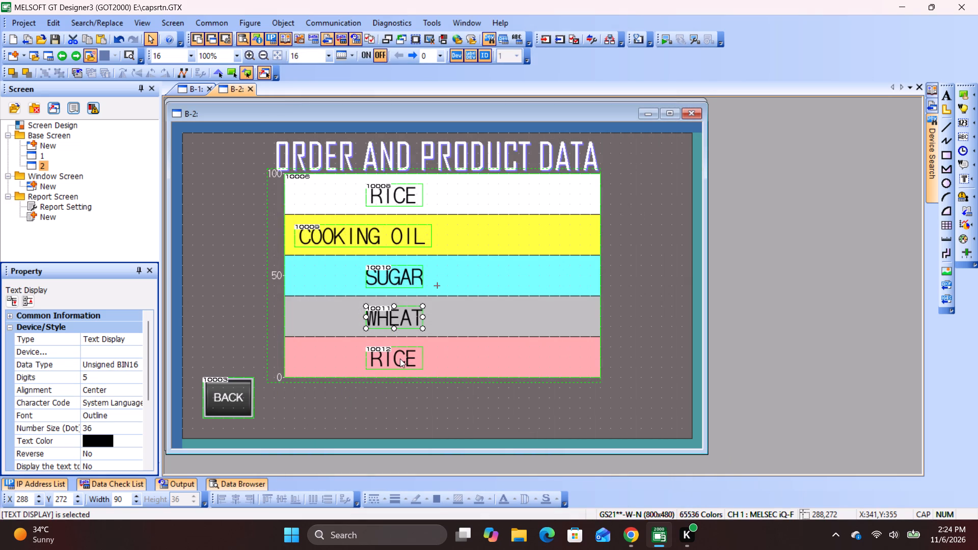
# Change the preview text of the pink division's RICE text display to MILK.
pyautogui.doubleClick(400, 359)
pyautogui.press('BackSpace')
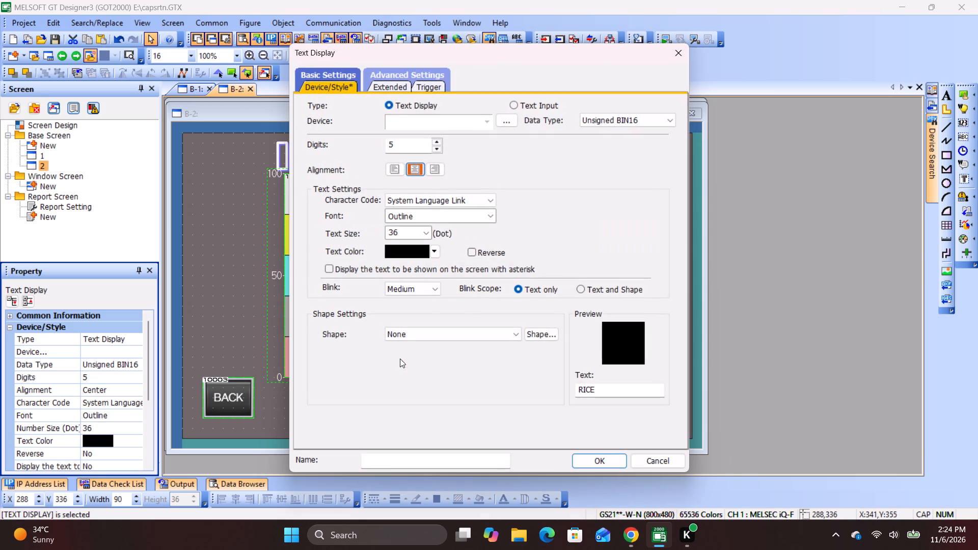
pyautogui.click(606, 393)
pyautogui.press('BackSpace')
pyautogui.press('BackSpace')
pyautogui.press('BackSpace')
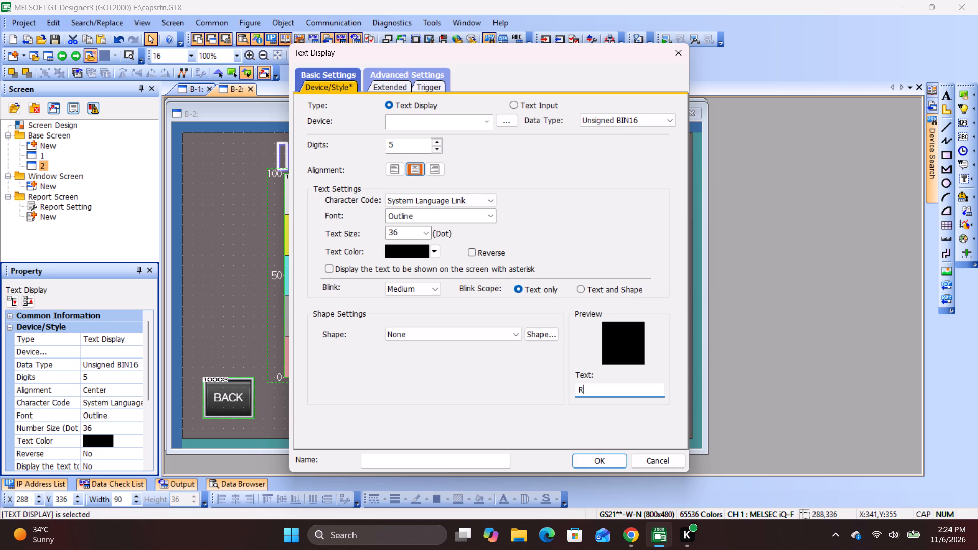
pyautogui.write('MILK')
pyautogui.press('Left')
pyautogui.press('Left')
pyautogui.press('Left')
pyautogui.press('Left')
pyautogui.press('BackSpace')
pyautogui.click(618, 462)
pyautogui.click(819, 249)
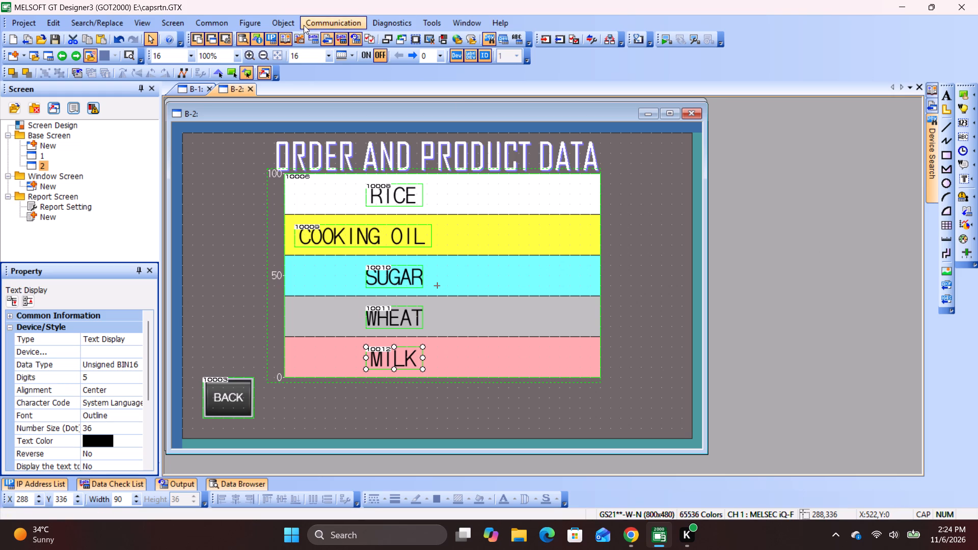
# Place a bar graph beside the product labels at X 448, Y 80, with a width of 193 and a height of 289.
pyautogui.click(284, 21)
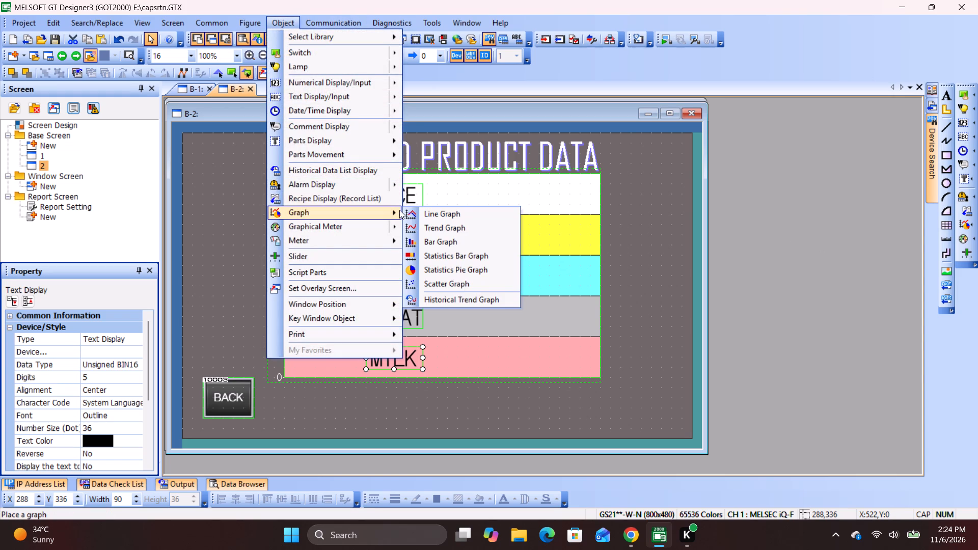
pyautogui.click(424, 239)
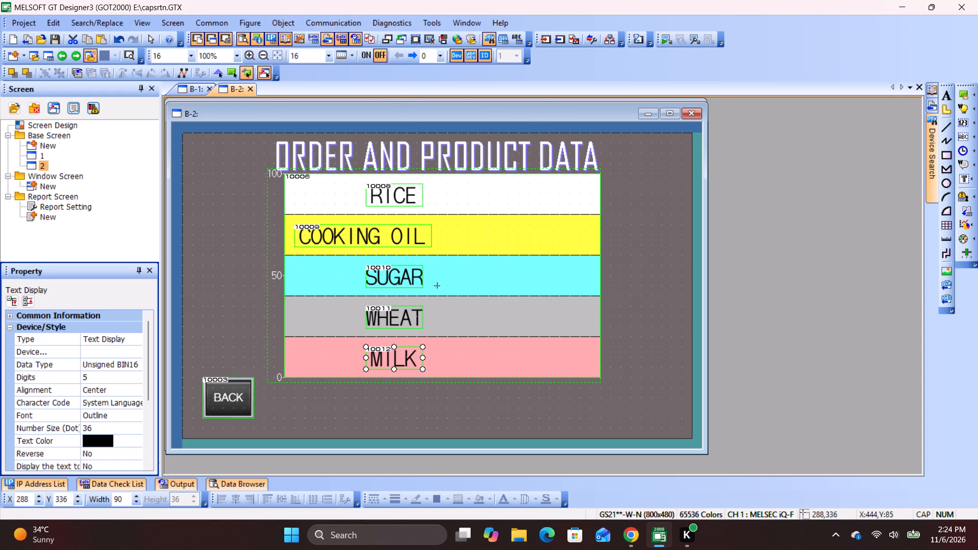
pyautogui.moveTo(465, 182); pyautogui.dragTo(577, 364)
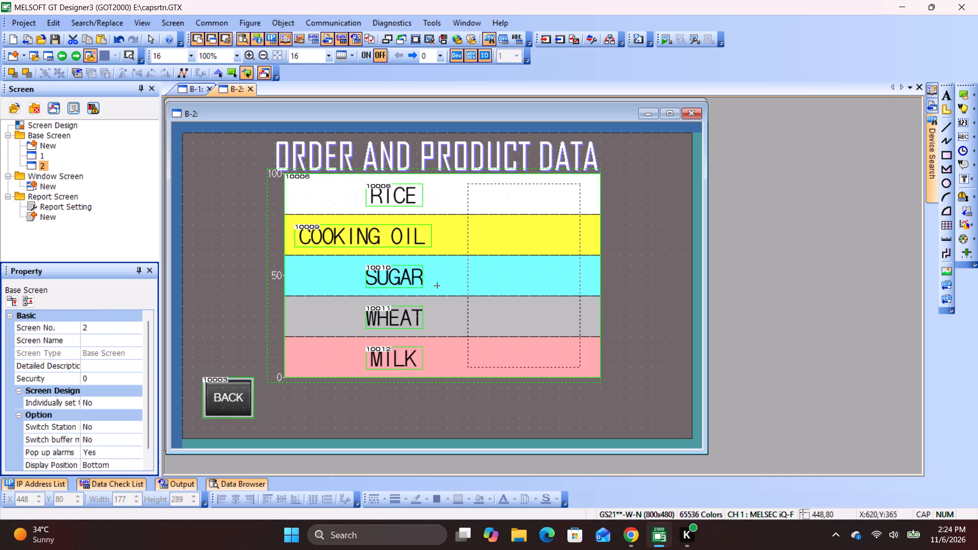
pyautogui.moveTo(577, 364); pyautogui.dragTo(589, 366)
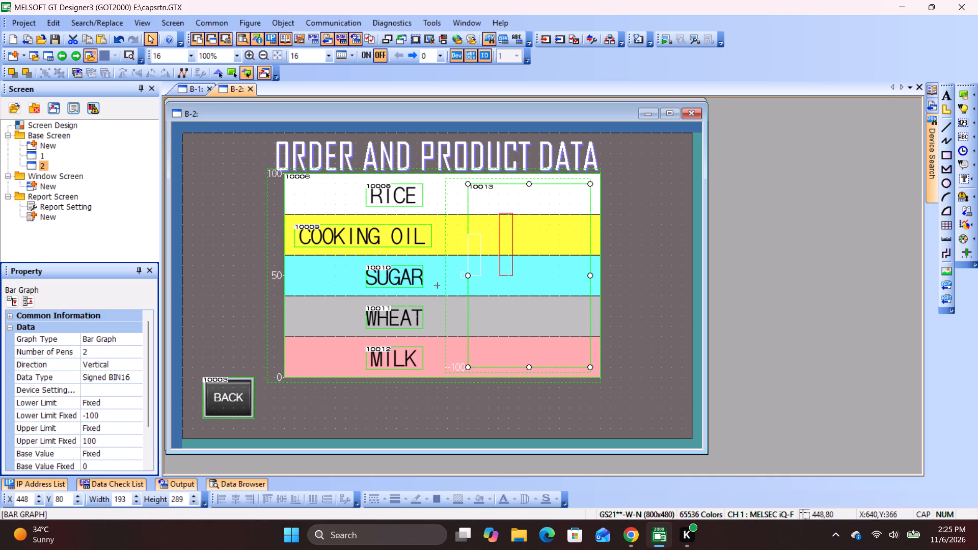
# Set the new bar graph's direction to Horizontal.
pyautogui.click(519, 219)
pyautogui.doubleClick(519, 219)
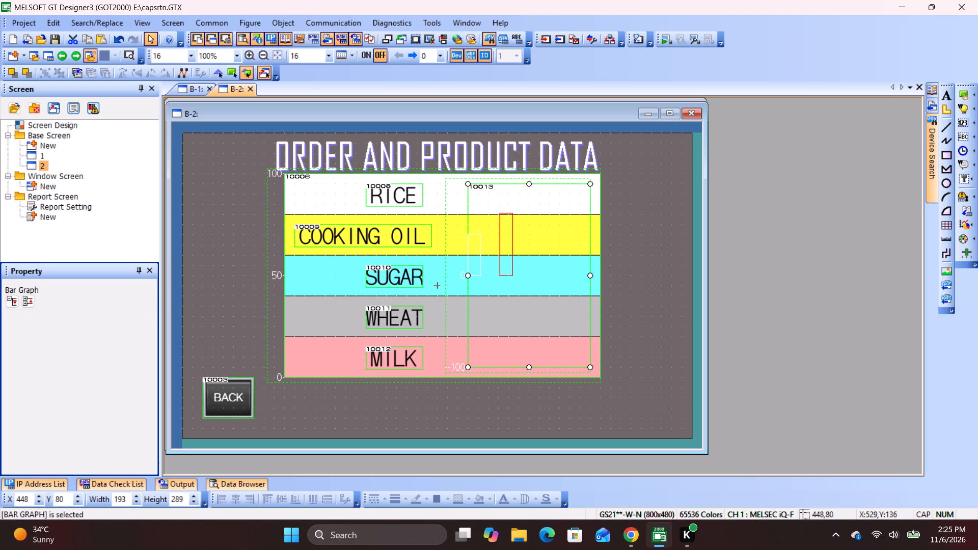
pyautogui.click(430, 144)
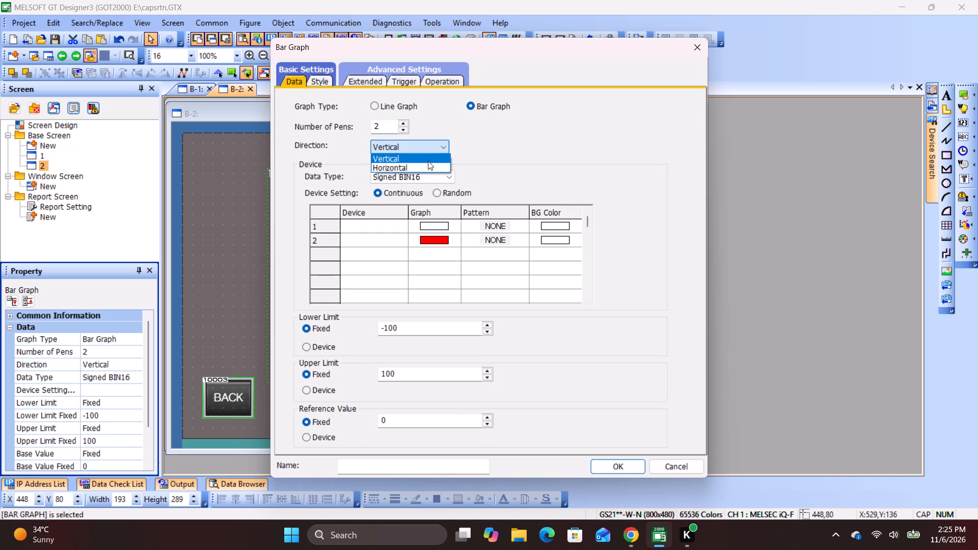
pyautogui.click(427, 164)
# Set the fill pattern of pens 1 and 2 of the horizontal bar graph to 37.
pyautogui.moveTo(468, 48); pyautogui.dragTo(796, 81)
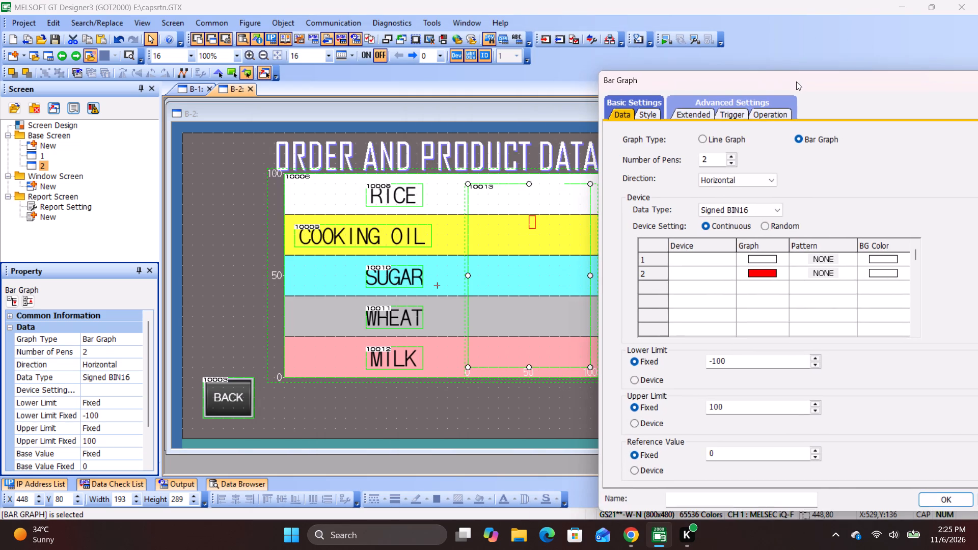
pyautogui.moveTo(796, 81); pyautogui.dragTo(796, 73)
pyautogui.click(790, 71)
pyautogui.click(771, 255)
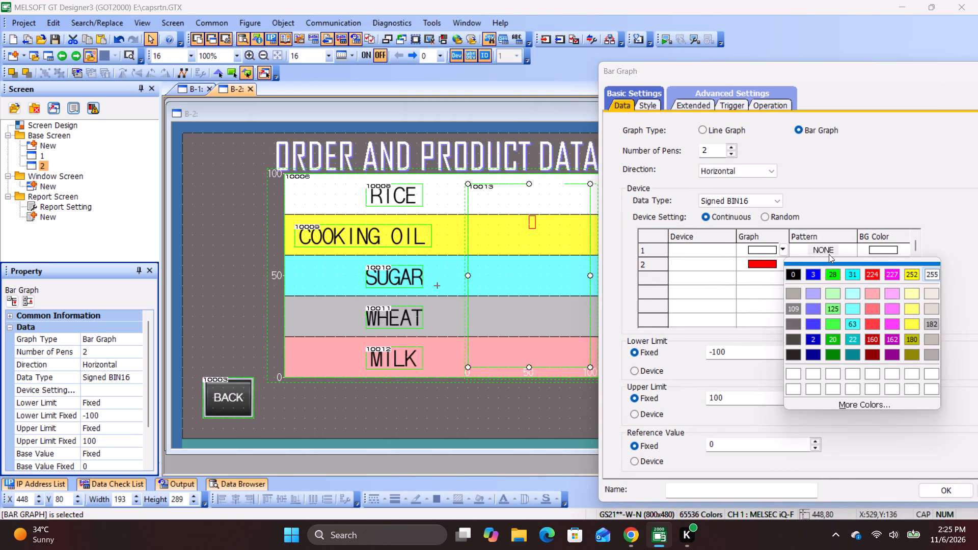
pyautogui.click(829, 254)
pyautogui.click(861, 406)
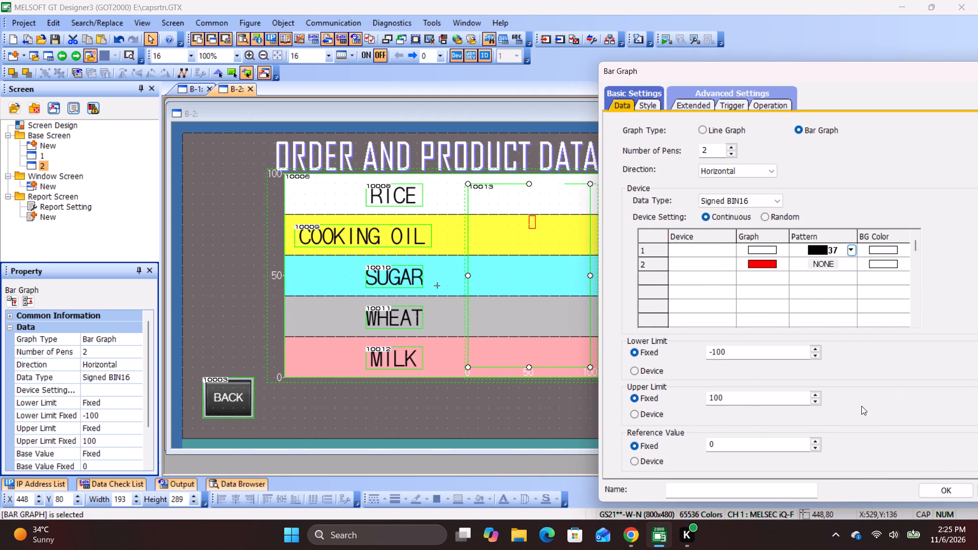
pyautogui.click(849, 264)
pyautogui.click(852, 264)
pyautogui.click(857, 419)
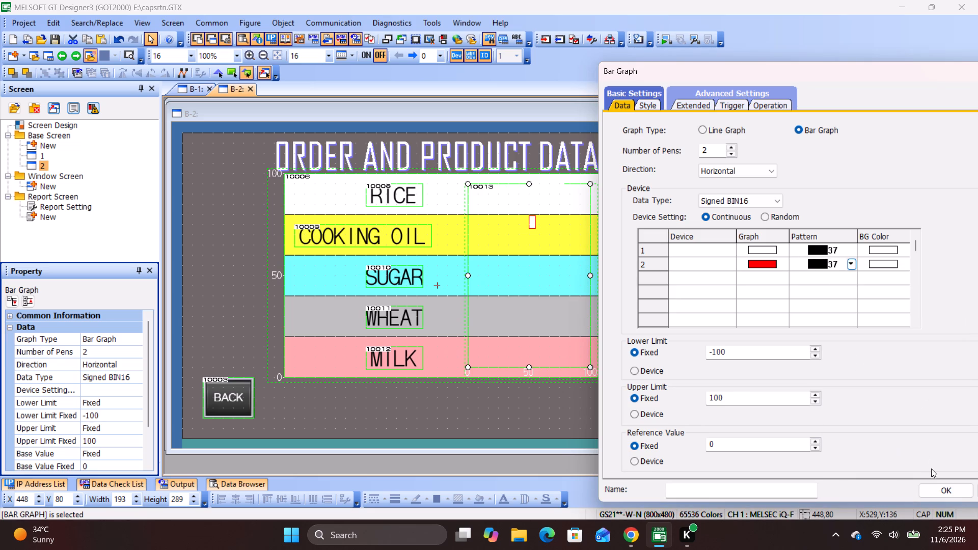
pyautogui.click(935, 485)
# Move the horizontal bar graph sideways to X 608, Y 80.
pyautogui.moveTo(567, 248); pyautogui.dragTo(673, 249)
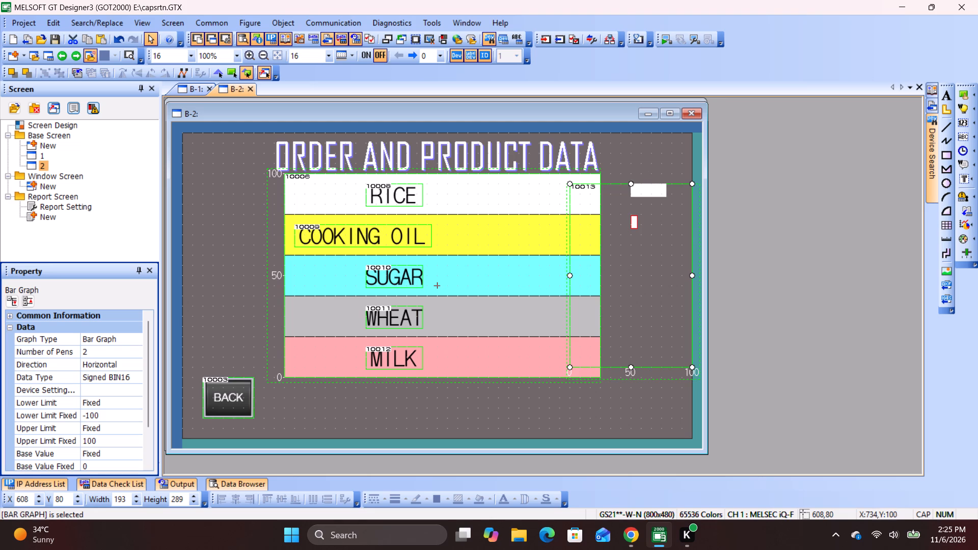
# Set pen 1 of the horizontal bar graph to grey graph colour 109 and black background colour 0.
pyautogui.doubleClick(647, 190)
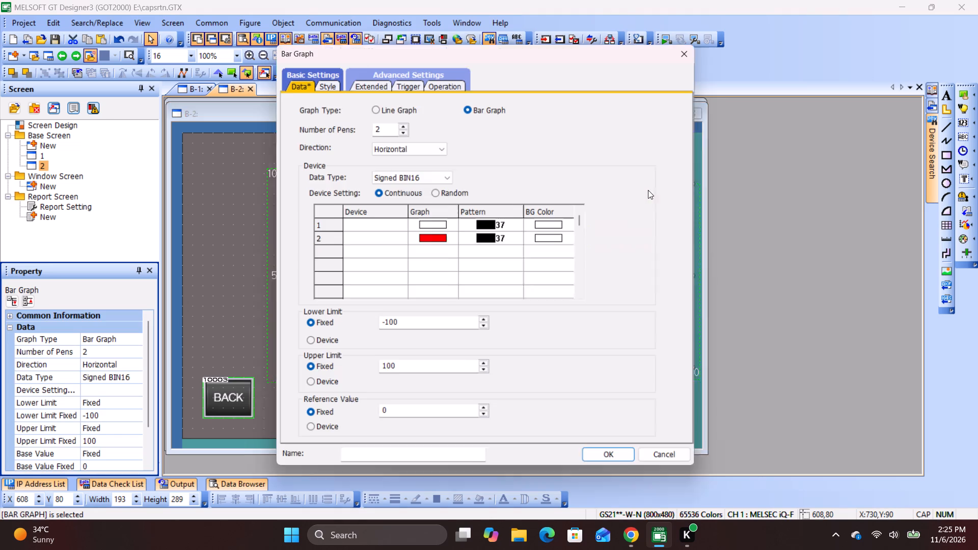
pyautogui.click(451, 226)
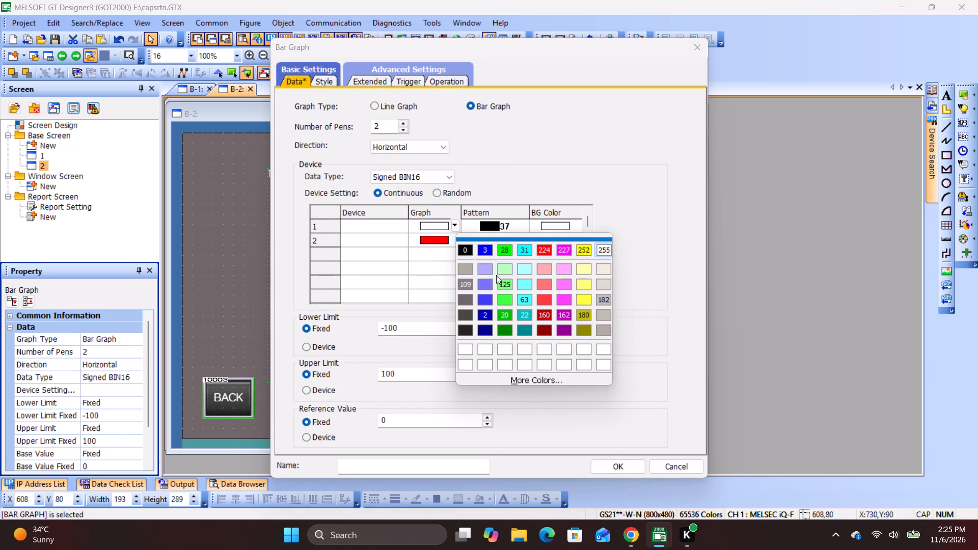
pyautogui.click(464, 285)
pyautogui.moveTo(491, 45); pyautogui.dragTo(209, 39)
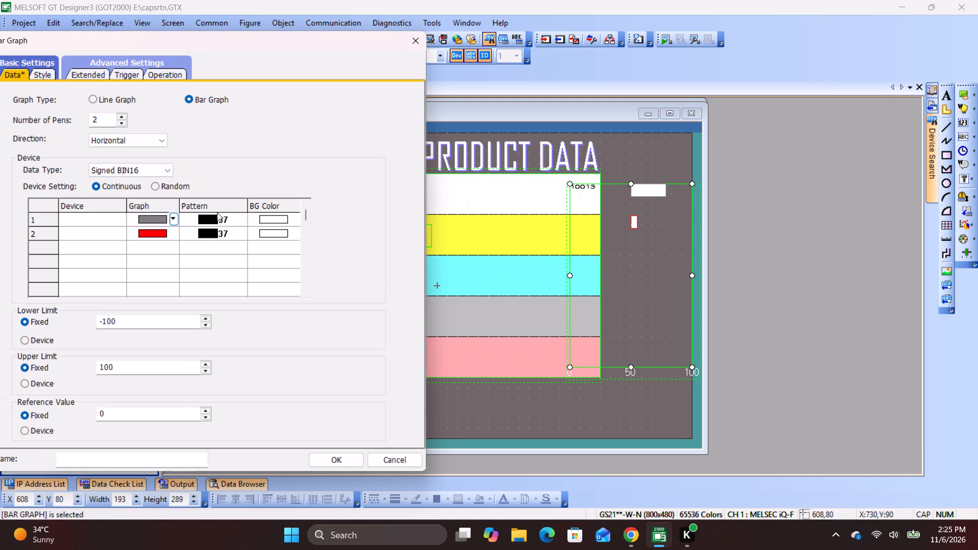
pyautogui.click(258, 219)
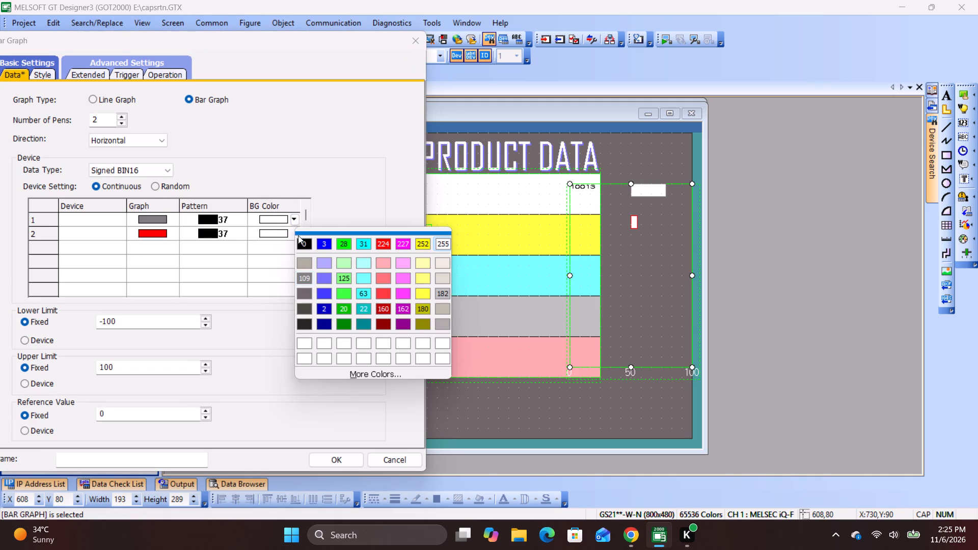
pyautogui.click(301, 244)
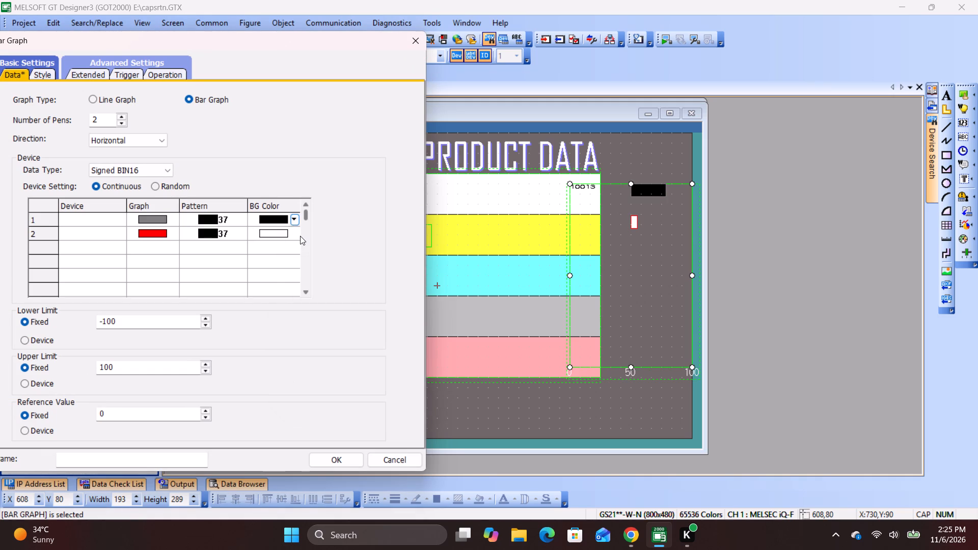
# Increase the bar graph's number of pens to 5.
pyautogui.doubleClick(300, 236)
pyautogui.moveTo(304, 215); pyautogui.dragTo(305, 173)
pyautogui.moveTo(305, 217); pyautogui.dragTo(307, 205)
pyautogui.scroll(3, 167, 259)
pyautogui.click(123, 118)
pyautogui.click(123, 118)
pyautogui.click(123, 118)
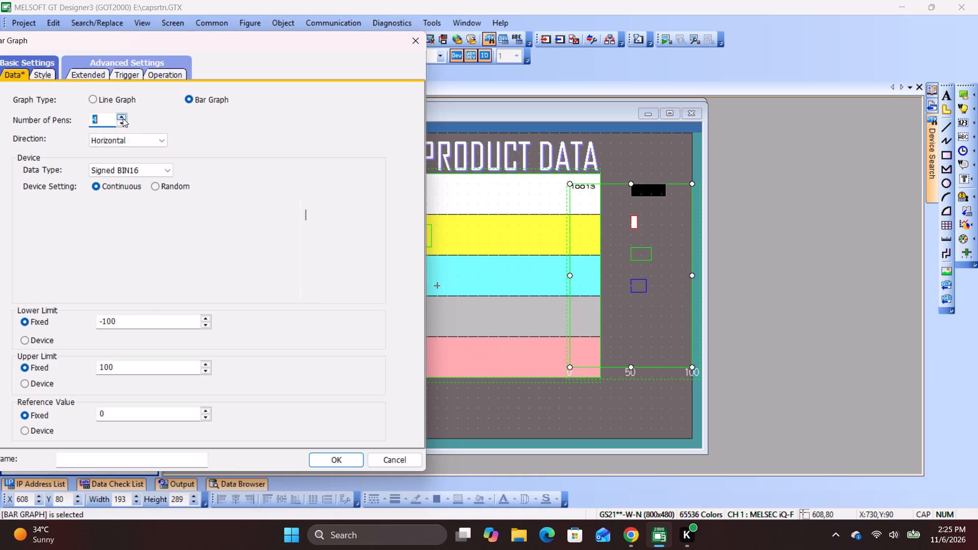
# Set the fill pattern of pens 3, 4 and 5 to 37.
pyautogui.click(219, 237)
pyautogui.click(233, 245)
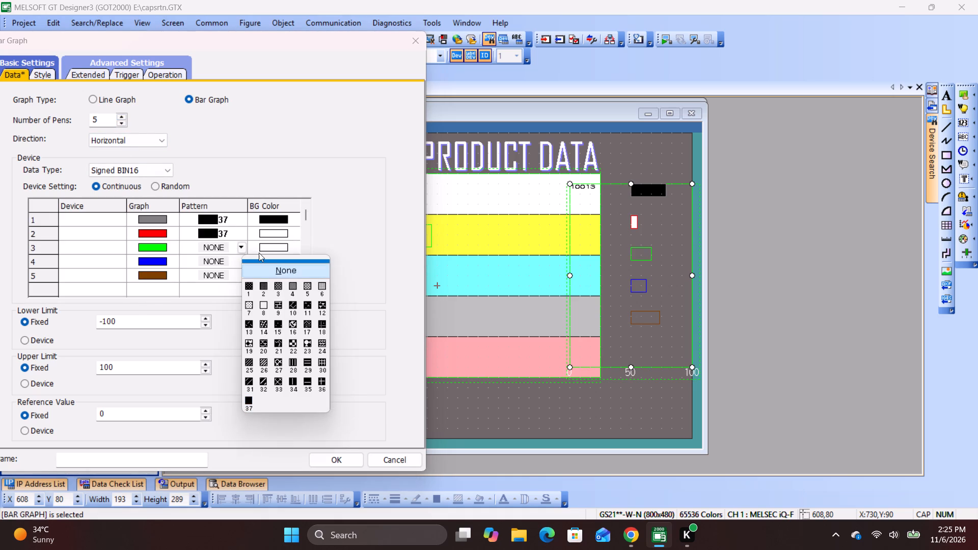
pyautogui.click(247, 400)
pyautogui.doubleClick(241, 258)
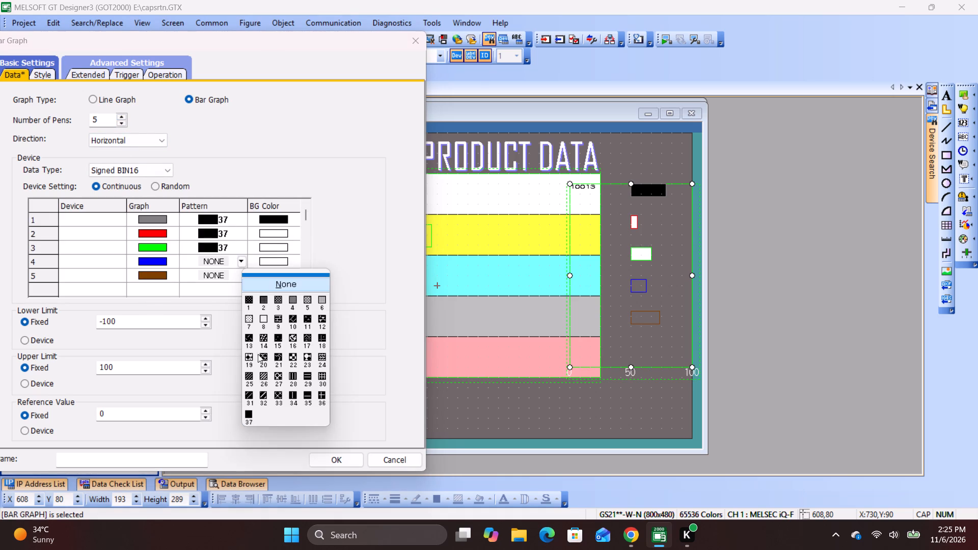
pyautogui.click(252, 416)
pyautogui.click(241, 275)
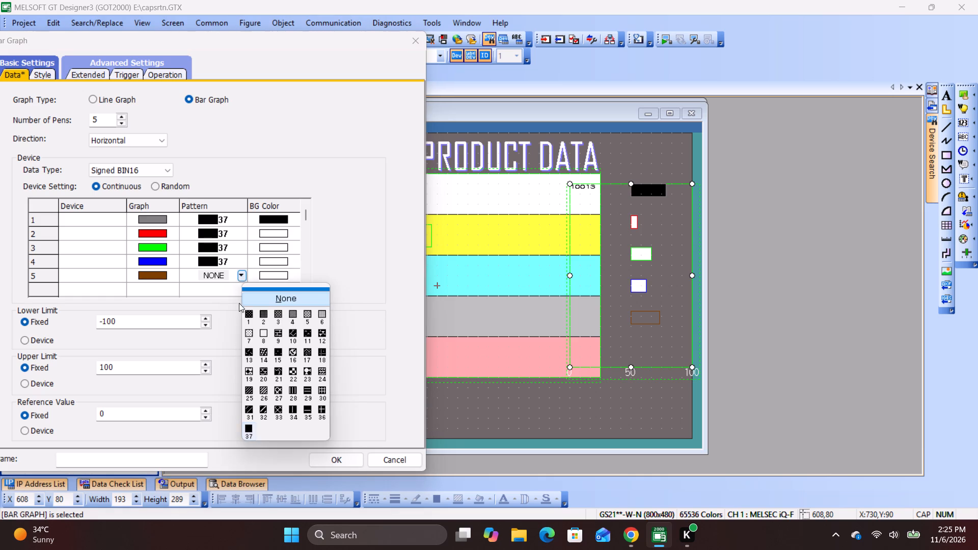
pyautogui.click(250, 436)
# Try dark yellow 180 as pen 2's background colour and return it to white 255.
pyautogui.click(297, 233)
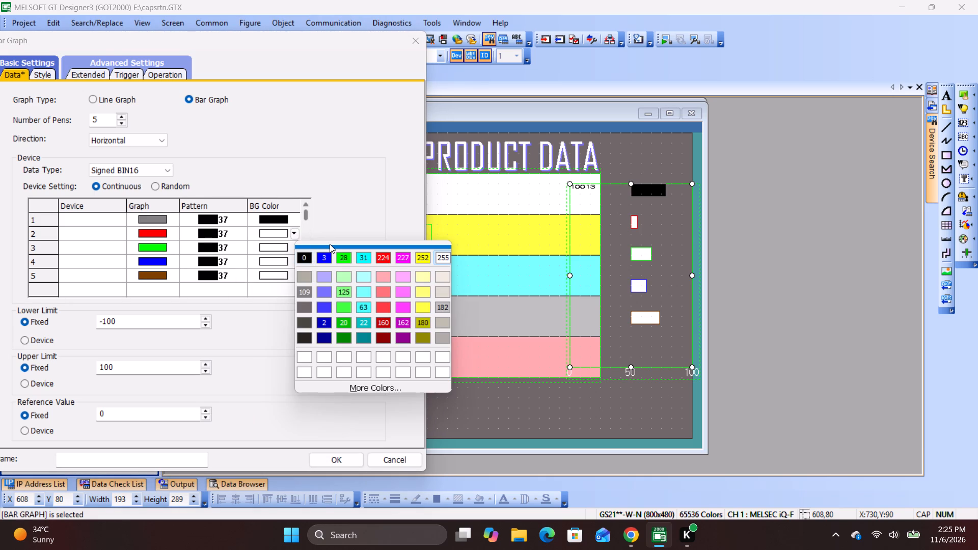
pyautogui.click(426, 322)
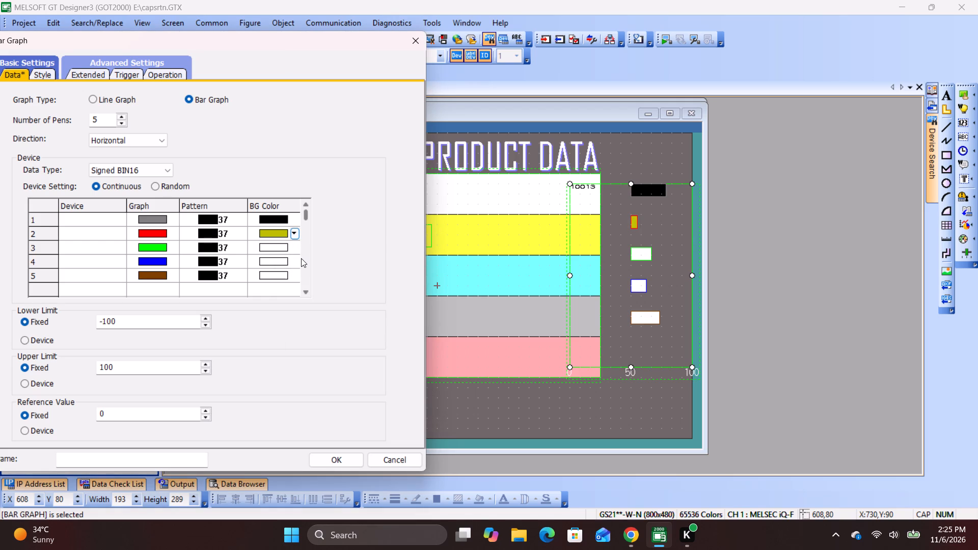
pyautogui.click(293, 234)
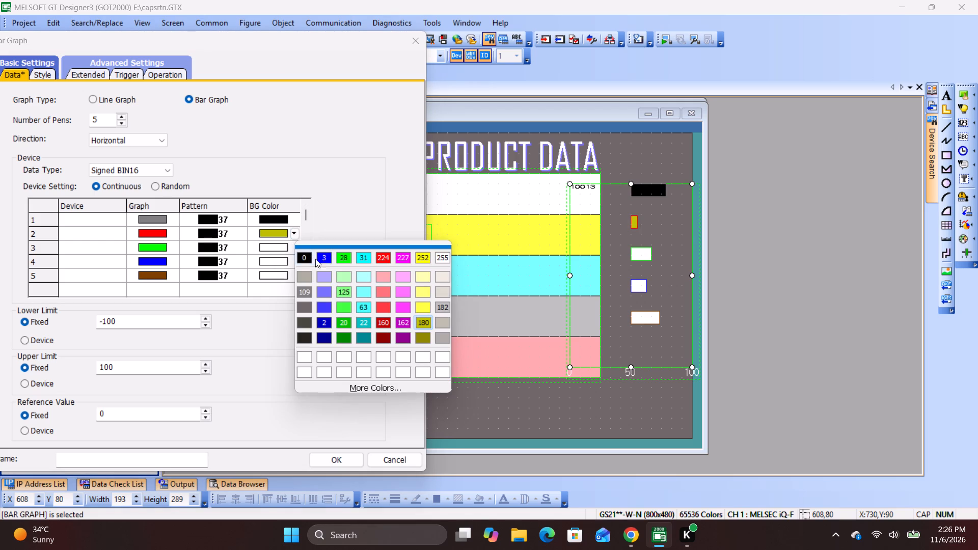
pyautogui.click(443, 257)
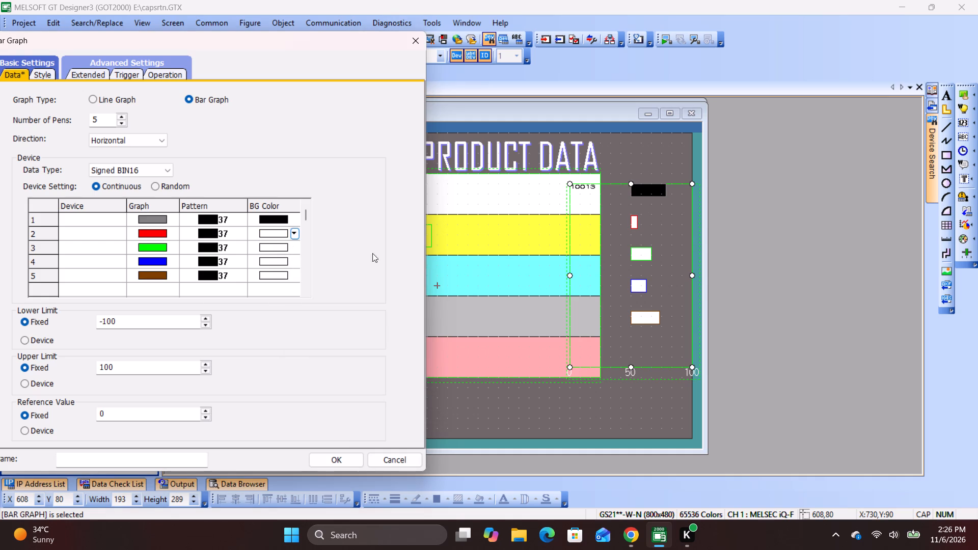
# Set the background colours of pens 3, 4 and 5 to dark blue 2, white 255 and dark red 160 respectively.
pyautogui.doubleClick(293, 243)
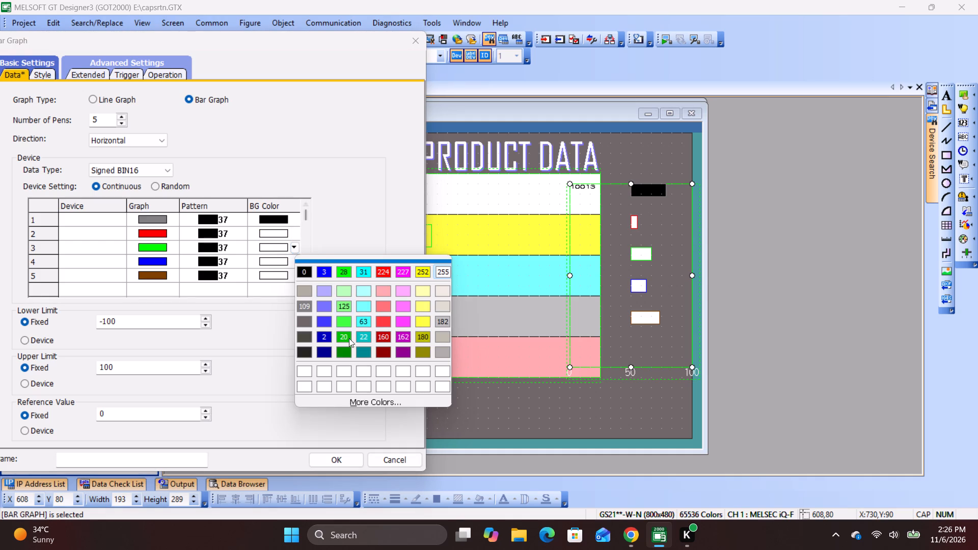
pyautogui.click(327, 337)
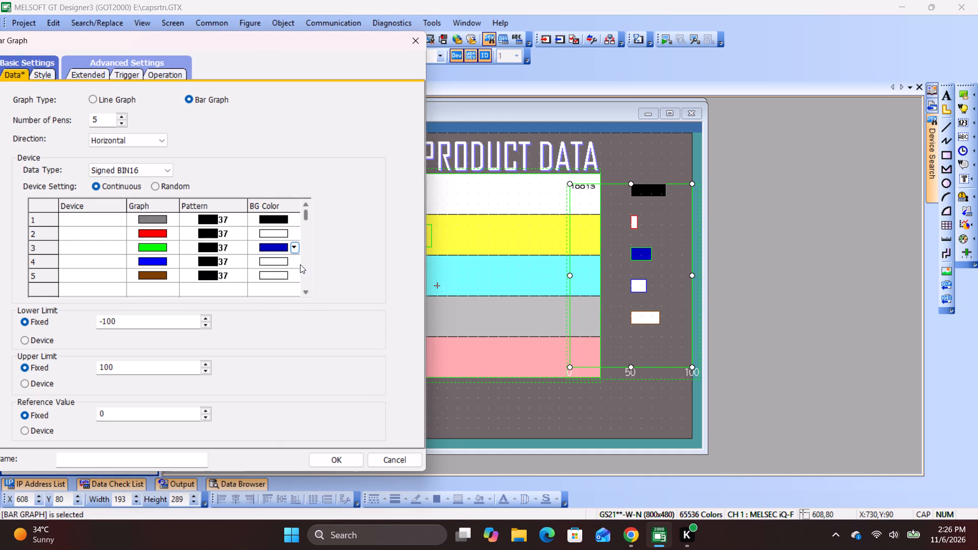
pyautogui.tripleClick(296, 261)
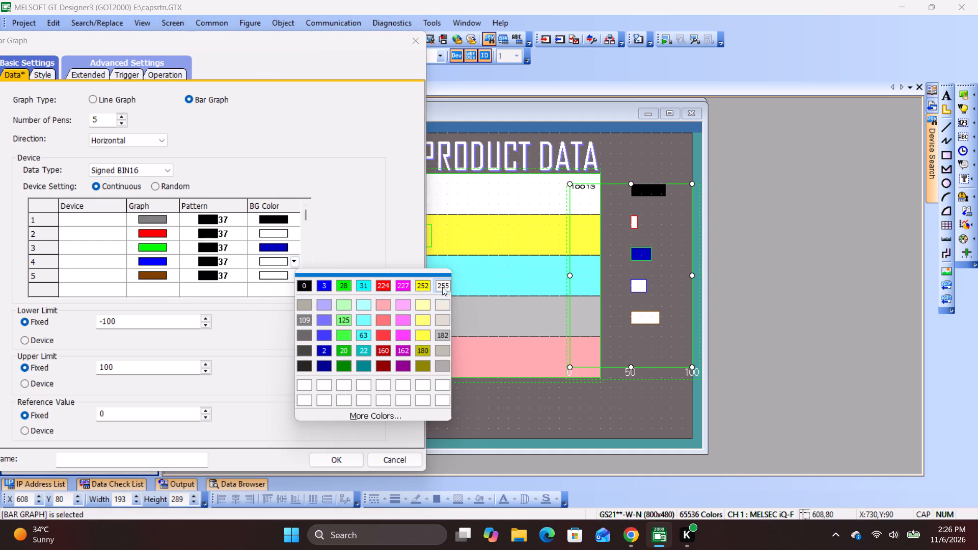
pyautogui.click(442, 280)
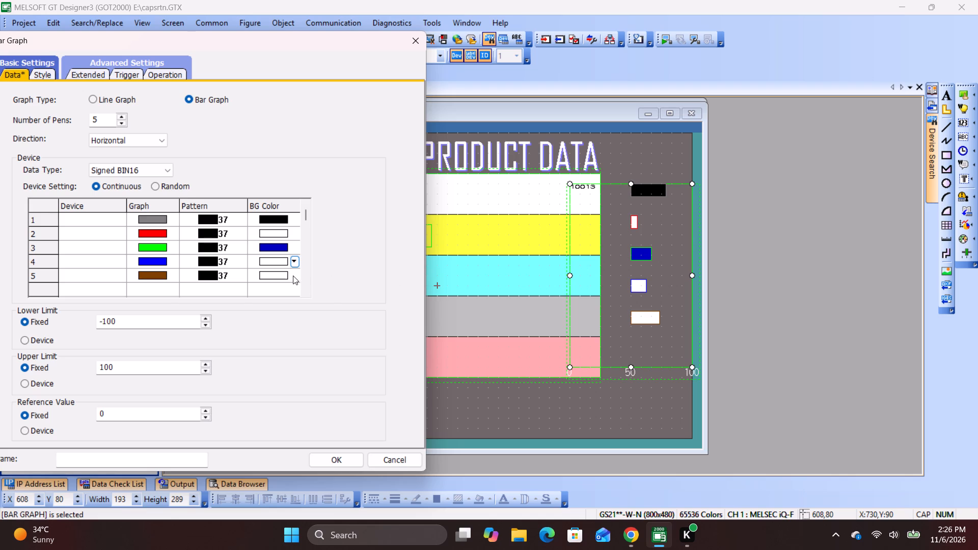
pyautogui.doubleClick(293, 276)
pyautogui.click(385, 363)
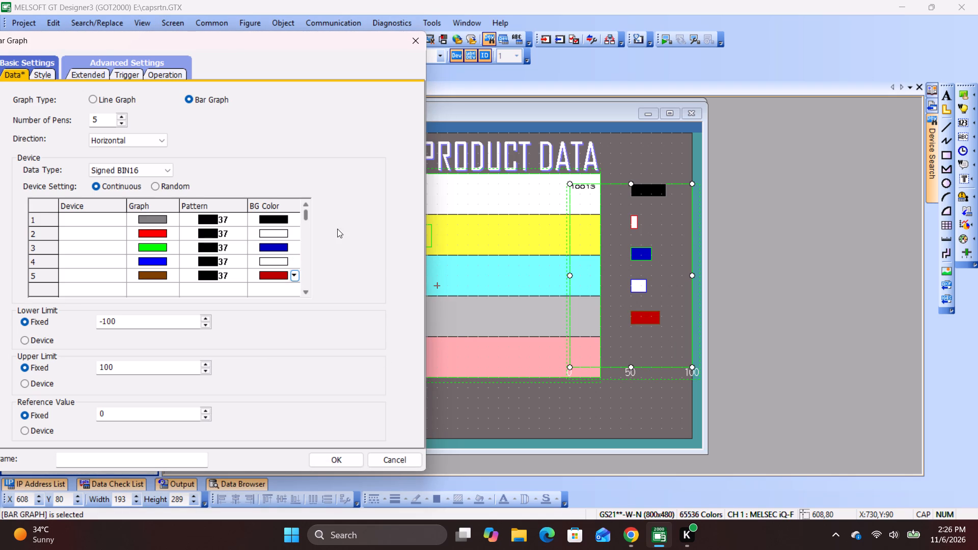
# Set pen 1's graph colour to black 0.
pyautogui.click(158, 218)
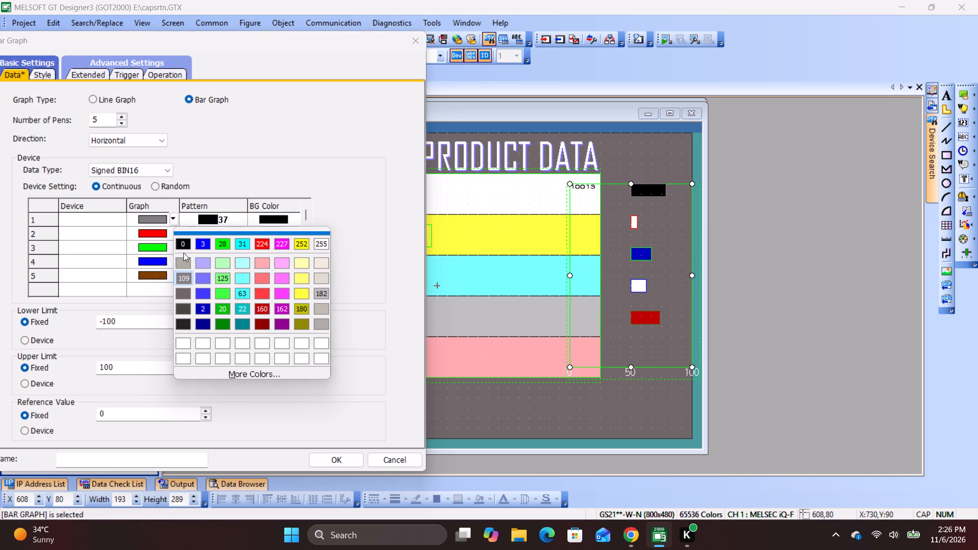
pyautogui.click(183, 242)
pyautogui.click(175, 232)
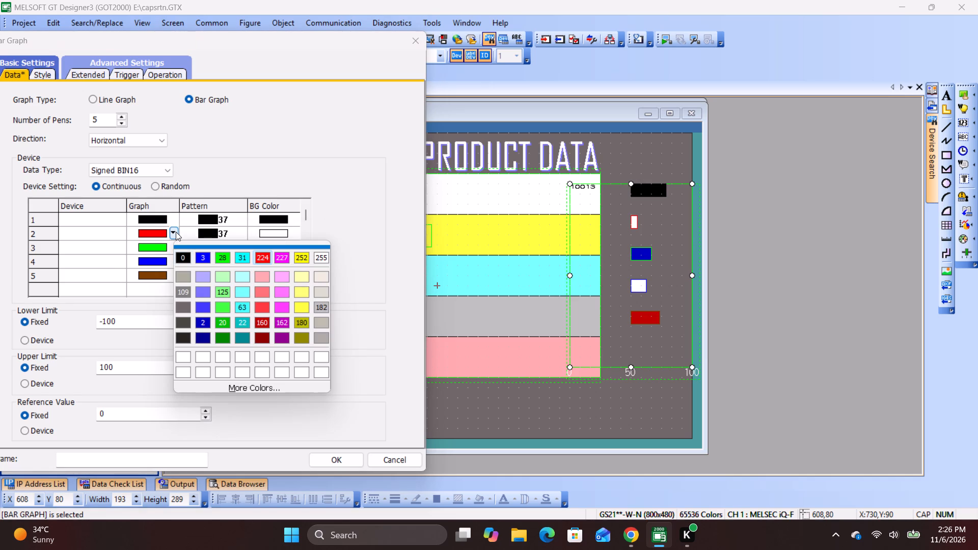
# Set the graph colours of pens 1 to 5 to light pink, yellow, light cyan, light grey 182 and white 255 respectively.
pyautogui.click(176, 214)
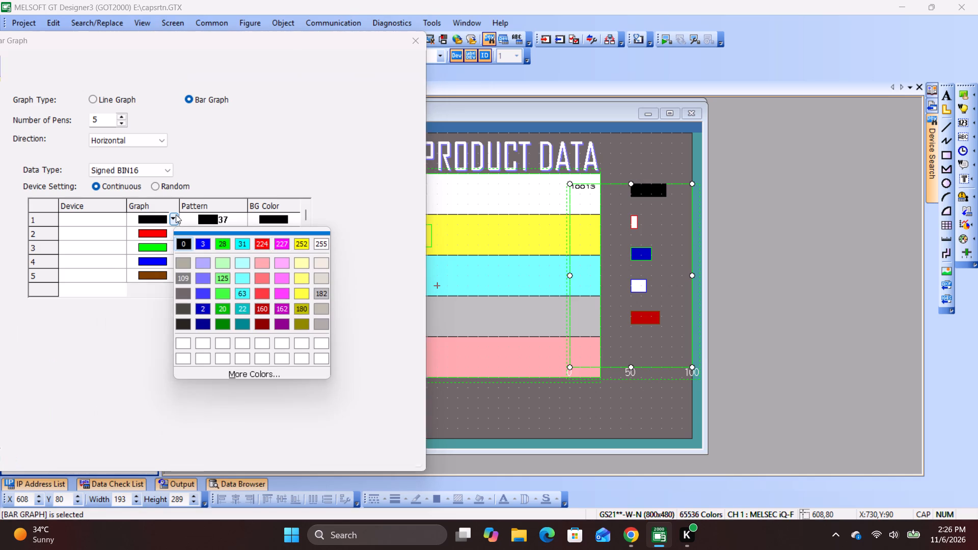
pyautogui.click(261, 265)
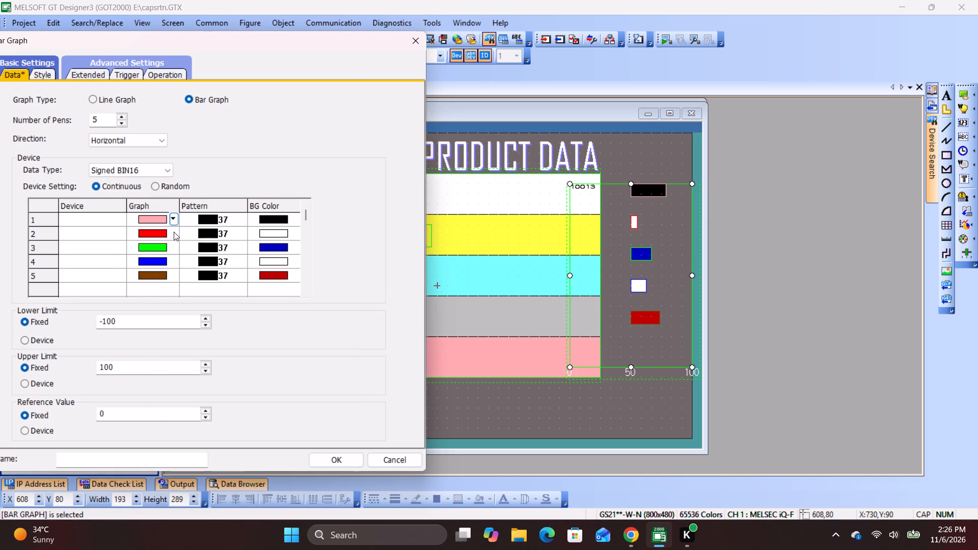
pyautogui.doubleClick(174, 232)
pyautogui.click(302, 309)
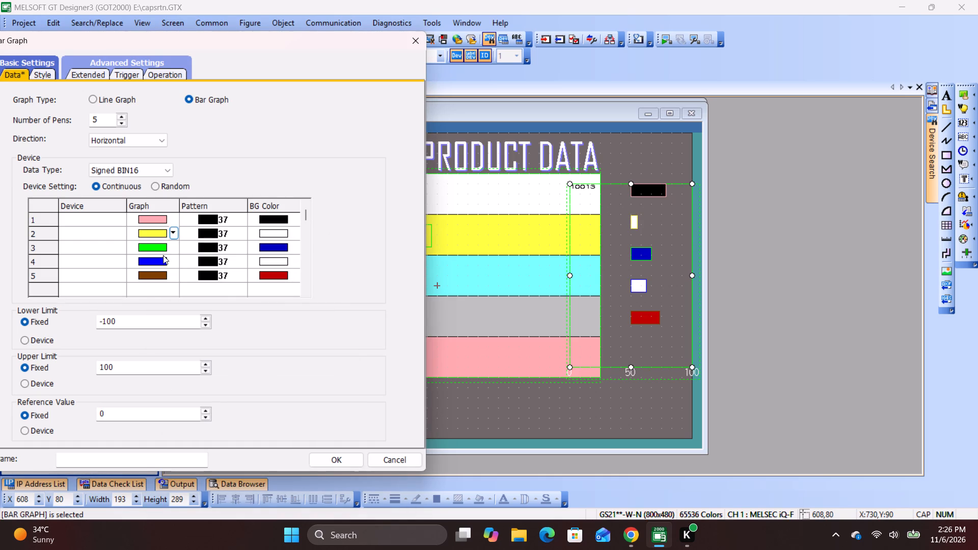
pyautogui.doubleClick(179, 243)
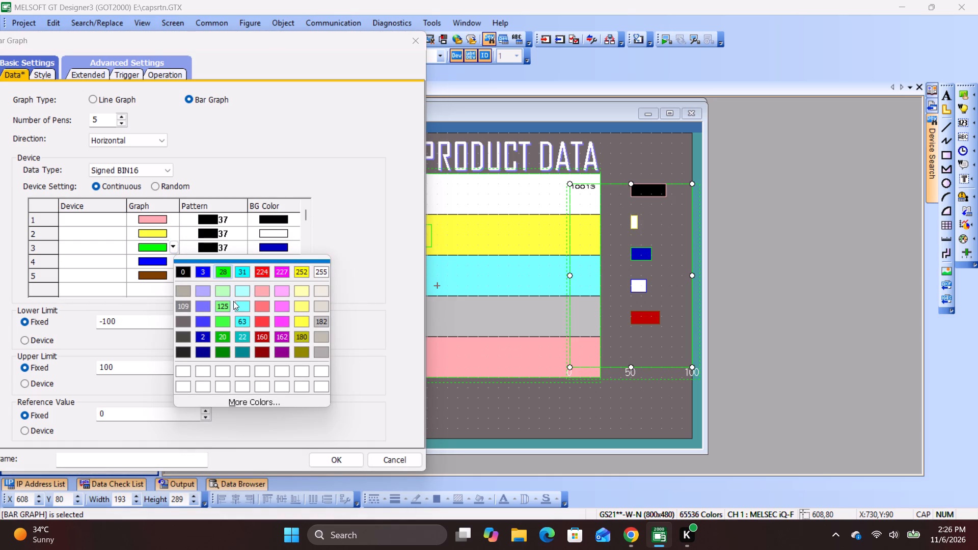
pyautogui.click(237, 302)
pyautogui.doubleClick(175, 262)
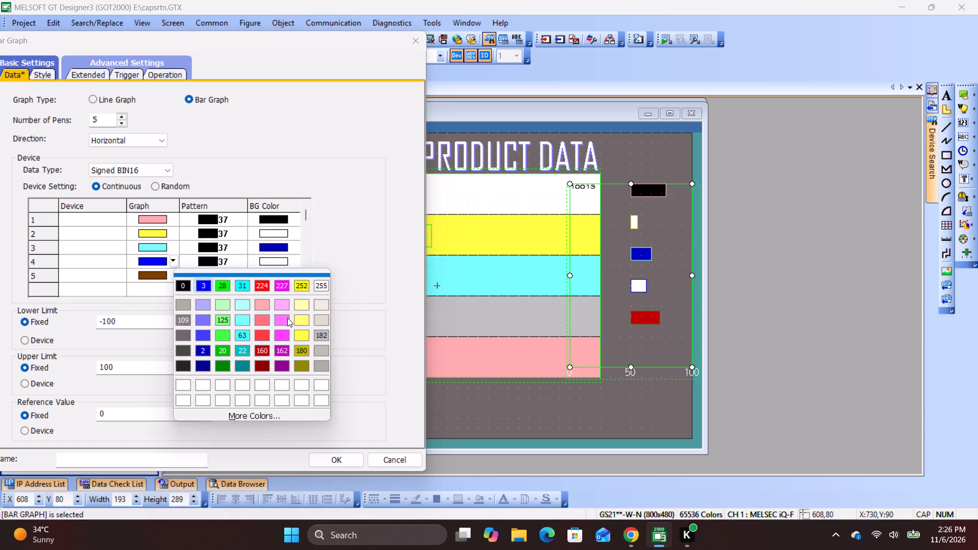
pyautogui.click(318, 333)
pyautogui.doubleClick(174, 275)
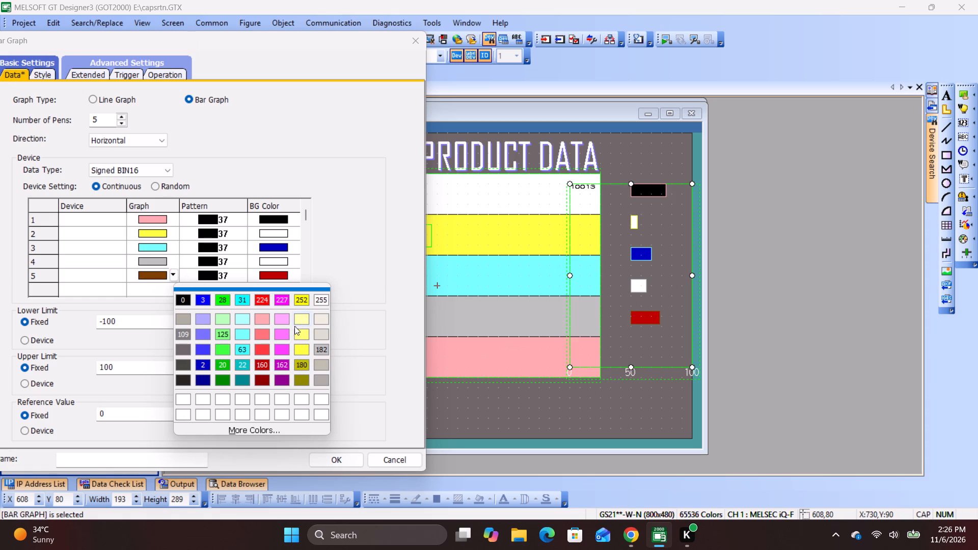
pyautogui.click(320, 298)
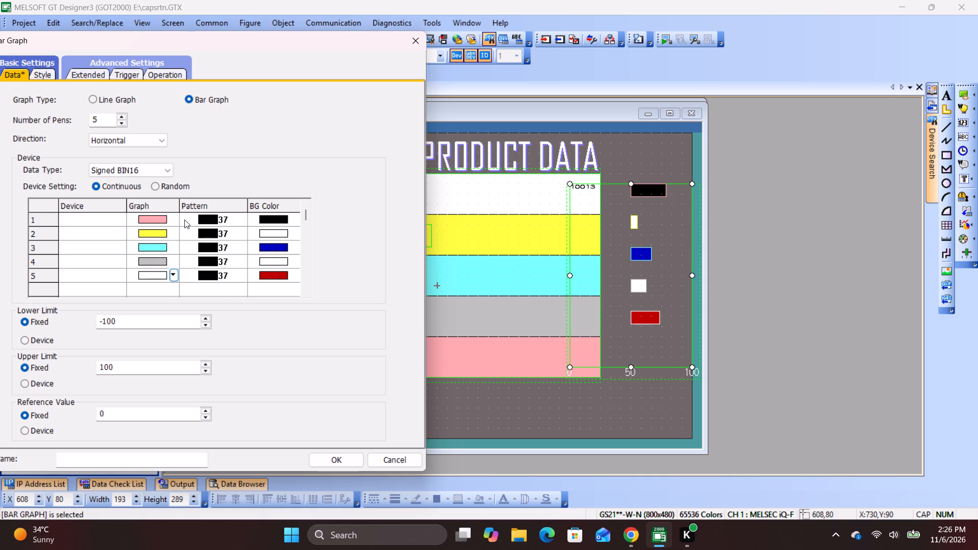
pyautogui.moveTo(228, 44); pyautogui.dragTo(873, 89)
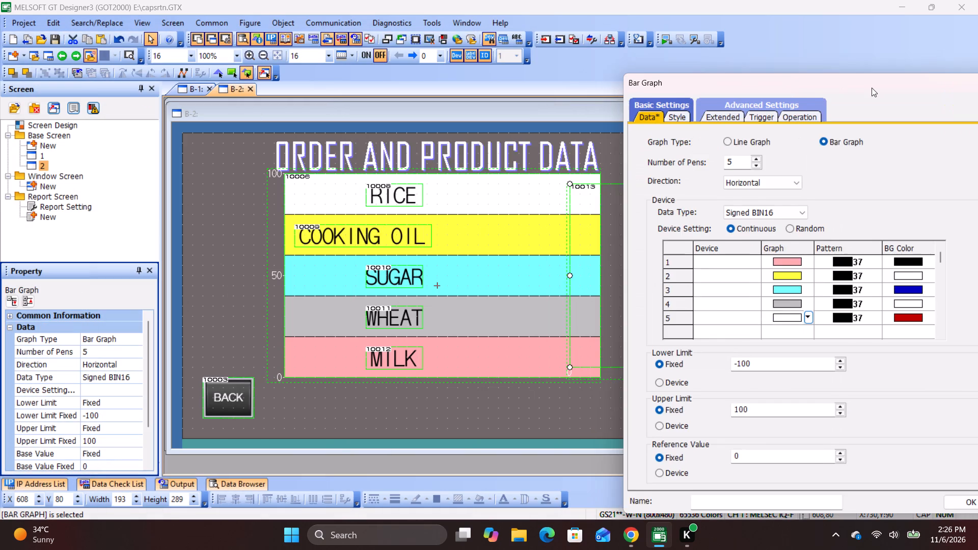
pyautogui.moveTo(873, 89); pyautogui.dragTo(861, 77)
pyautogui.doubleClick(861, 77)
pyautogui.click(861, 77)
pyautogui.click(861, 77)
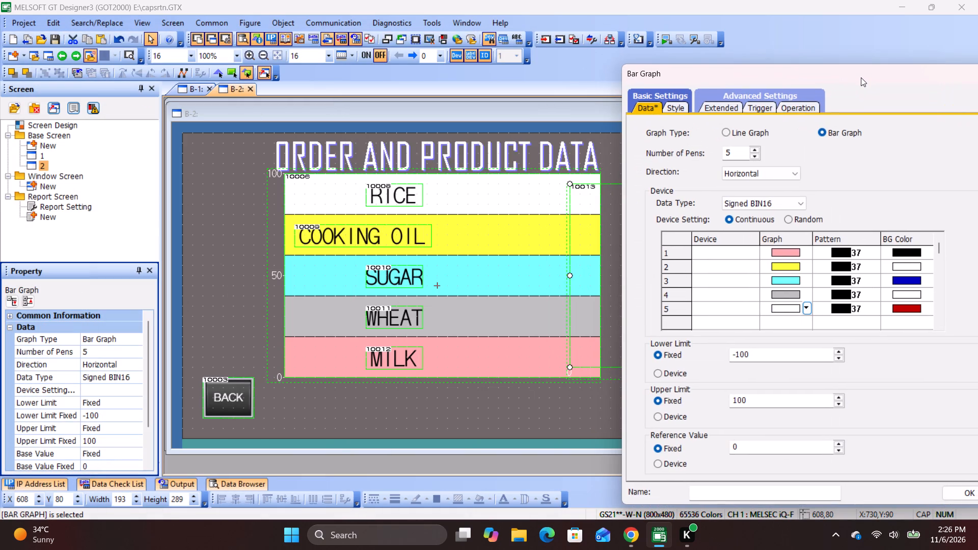
# Set the graph colour of pen 5 to light pink and of pen 1 to white 255, and apply the settings.
pyautogui.moveTo(861, 77); pyautogui.dragTo(828, 57)
pyautogui.click(809, 311)
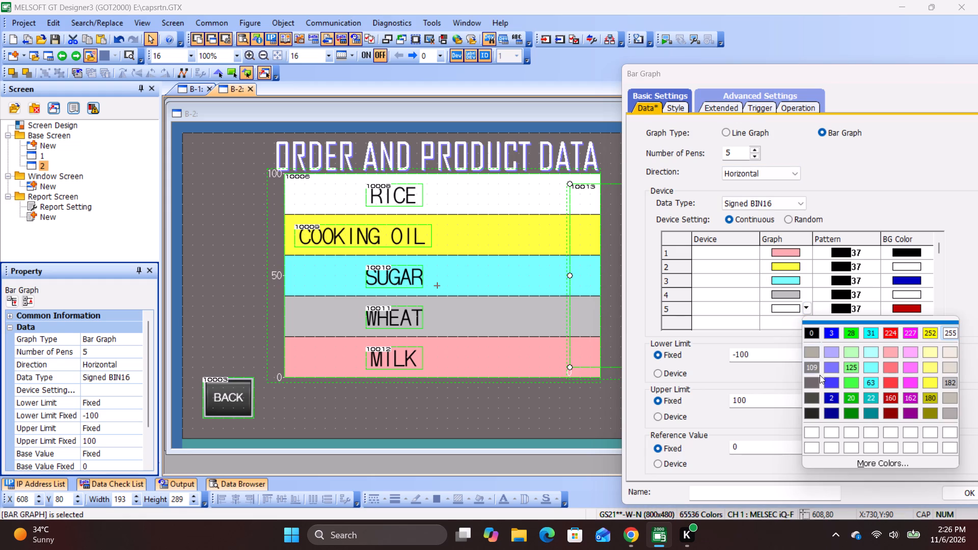
pyautogui.click(889, 362)
pyautogui.click(810, 309)
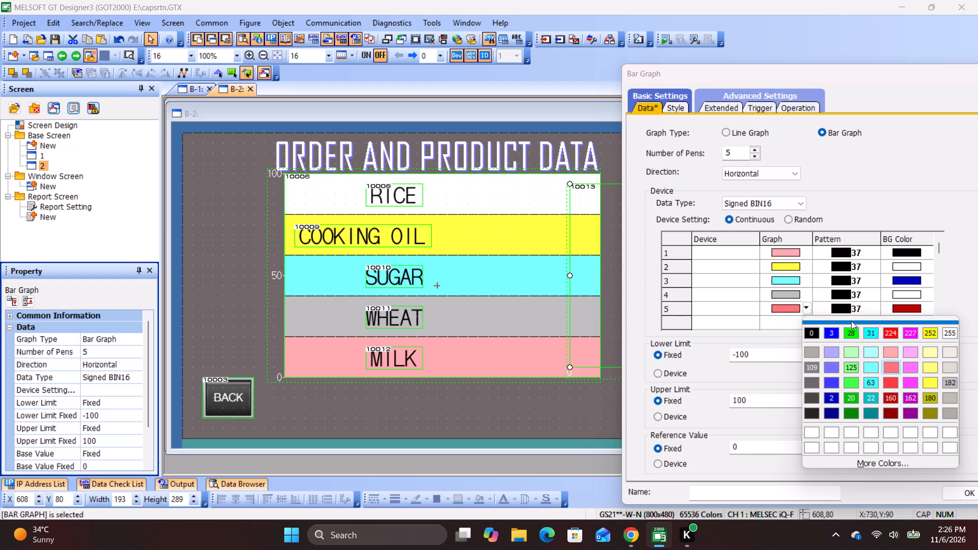
pyautogui.click(892, 353)
pyautogui.doubleClick(808, 252)
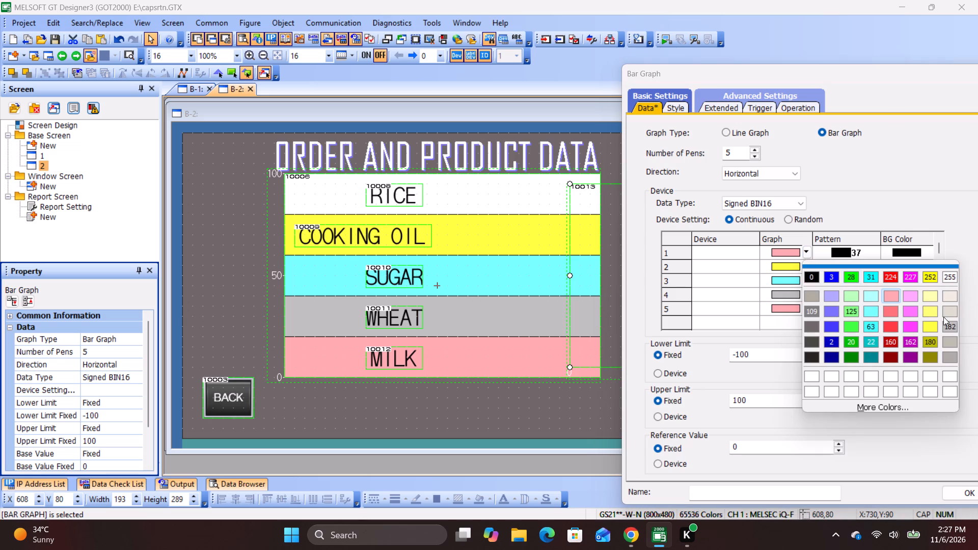
pyautogui.click(950, 278)
pyautogui.moveTo(888, 72); pyautogui.dragTo(362, 12)
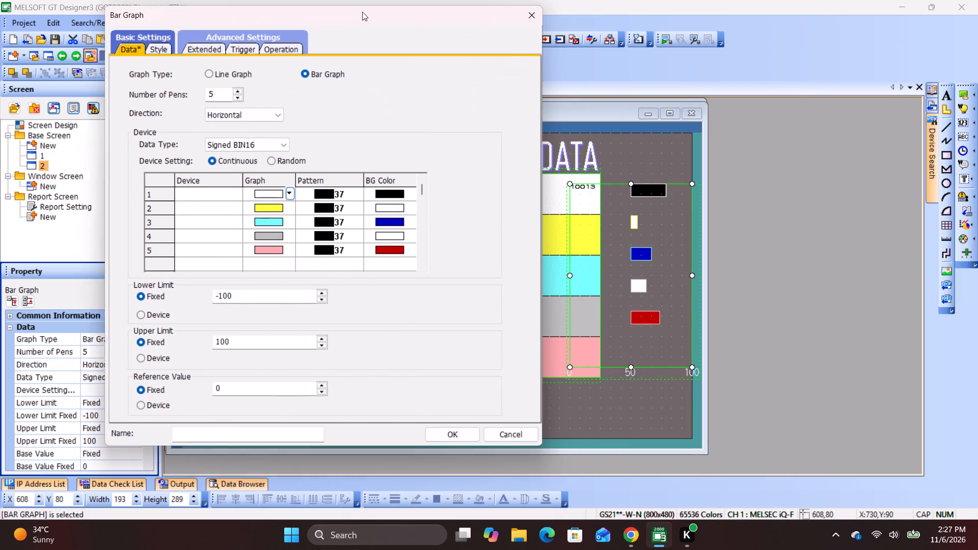
pyautogui.moveTo(362, 12); pyautogui.dragTo(220, 21)
pyautogui.doubleClick(220, 21)
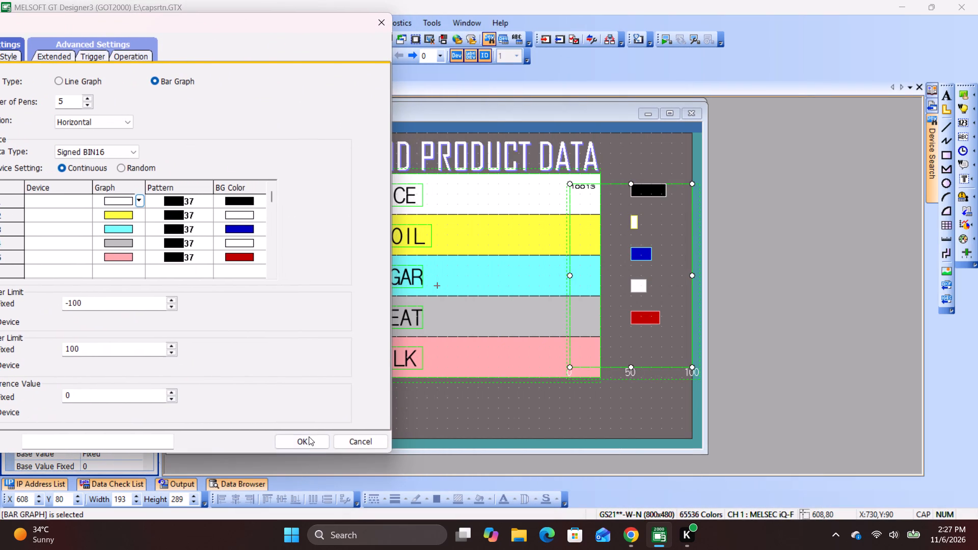
pyautogui.click(306, 442)
# Move the bar graph onto the product divisions at about X 400, Y 96, stretching its height to about 337.
pyautogui.moveTo(675, 350); pyautogui.dragTo(590, 352)
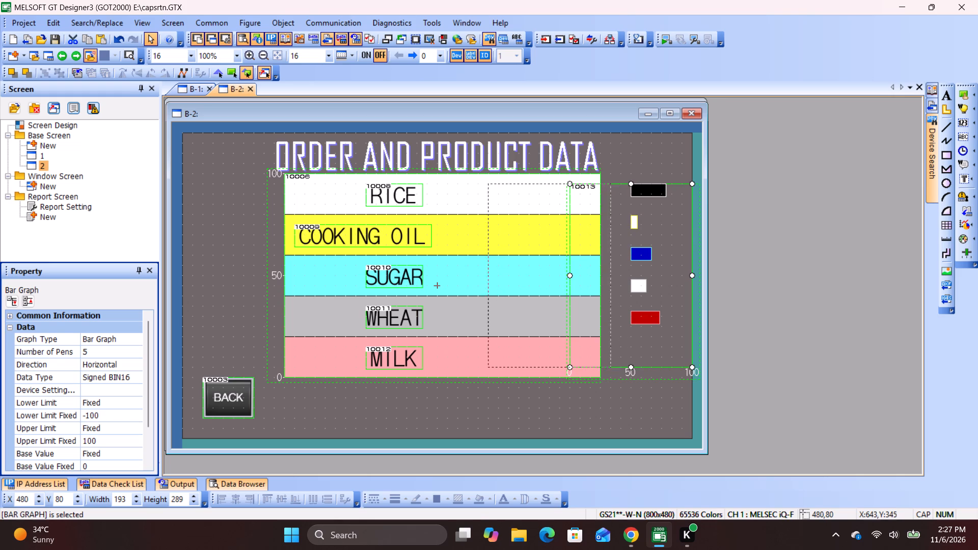
pyautogui.moveTo(590, 352); pyautogui.dragTo(556, 349)
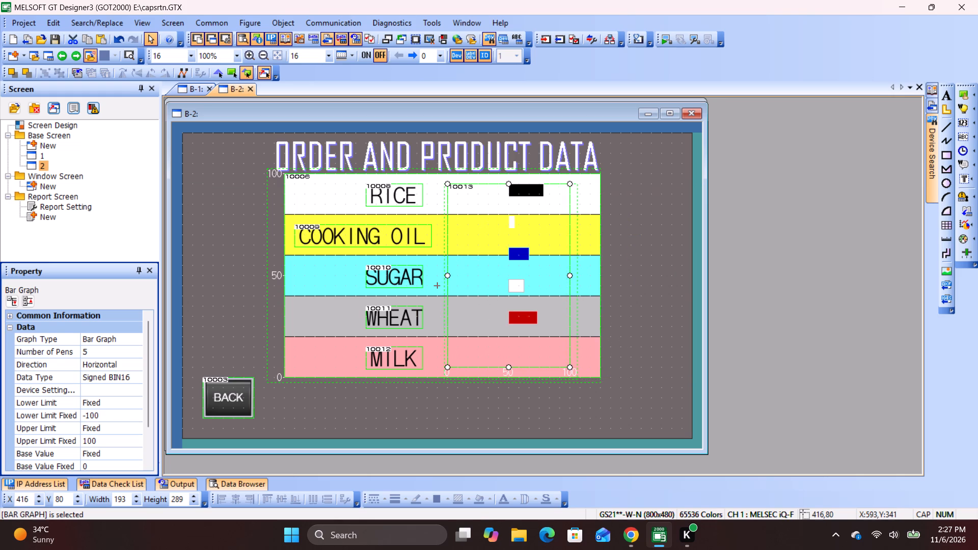
pyautogui.moveTo(511, 368); pyautogui.dragTo(504, 396)
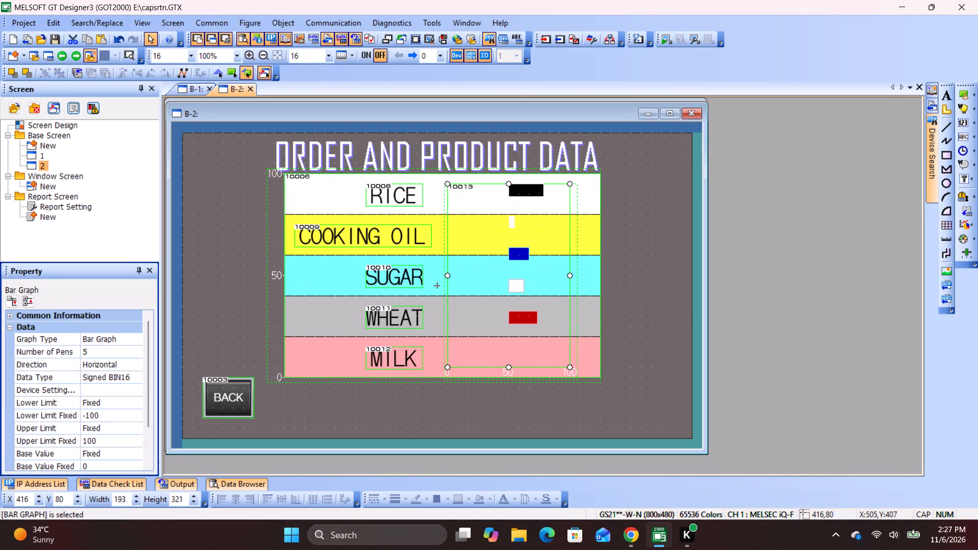
pyautogui.moveTo(504, 396); pyautogui.dragTo(504, 397)
pyautogui.moveTo(522, 315); pyautogui.dragTo(518, 340)
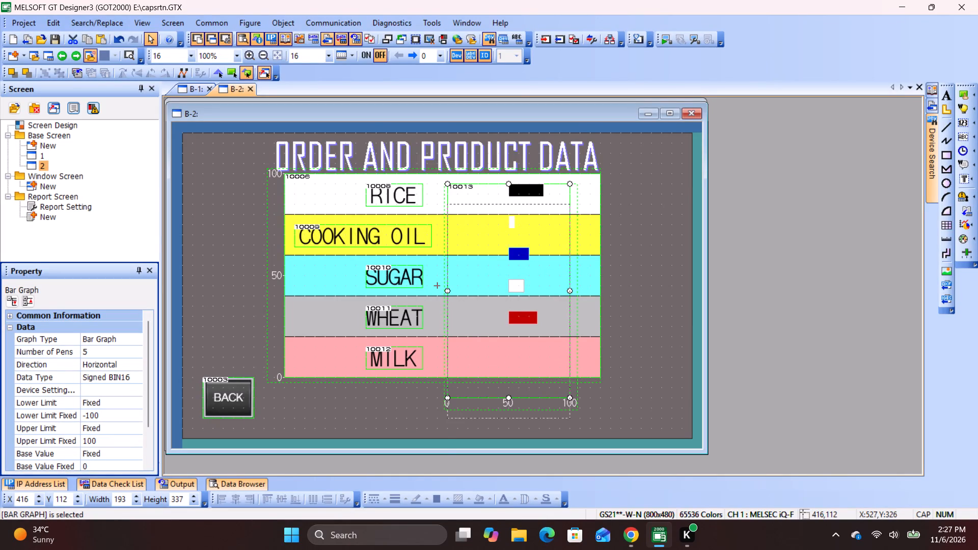
pyautogui.moveTo(518, 340); pyautogui.dragTo(517, 340)
pyautogui.moveTo(525, 327); pyautogui.dragTo(521, 316)
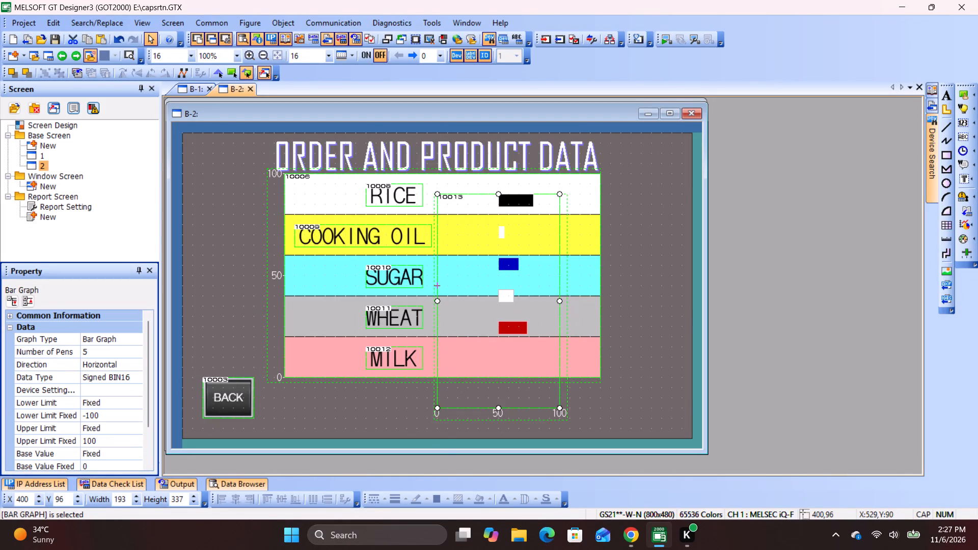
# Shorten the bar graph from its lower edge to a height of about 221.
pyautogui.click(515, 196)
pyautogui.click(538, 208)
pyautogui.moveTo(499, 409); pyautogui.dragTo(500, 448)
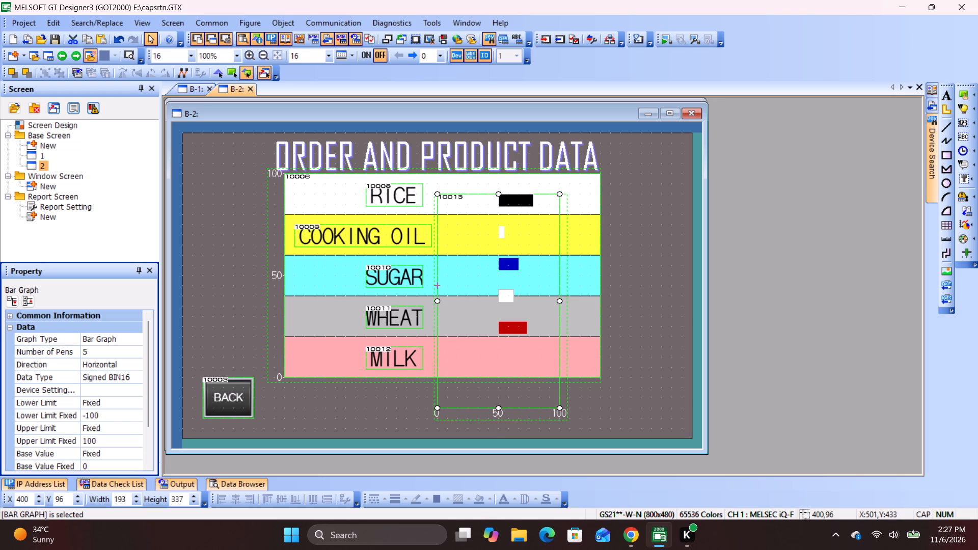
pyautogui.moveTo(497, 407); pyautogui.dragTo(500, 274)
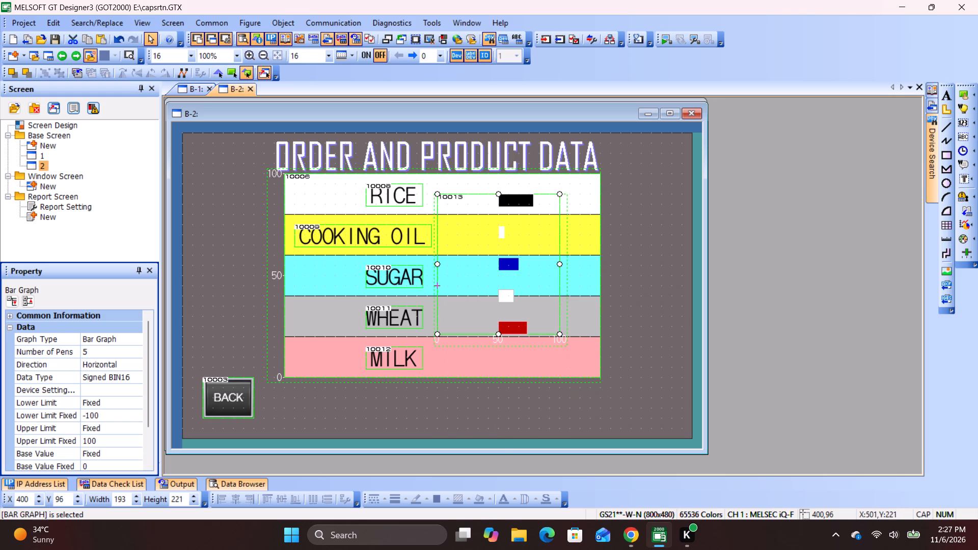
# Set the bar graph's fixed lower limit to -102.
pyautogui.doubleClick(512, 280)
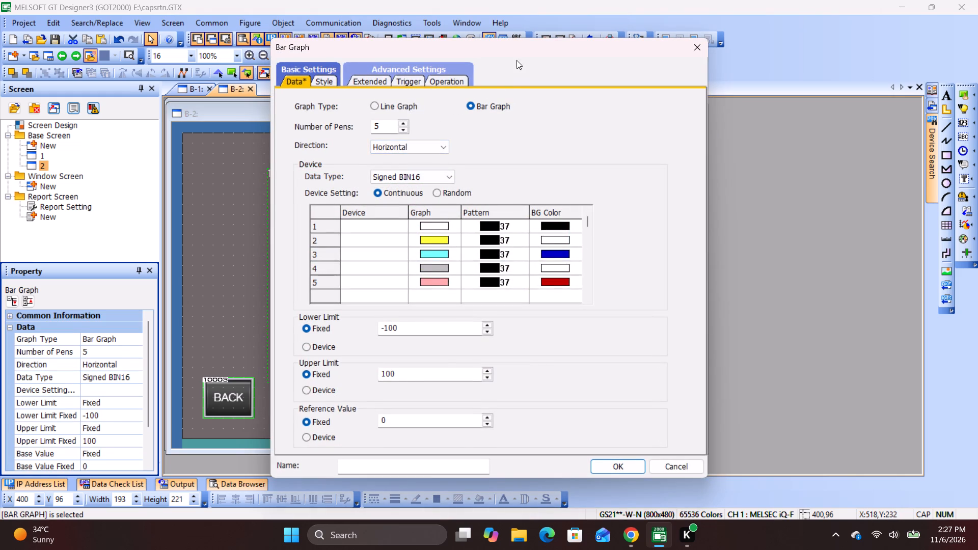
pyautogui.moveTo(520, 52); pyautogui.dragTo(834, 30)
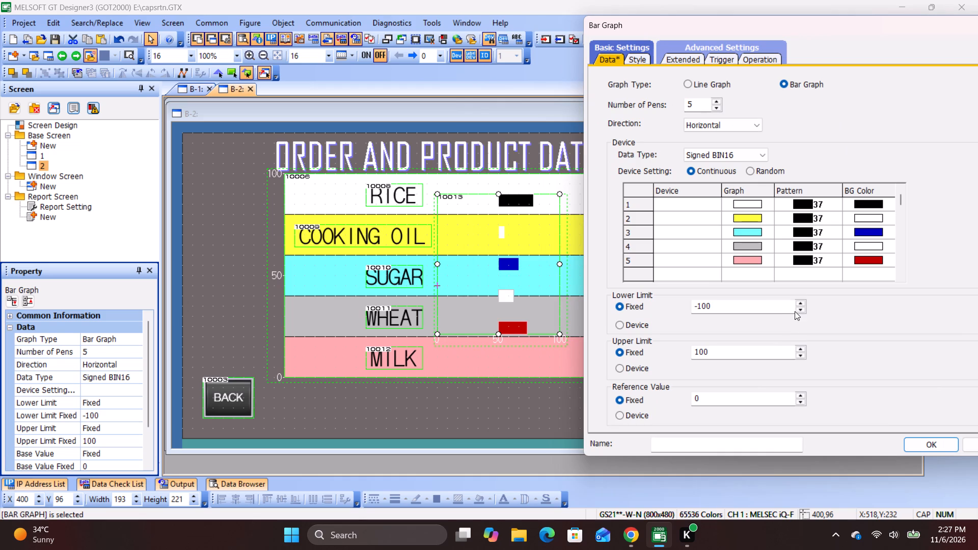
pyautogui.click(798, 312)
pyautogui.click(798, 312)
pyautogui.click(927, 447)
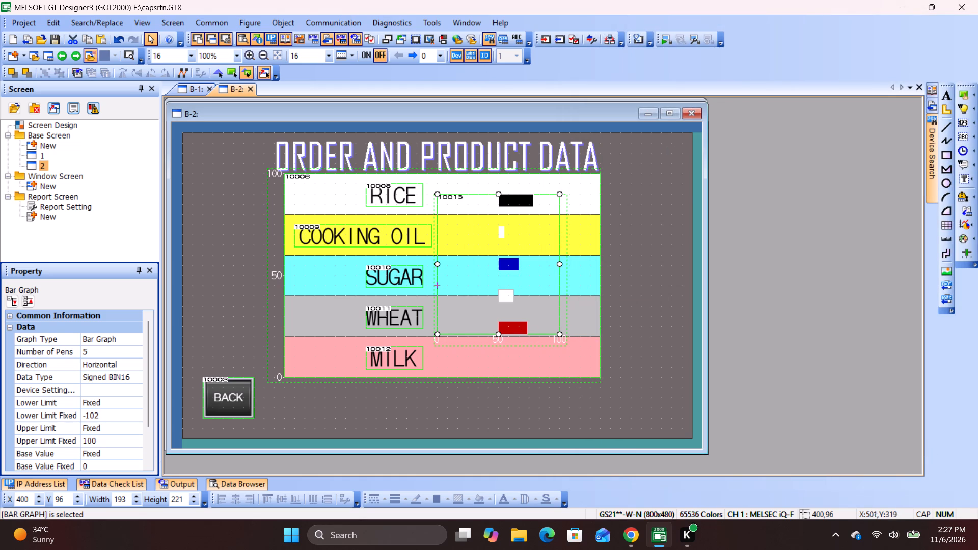
# Move the bar graph up to about Y 80 and extend its lower edge to a height of about 289.
pyautogui.moveTo(517, 240); pyautogui.dragTo(517, 232)
pyautogui.click(517, 232)
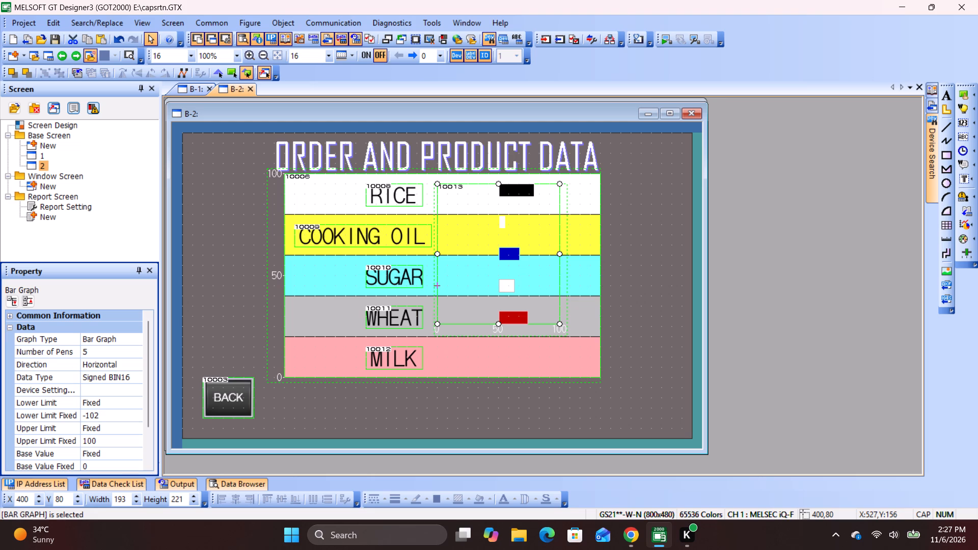
pyautogui.moveTo(496, 323); pyautogui.dragTo(495, 371)
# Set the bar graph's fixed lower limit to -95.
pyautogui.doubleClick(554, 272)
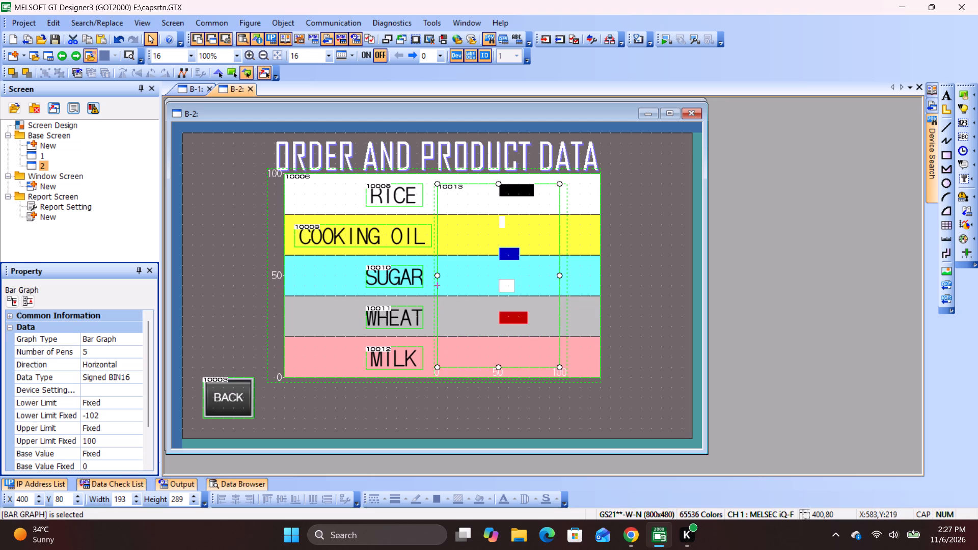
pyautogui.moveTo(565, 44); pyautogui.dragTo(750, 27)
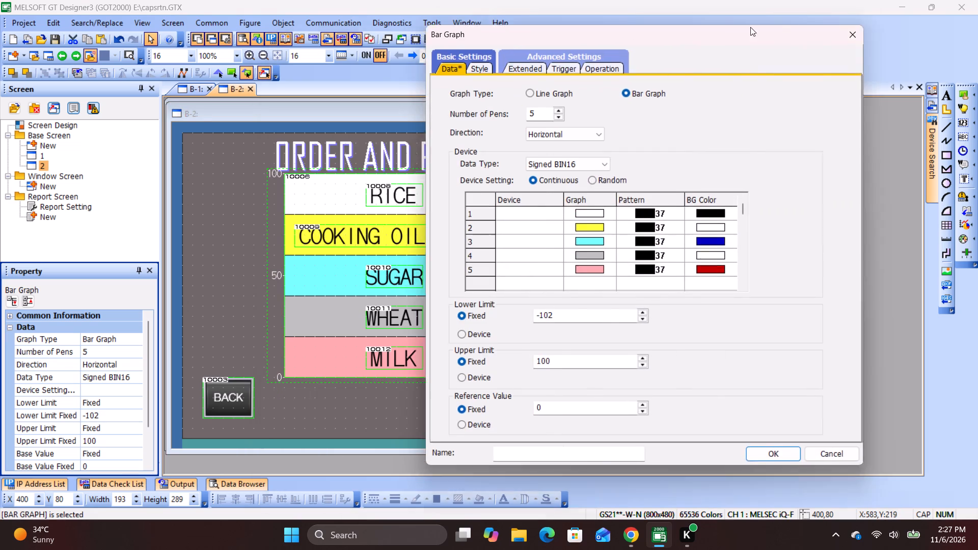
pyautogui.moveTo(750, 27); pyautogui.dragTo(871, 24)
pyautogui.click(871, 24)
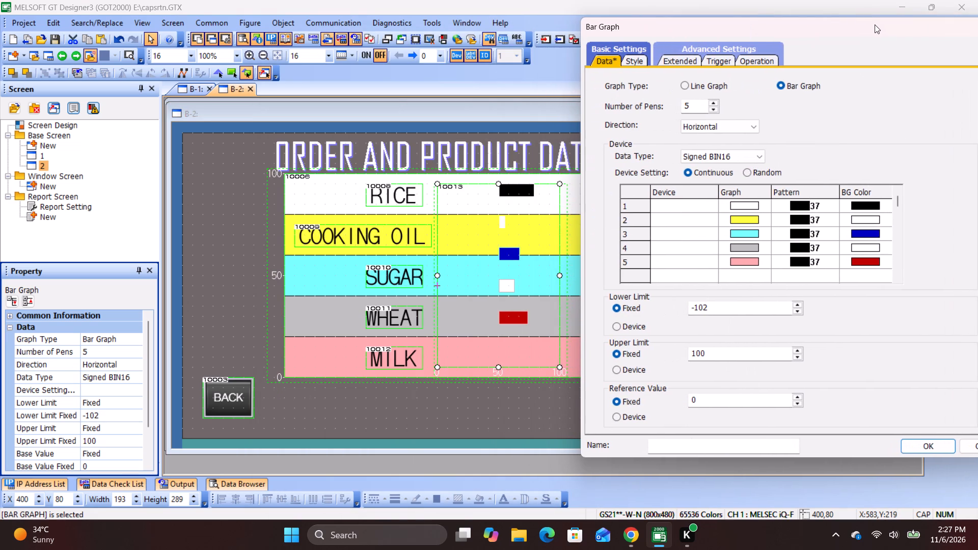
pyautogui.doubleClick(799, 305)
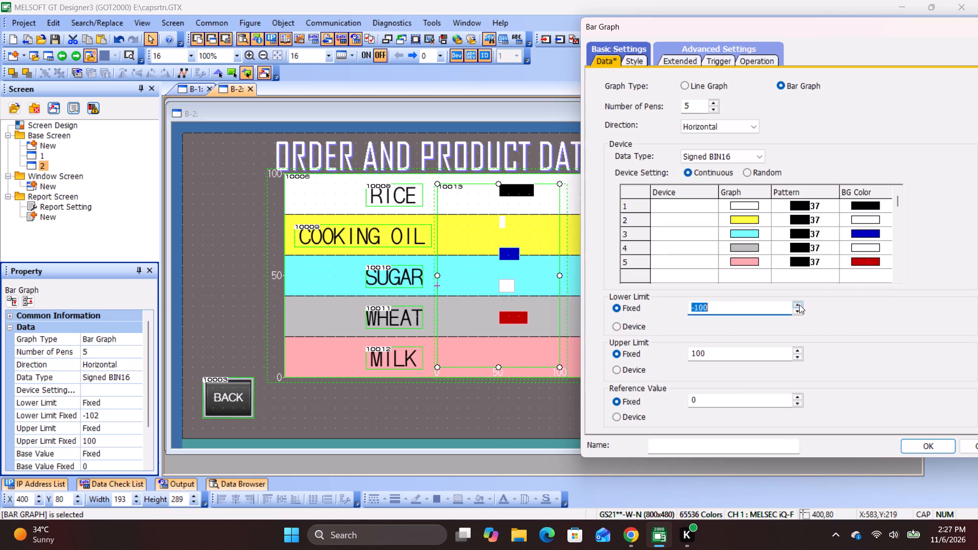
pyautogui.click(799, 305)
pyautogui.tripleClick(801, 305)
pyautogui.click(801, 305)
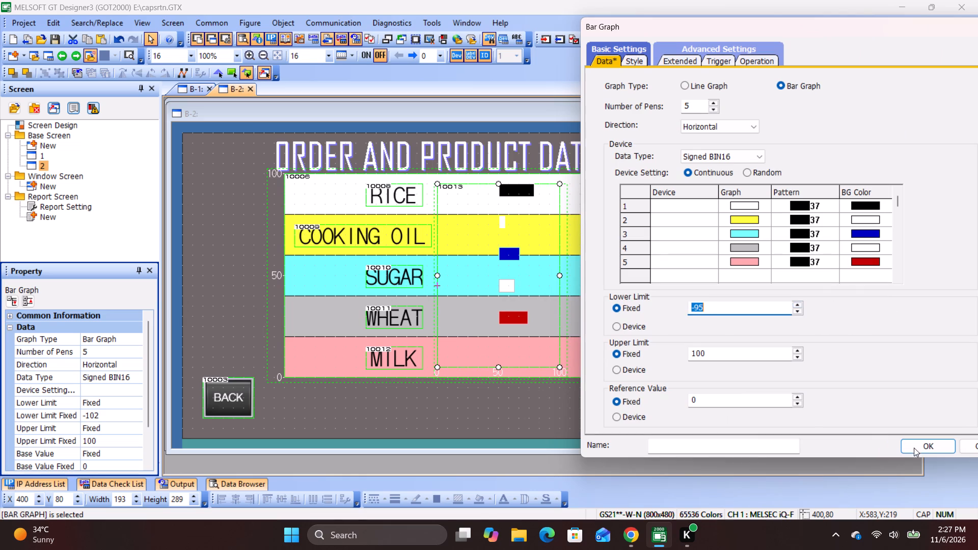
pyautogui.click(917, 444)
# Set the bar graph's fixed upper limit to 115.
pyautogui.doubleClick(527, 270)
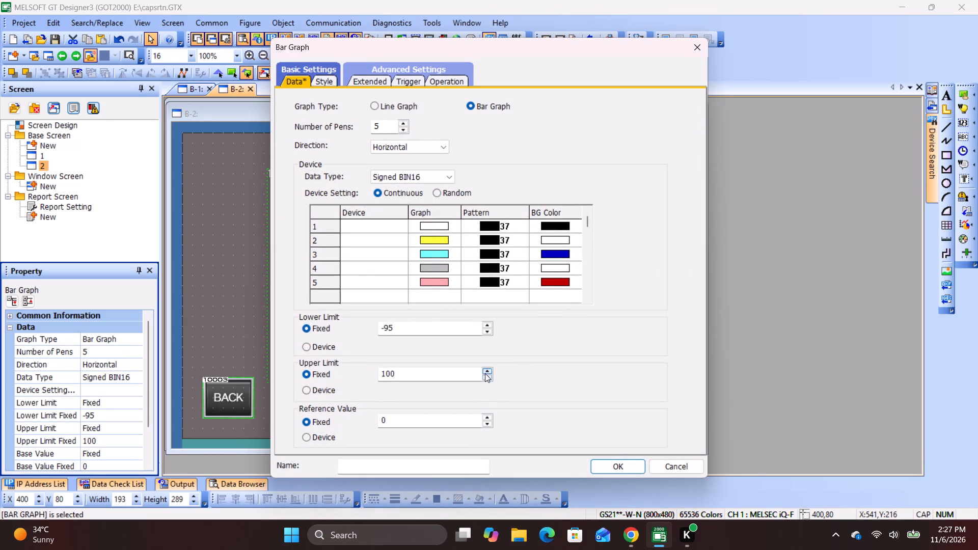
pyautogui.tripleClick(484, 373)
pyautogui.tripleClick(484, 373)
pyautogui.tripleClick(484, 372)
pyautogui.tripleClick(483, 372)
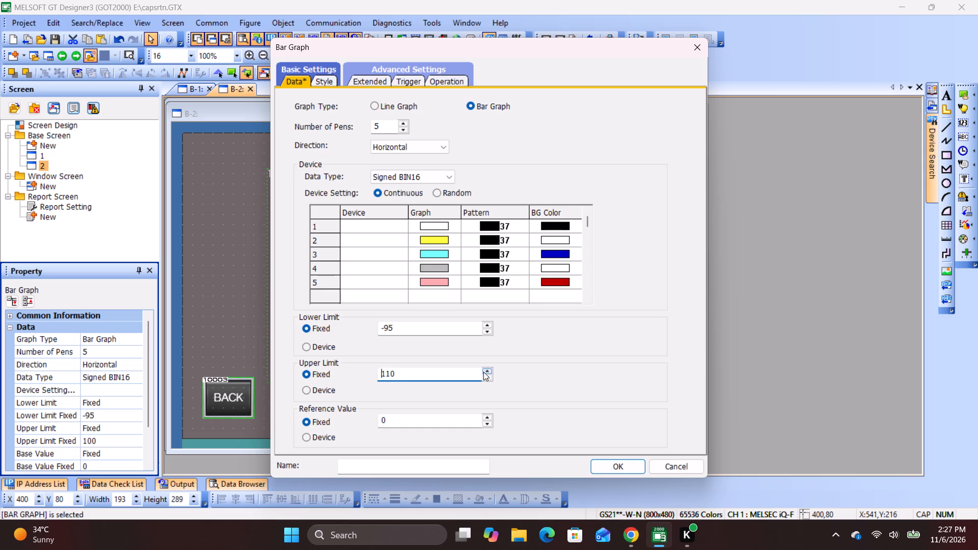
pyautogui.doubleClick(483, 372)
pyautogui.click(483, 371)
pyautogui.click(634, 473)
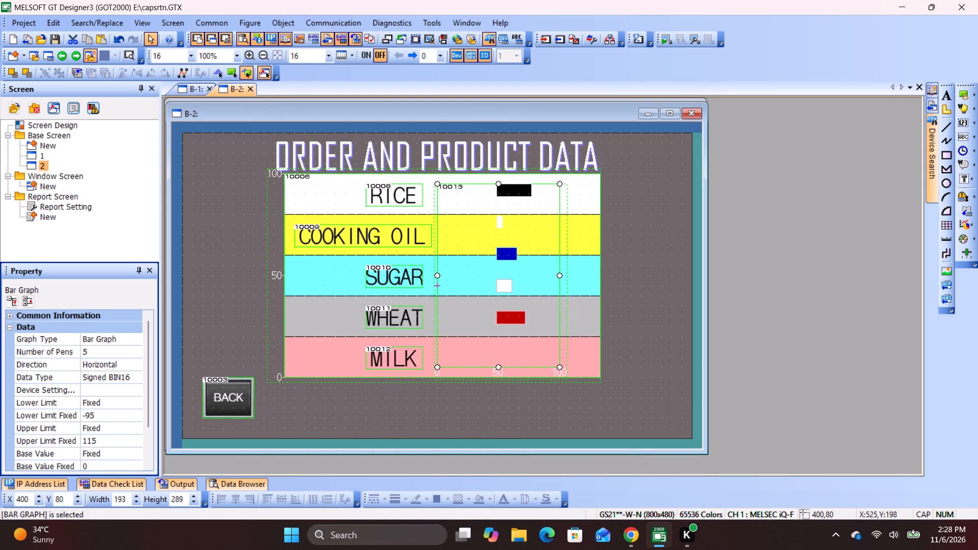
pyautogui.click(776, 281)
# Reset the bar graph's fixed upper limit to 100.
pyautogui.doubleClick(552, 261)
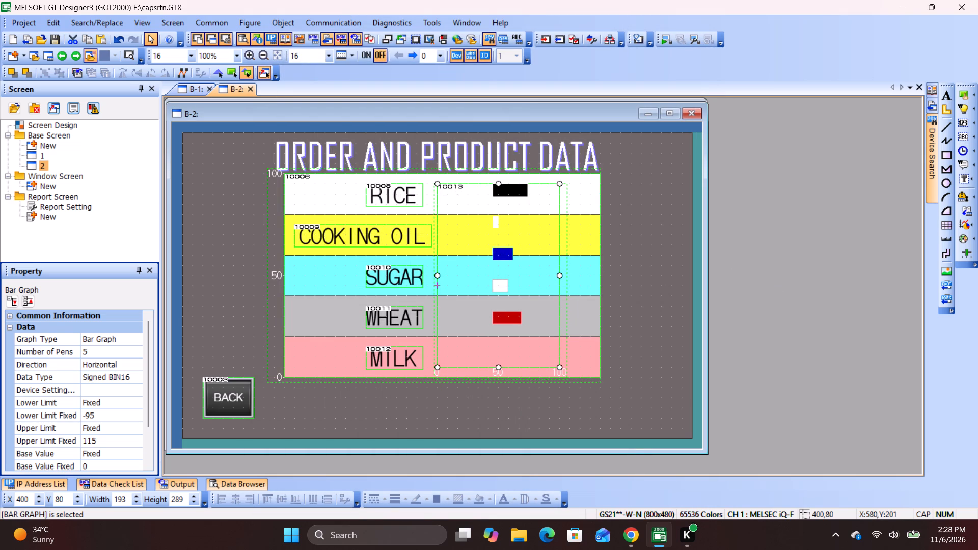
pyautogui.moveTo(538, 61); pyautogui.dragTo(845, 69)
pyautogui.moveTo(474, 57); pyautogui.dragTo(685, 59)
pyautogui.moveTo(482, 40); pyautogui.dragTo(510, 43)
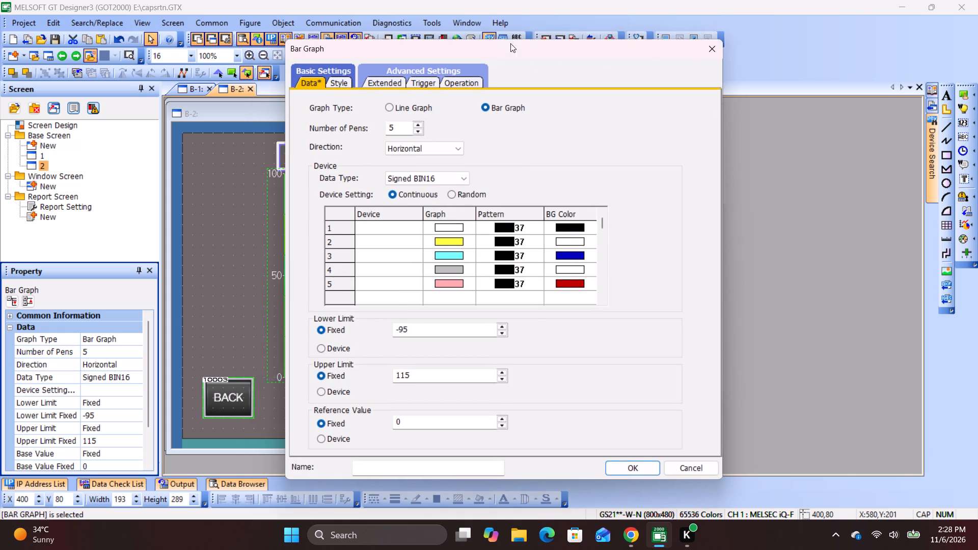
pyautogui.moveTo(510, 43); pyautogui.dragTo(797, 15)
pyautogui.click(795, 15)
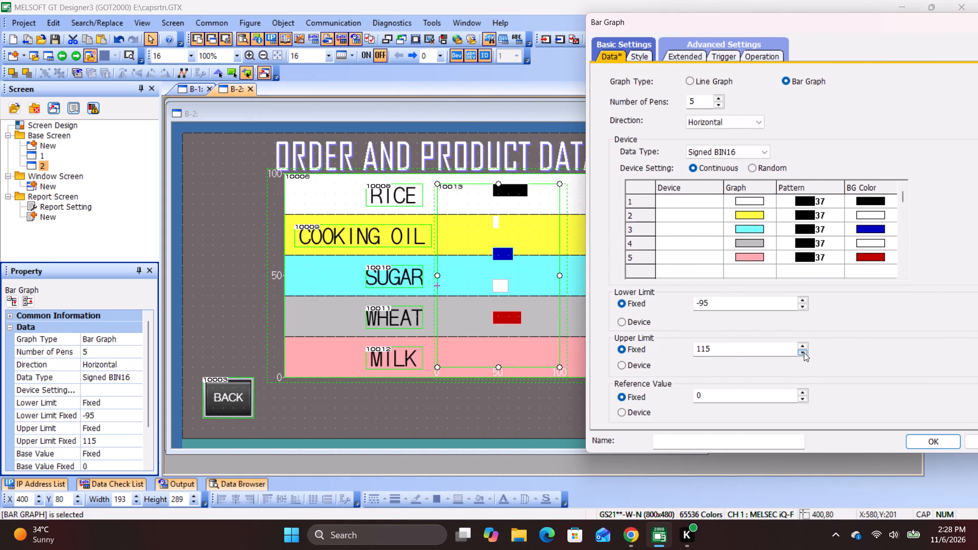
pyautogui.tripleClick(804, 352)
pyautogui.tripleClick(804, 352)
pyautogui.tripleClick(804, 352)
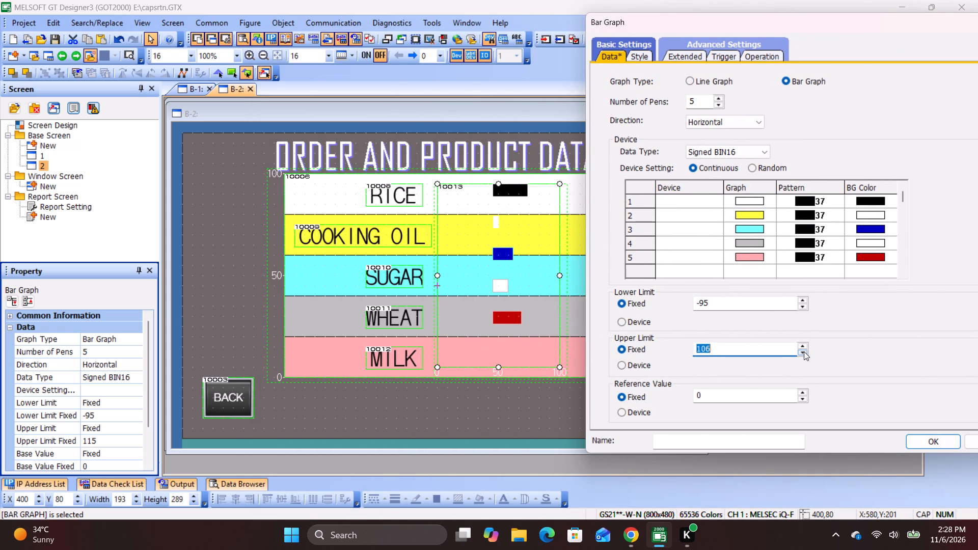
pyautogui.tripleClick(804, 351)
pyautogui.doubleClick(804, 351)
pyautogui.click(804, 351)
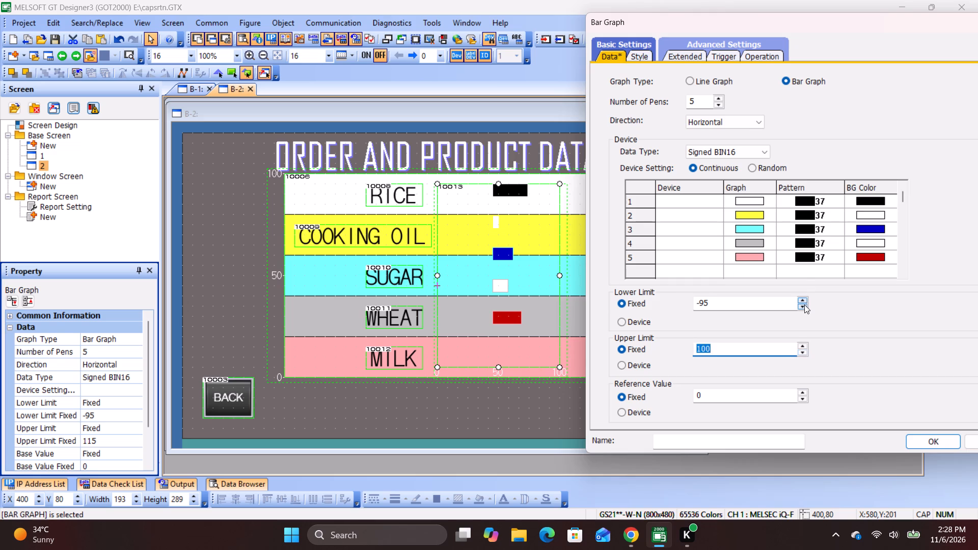
# Set the bar graph's fixed lower limit to -100.
pyautogui.tripleClick(804, 306)
pyautogui.tripleClick(804, 306)
pyautogui.tripleClick(804, 306)
pyautogui.tripleClick(804, 306)
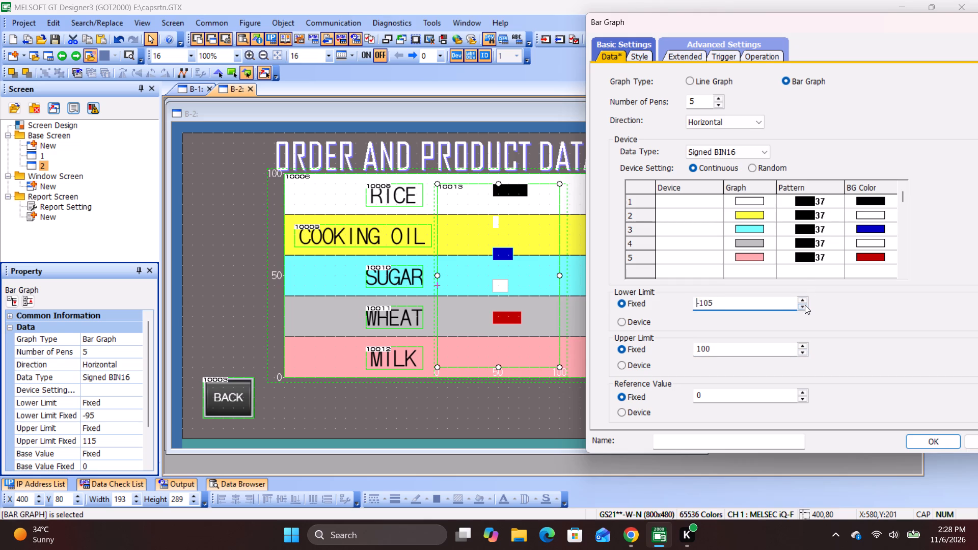
pyautogui.tripleClick(805, 305)
pyautogui.tripleClick(805, 305)
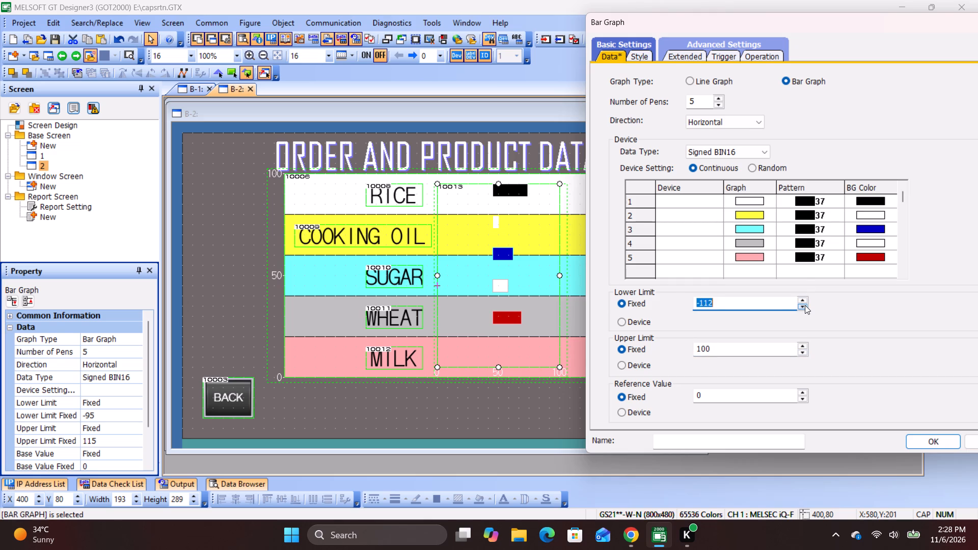
pyautogui.tripleClick(804, 300)
pyautogui.tripleClick(804, 299)
pyautogui.tripleClick(805, 296)
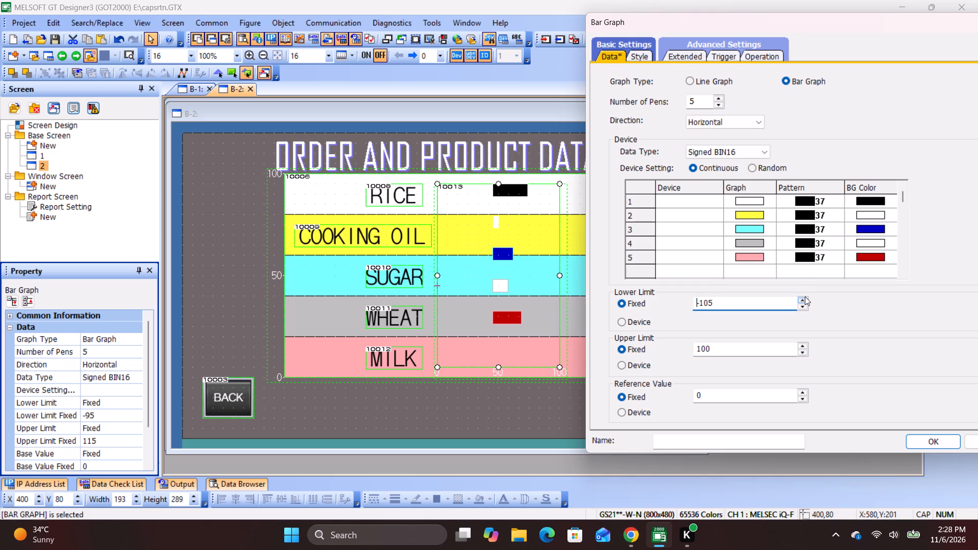
pyautogui.tripleClick(805, 296)
pyautogui.click(805, 296)
# Set the bar graph's fixed reference value to 6 and apply the settings.
pyautogui.click(806, 392)
pyautogui.click(806, 392)
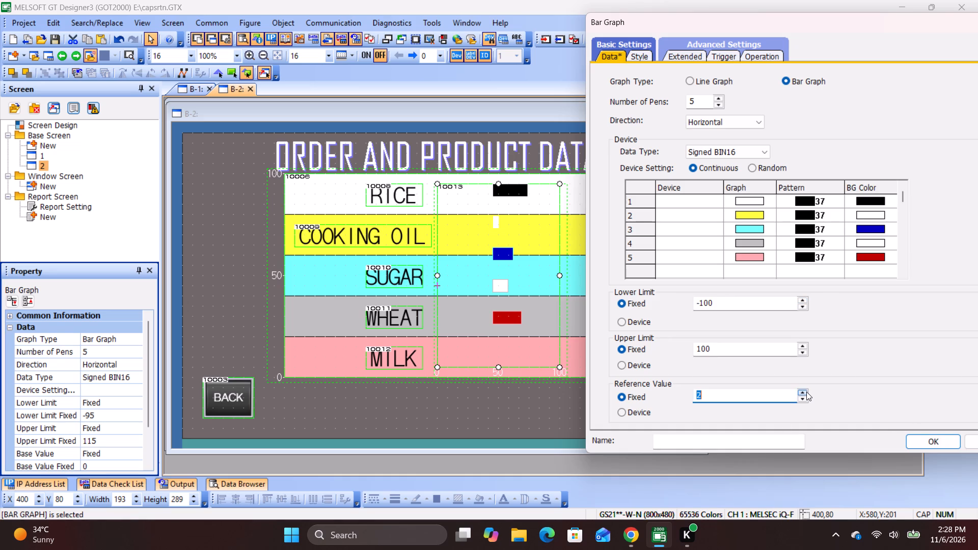
pyautogui.tripleClick(806, 392)
pyautogui.click(806, 392)
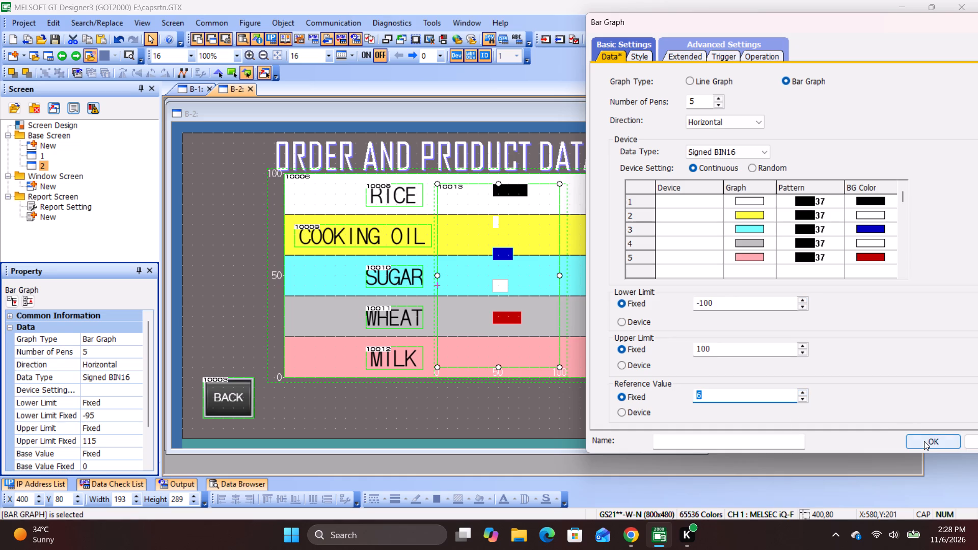
pyautogui.click(924, 441)
pyautogui.click(780, 334)
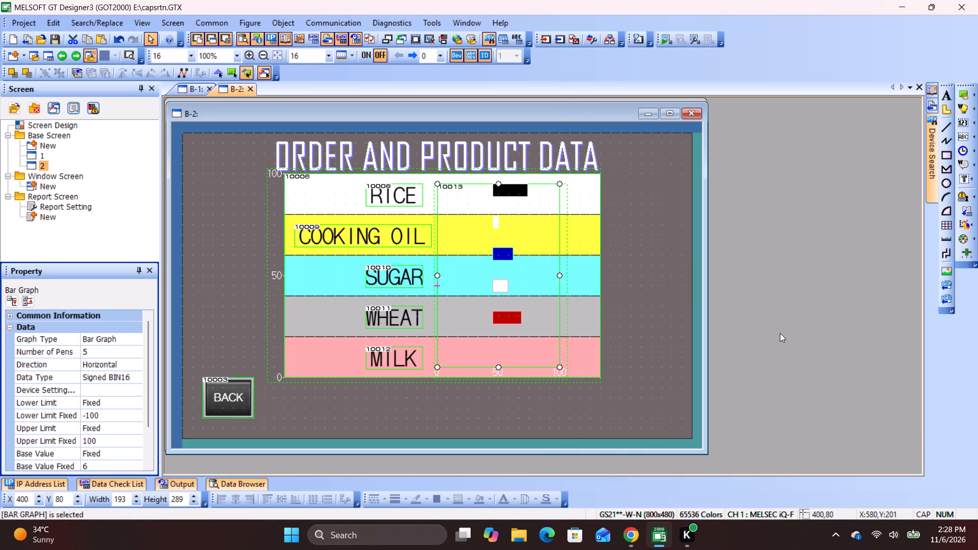
pyautogui.click(781, 333)
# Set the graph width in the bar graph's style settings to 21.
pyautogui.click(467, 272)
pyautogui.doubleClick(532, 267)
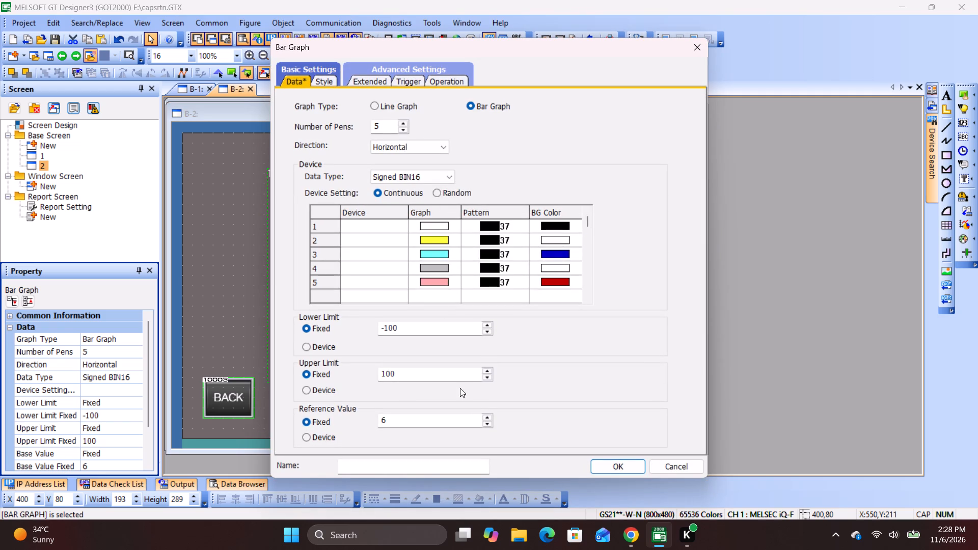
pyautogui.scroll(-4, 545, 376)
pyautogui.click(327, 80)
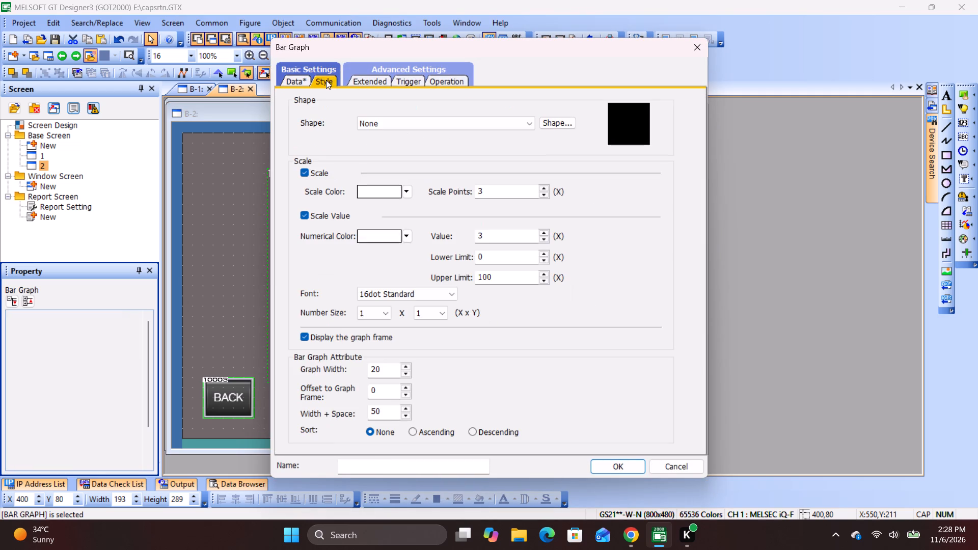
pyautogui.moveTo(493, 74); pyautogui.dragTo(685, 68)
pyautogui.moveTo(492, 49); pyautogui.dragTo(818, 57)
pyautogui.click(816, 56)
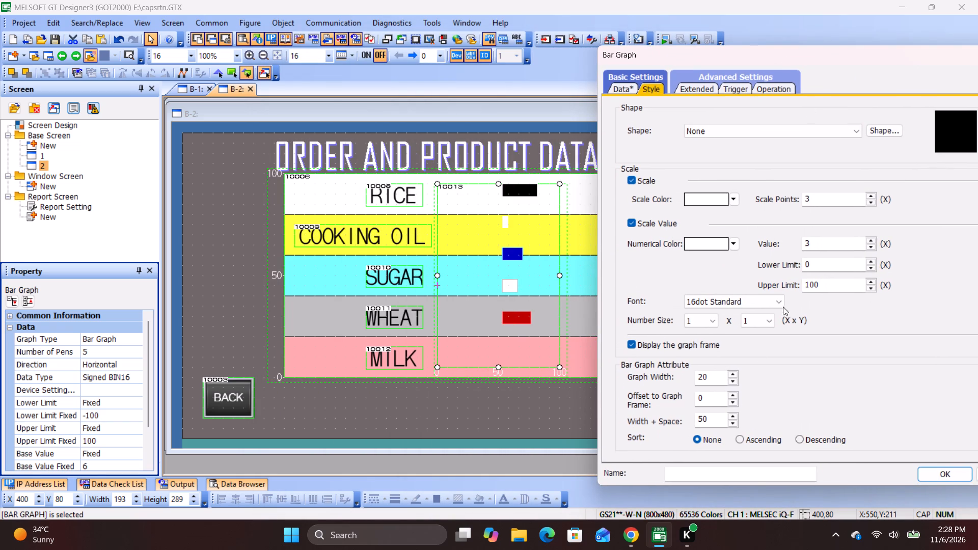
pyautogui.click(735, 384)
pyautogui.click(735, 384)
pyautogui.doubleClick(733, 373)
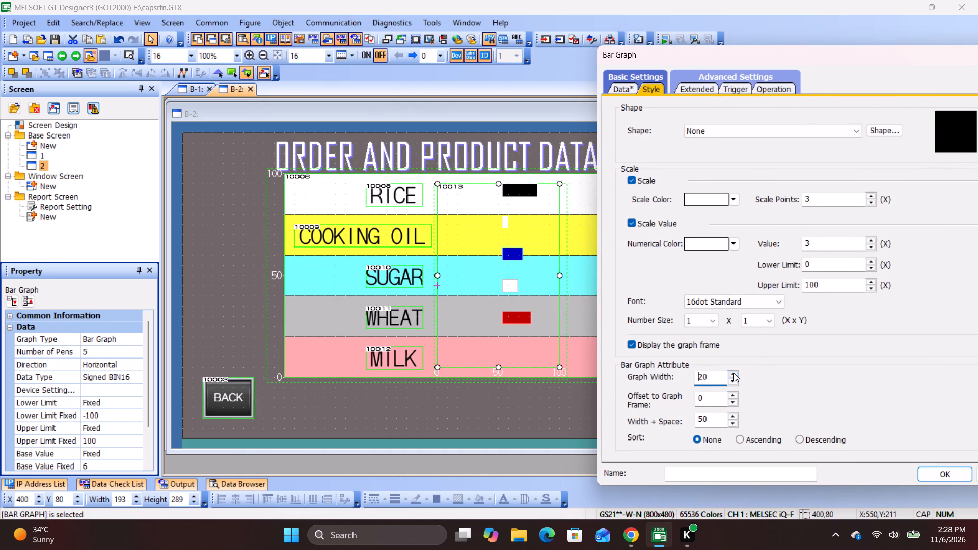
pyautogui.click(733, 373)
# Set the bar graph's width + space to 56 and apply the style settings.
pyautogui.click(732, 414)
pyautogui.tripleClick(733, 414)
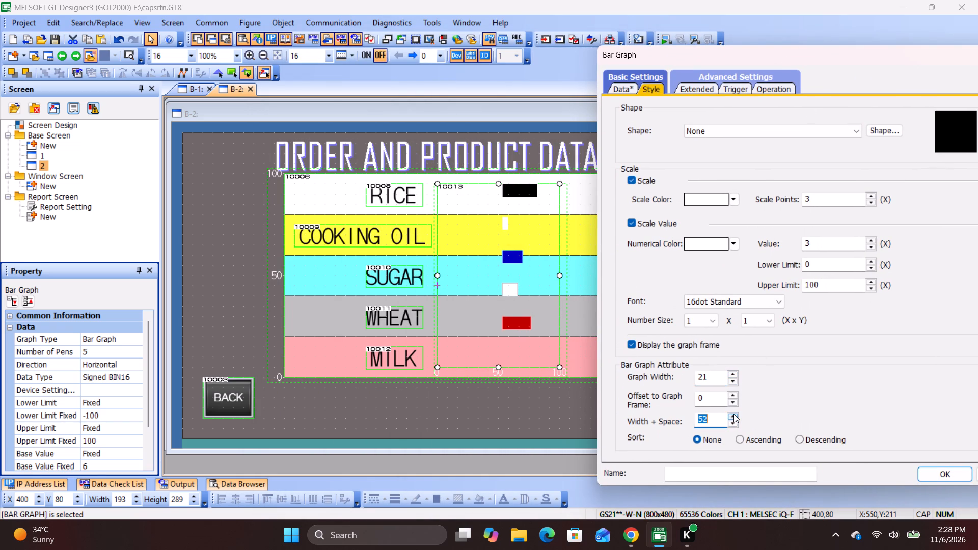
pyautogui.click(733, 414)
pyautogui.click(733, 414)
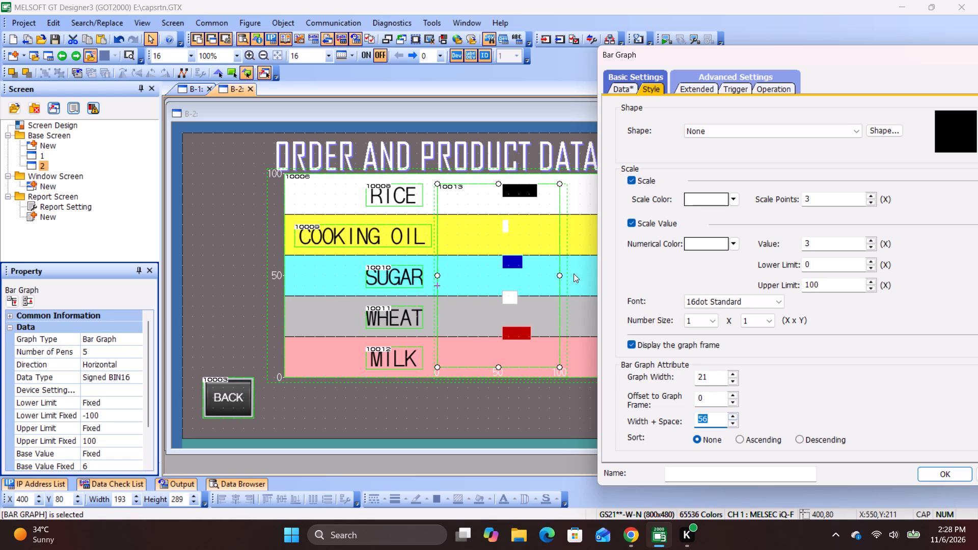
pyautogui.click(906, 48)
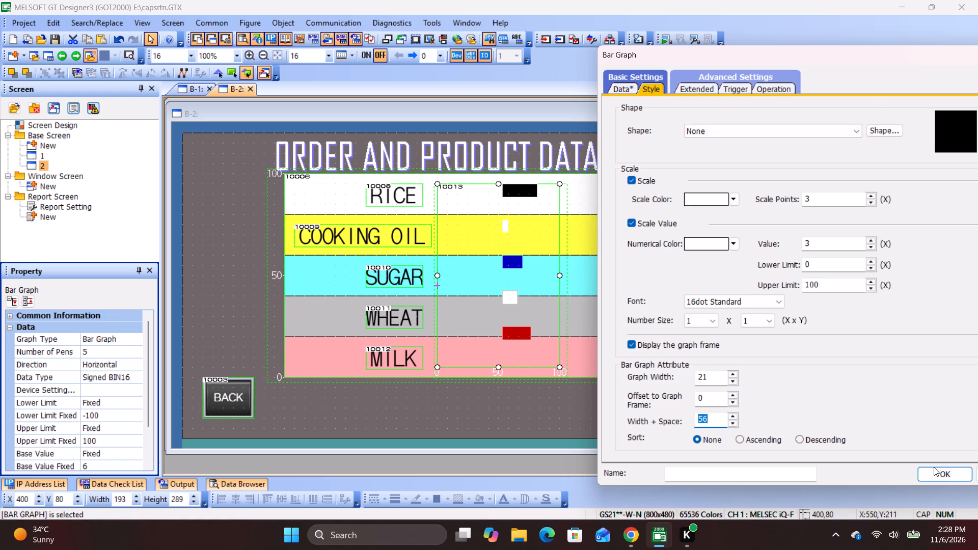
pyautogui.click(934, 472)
# Move the bar graph over the product divisions to about X 320, Y 80.
pyautogui.moveTo(534, 258); pyautogui.dragTo(535, 266)
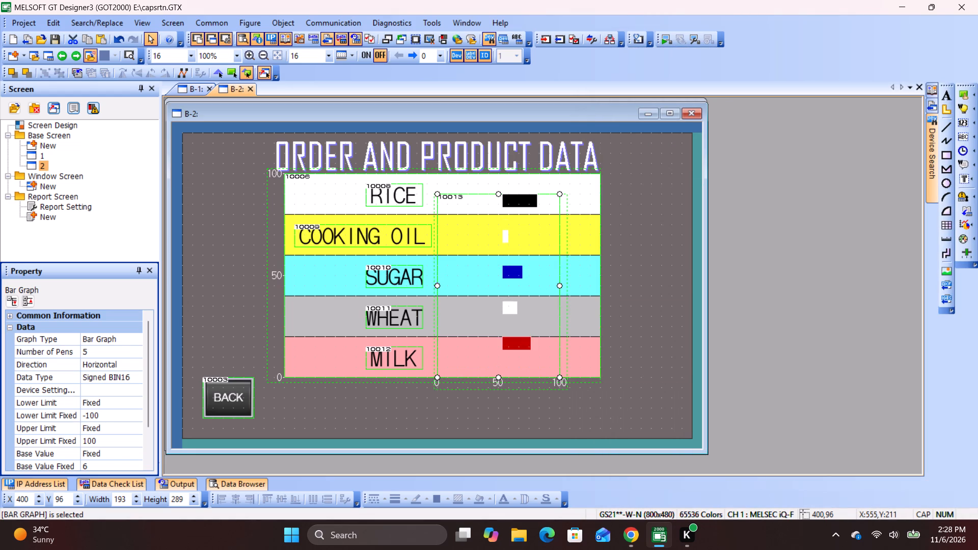
pyautogui.moveTo(535, 265); pyautogui.dragTo(525, 264)
pyautogui.moveTo(525, 265); pyautogui.dragTo(524, 257)
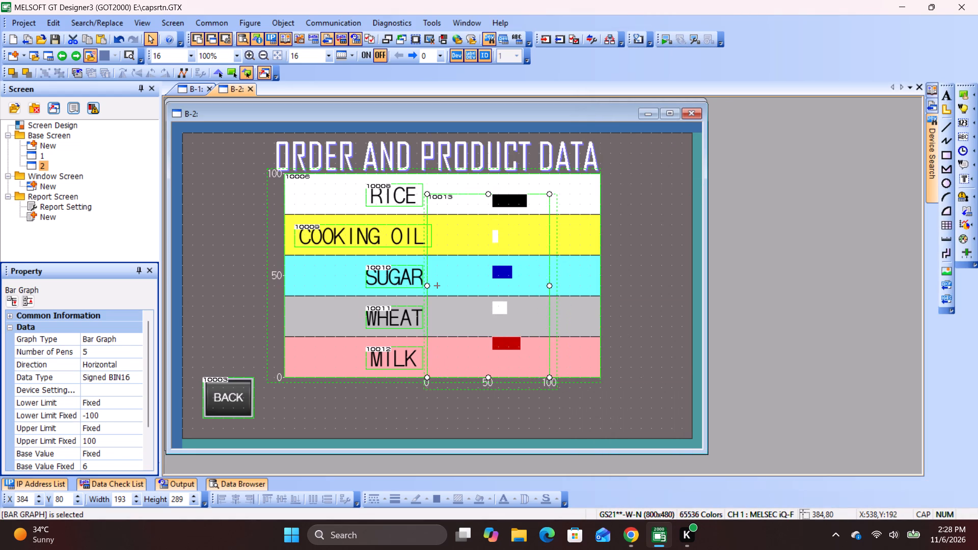
pyautogui.moveTo(524, 257); pyautogui.dragTo(480, 256)
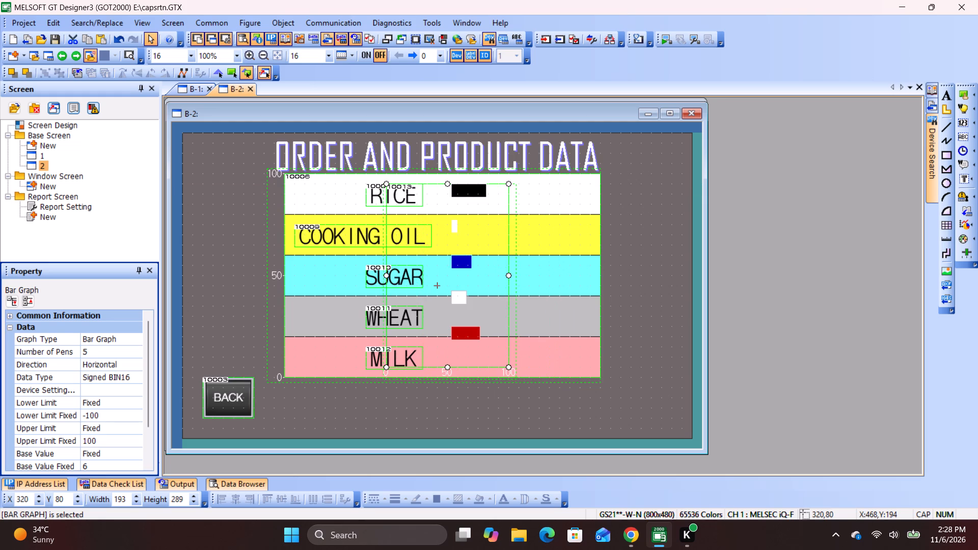
# Set the graph width in the bar graph's style settings to 32.
pyautogui.doubleClick(502, 296)
pyautogui.moveTo(529, 45); pyautogui.dragTo(575, 44)
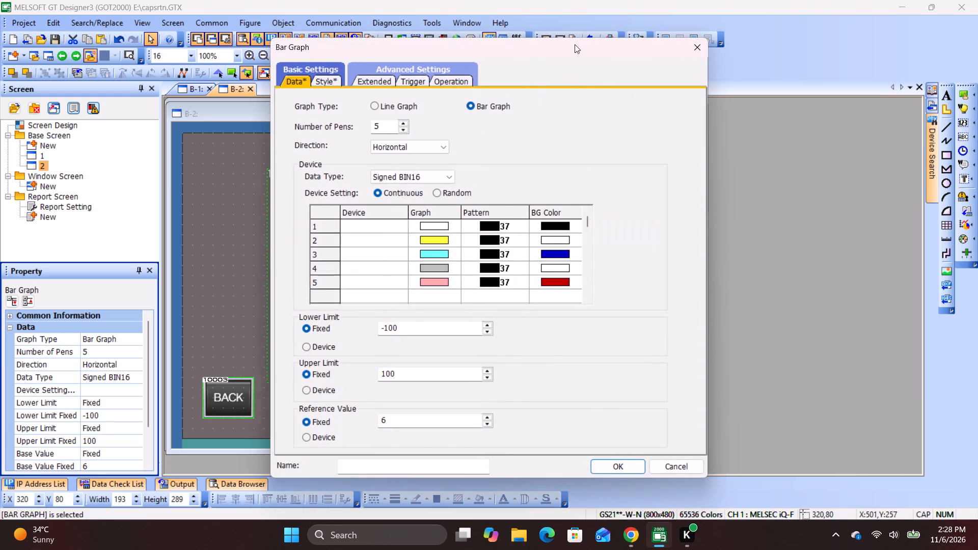
pyautogui.moveTo(575, 44); pyautogui.dragTo(791, 32)
pyautogui.click(791, 32)
pyautogui.click(578, 69)
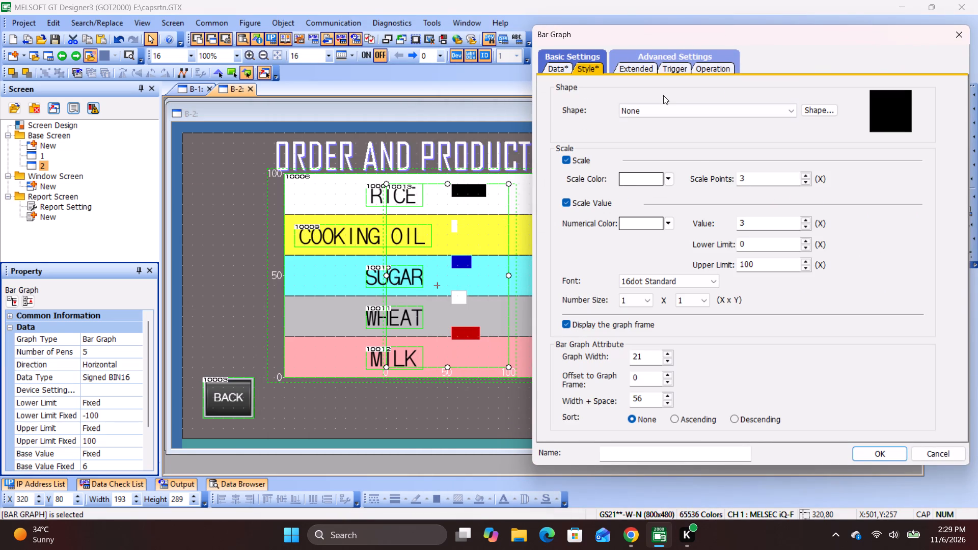
pyautogui.tripleClick(666, 356)
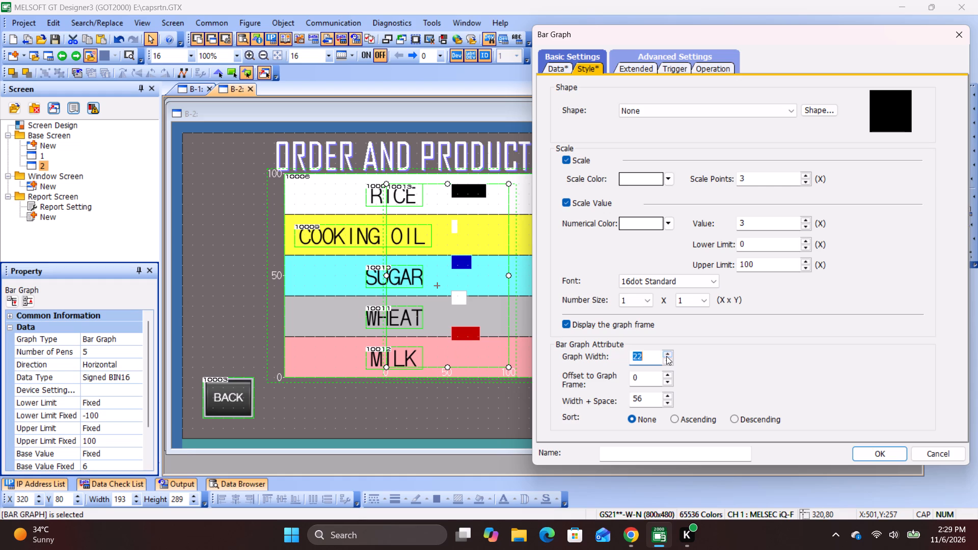
pyautogui.tripleClick(666, 356)
pyautogui.tripleClick(666, 356)
pyautogui.click(666, 356)
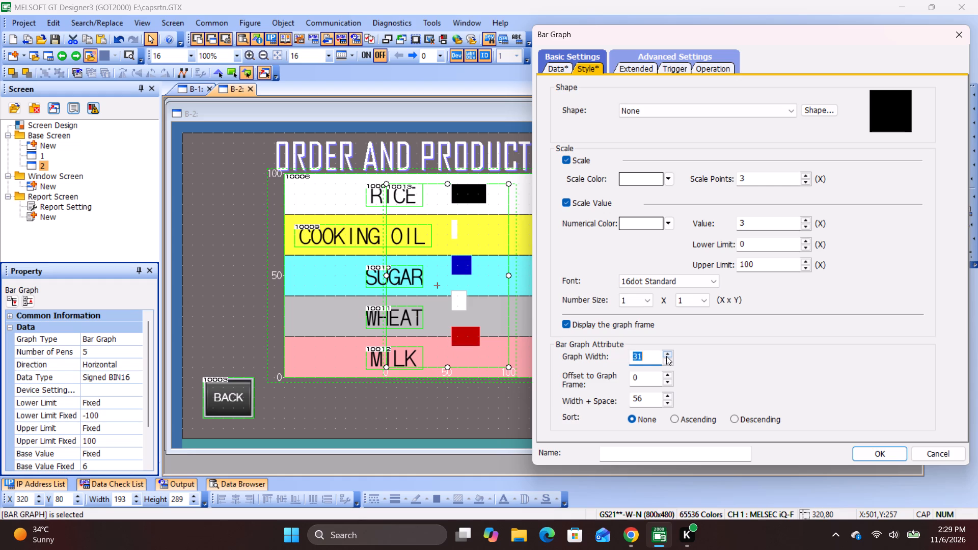
pyautogui.click(666, 356)
# Set the bar graph's width + space to 65 so the bars line up with the product divisions.
pyautogui.tripleClick(670, 394)
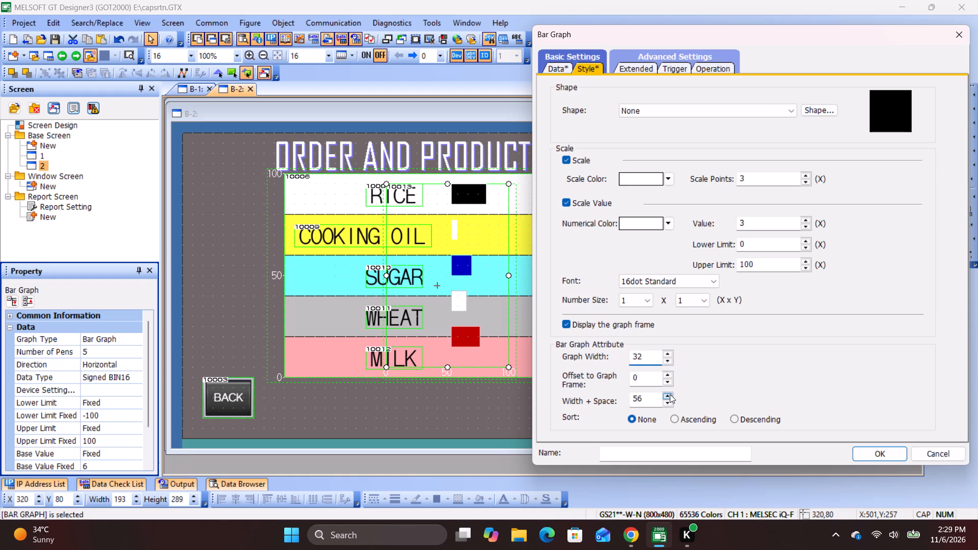
pyautogui.tripleClick(670, 394)
pyautogui.click(670, 394)
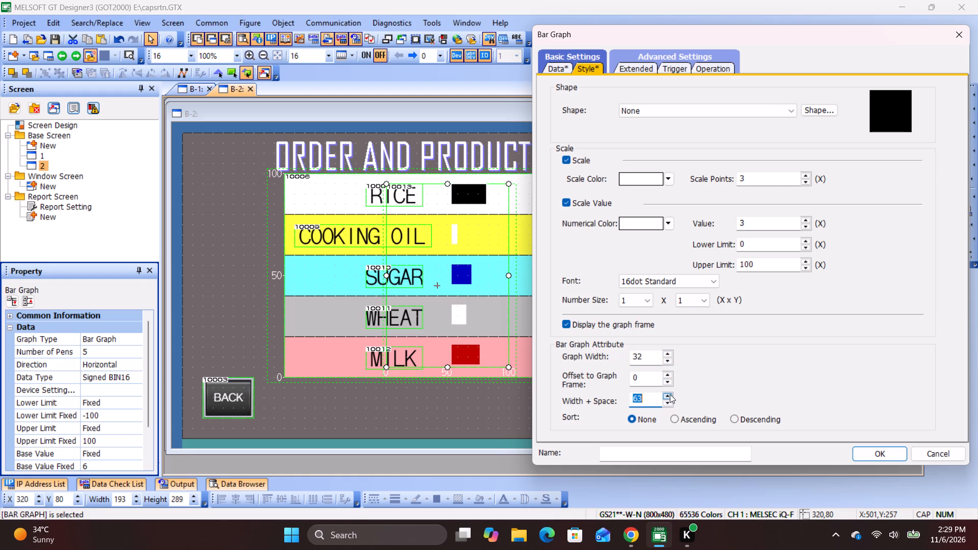
pyautogui.click(670, 394)
pyautogui.click(670, 394)
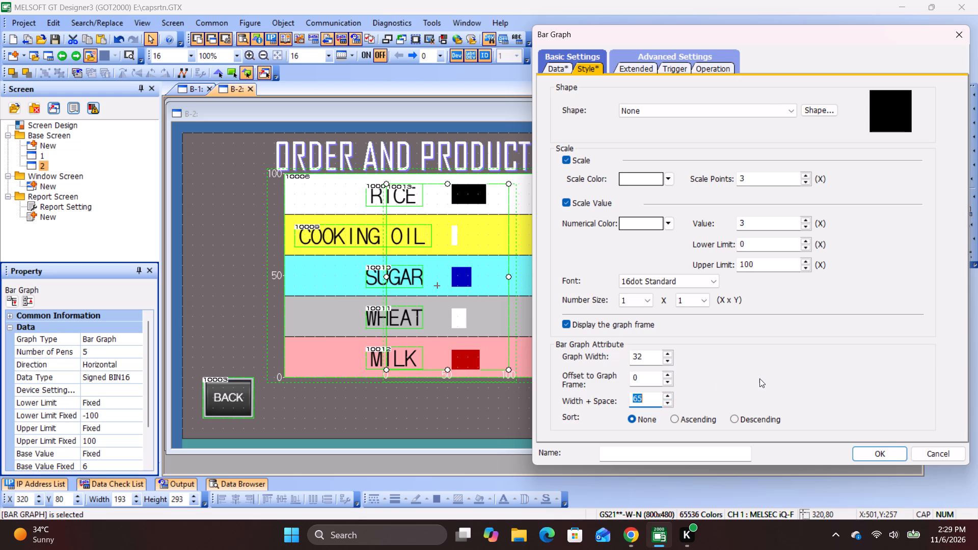
# Change the background colour of the bar graph's pen 2 to dark yellow and apply the settings.
pyautogui.click(562, 64)
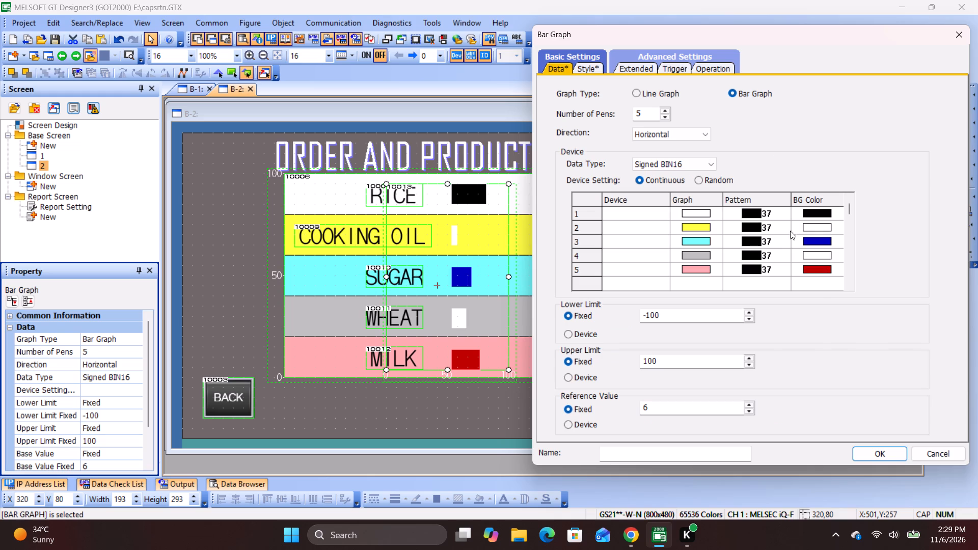
pyautogui.click(810, 226)
pyautogui.click(930, 319)
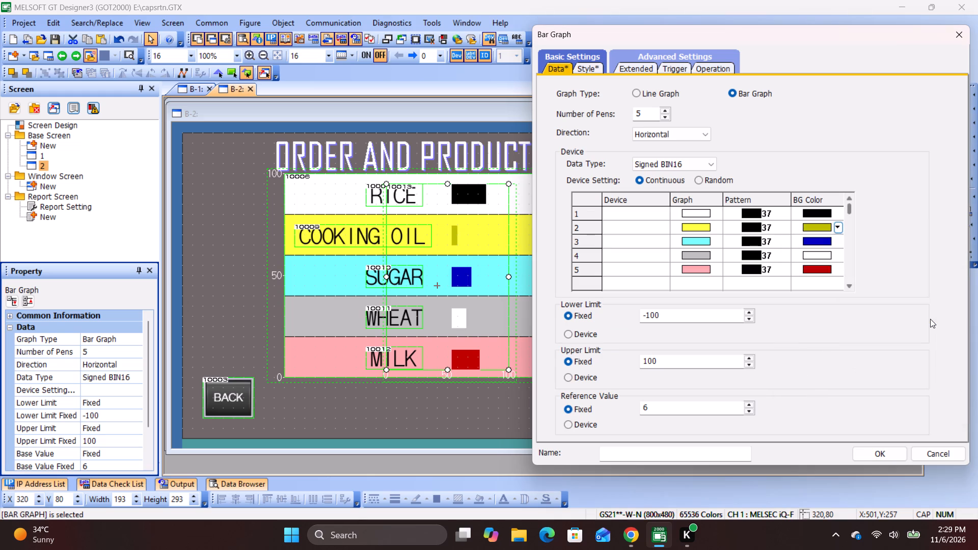
pyautogui.click(888, 457)
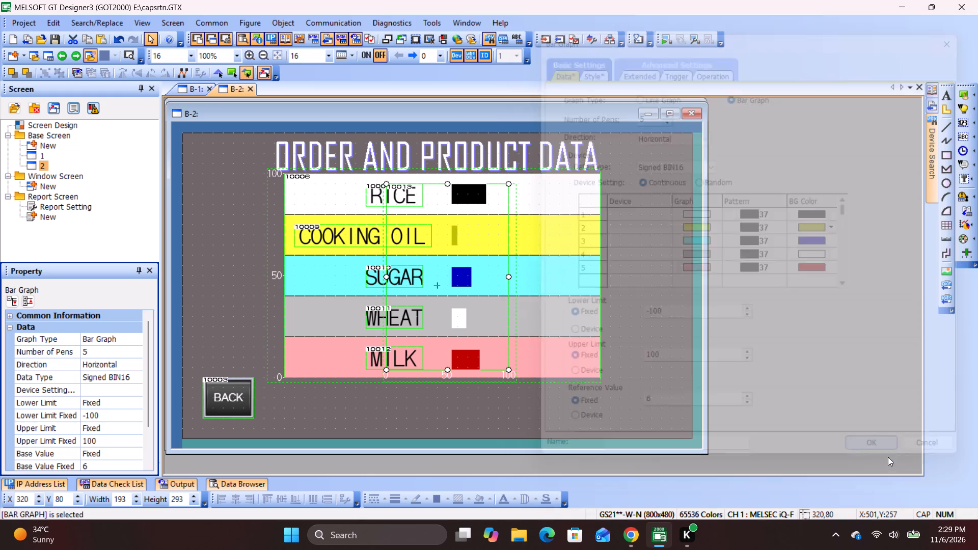
pyautogui.click(822, 350)
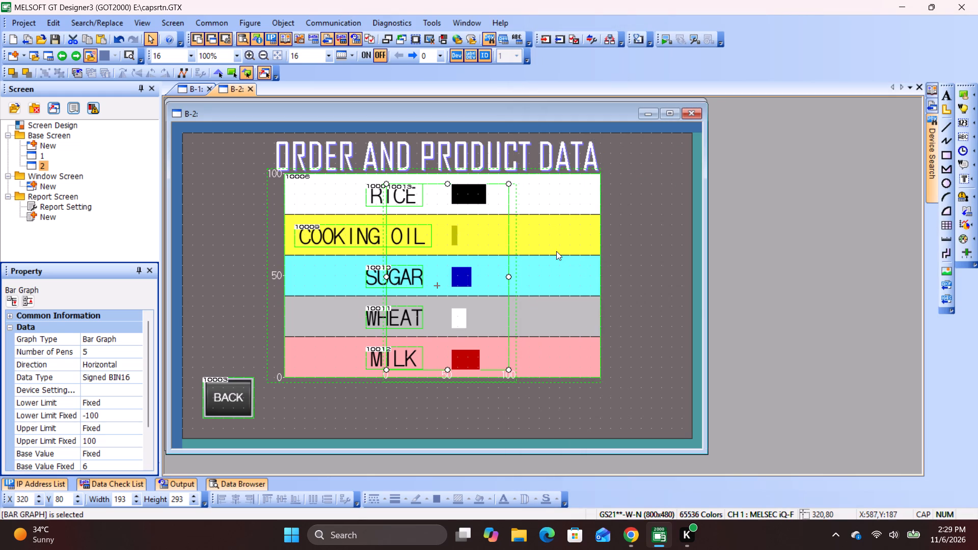
# Open the bar graph's style settings again for review.
pyautogui.doubleClick(473, 199)
pyautogui.click(316, 72)
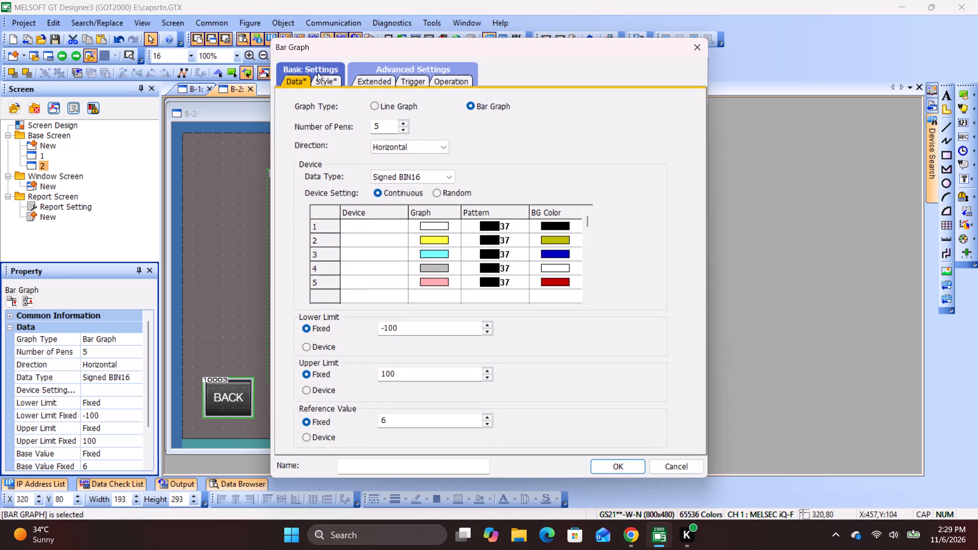
pyautogui.click(319, 78)
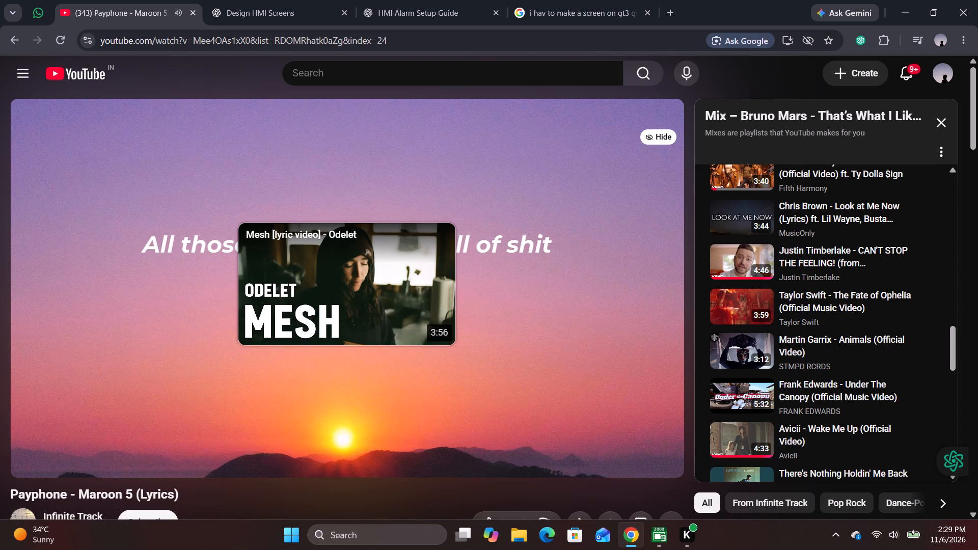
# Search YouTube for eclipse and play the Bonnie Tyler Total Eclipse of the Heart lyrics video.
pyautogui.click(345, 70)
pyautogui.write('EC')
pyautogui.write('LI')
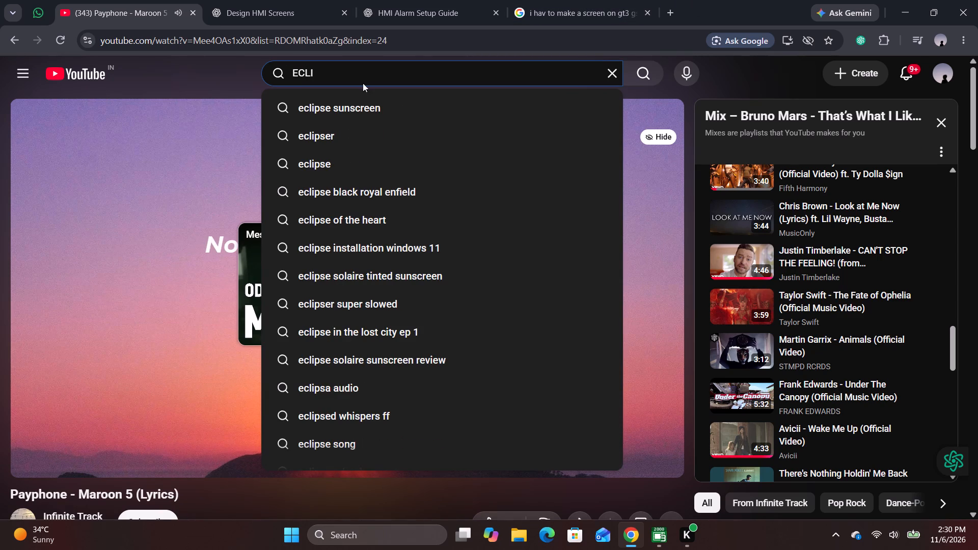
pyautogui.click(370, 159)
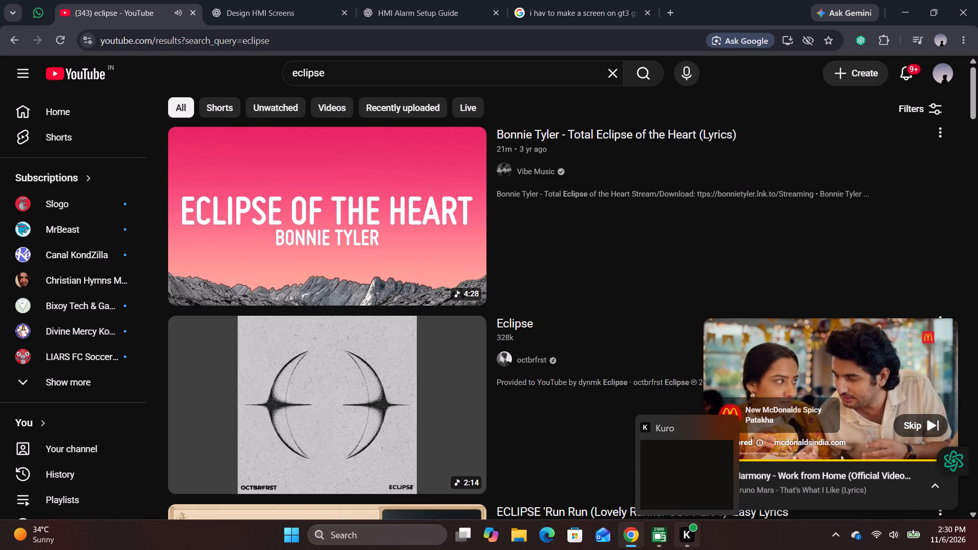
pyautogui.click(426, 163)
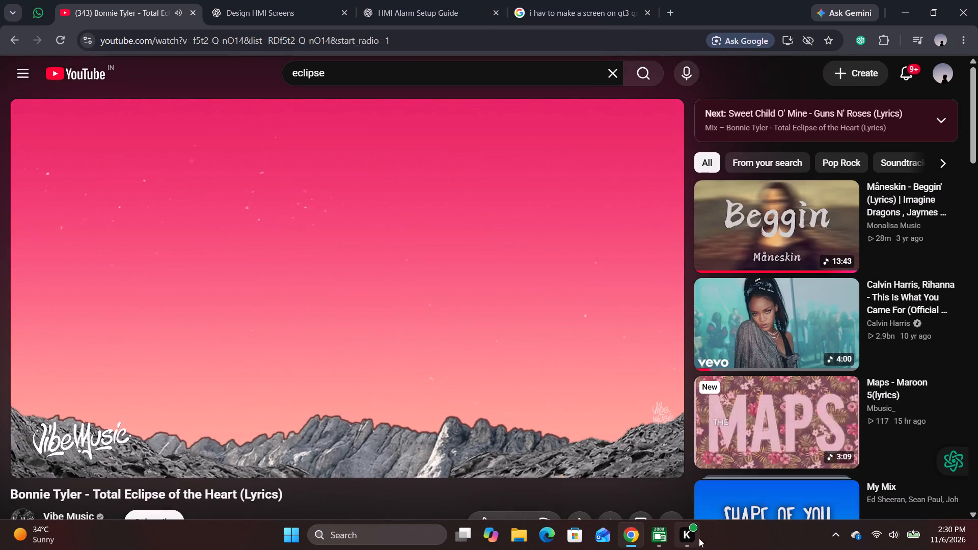
# Switch back to GT Designer3, review the bar graph's style settings against the screen layout, and accept them.
pyautogui.click(656, 535)
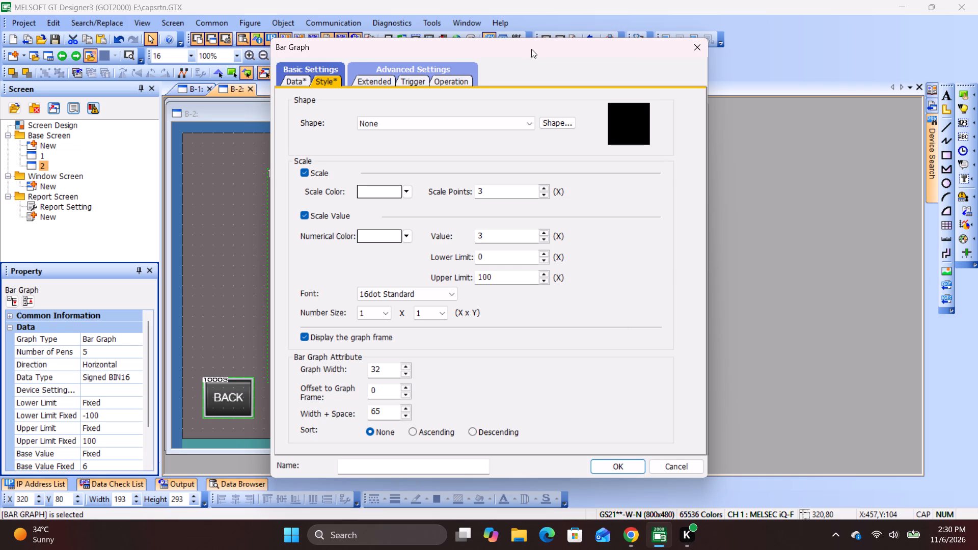
pyautogui.moveTo(532, 48); pyautogui.dragTo(928, 38)
pyautogui.click(875, 50)
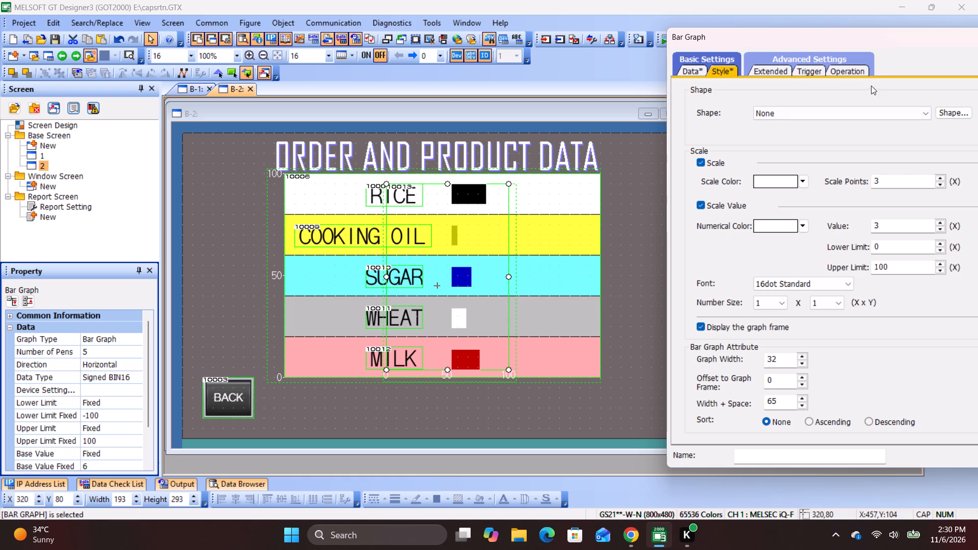
pyautogui.moveTo(915, 33); pyautogui.dragTo(812, 40)
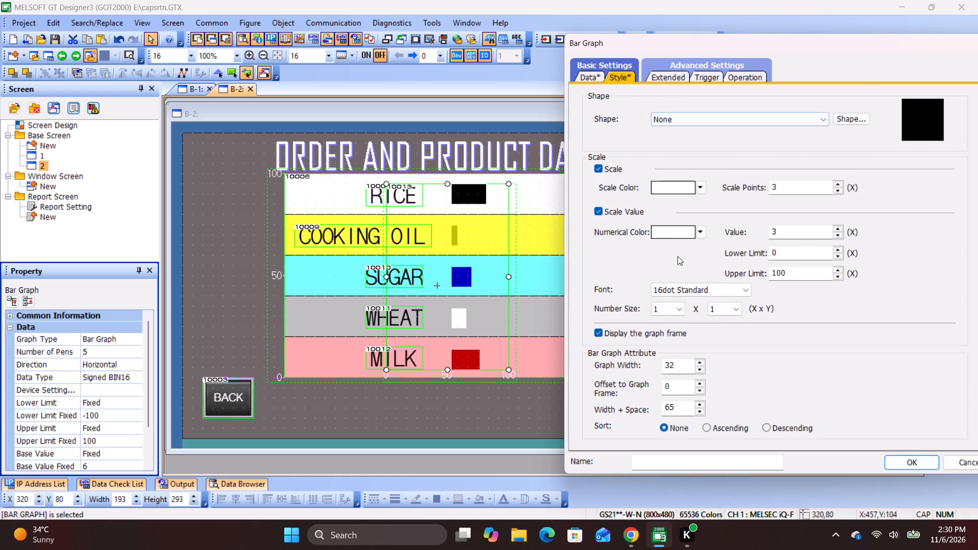
pyautogui.scroll(-2, 712, 370)
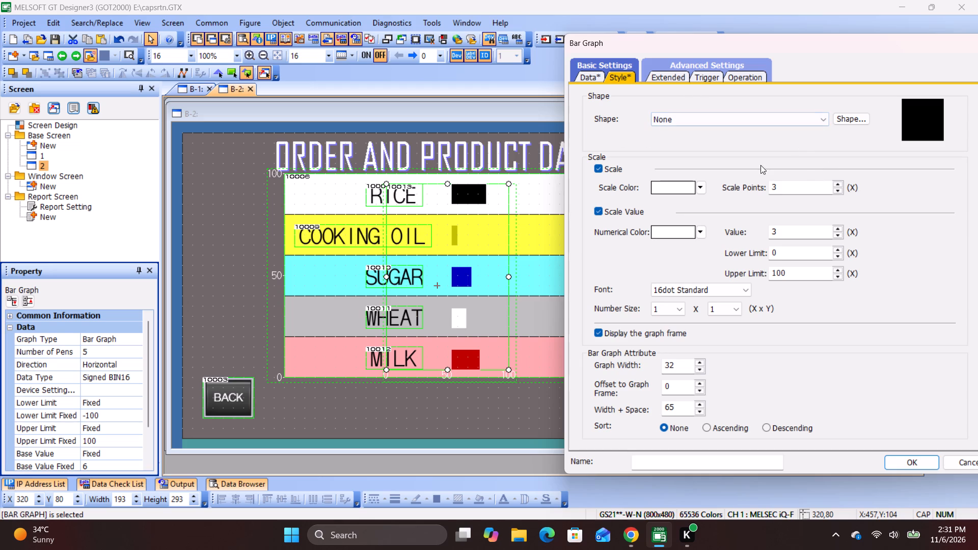
pyautogui.scroll(-5, 698, 390)
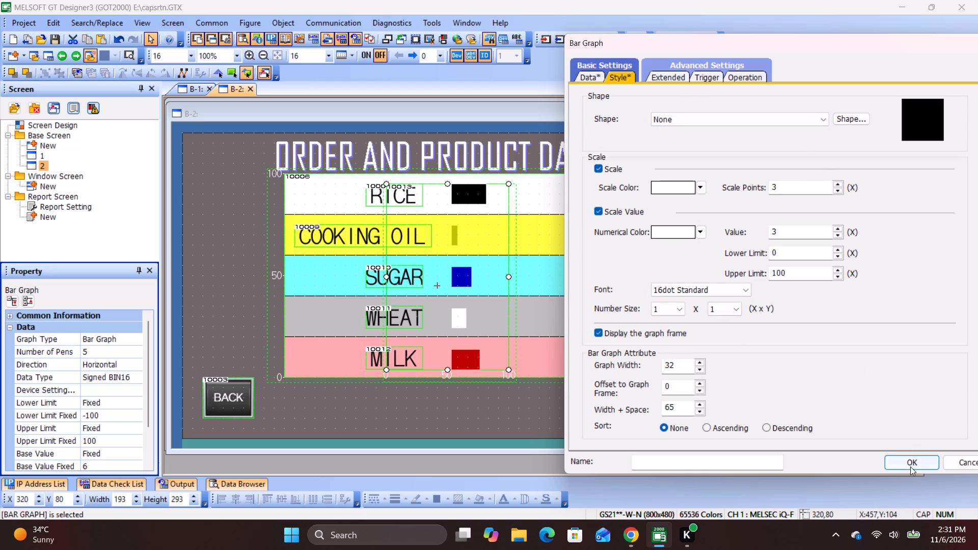
pyautogui.click(910, 466)
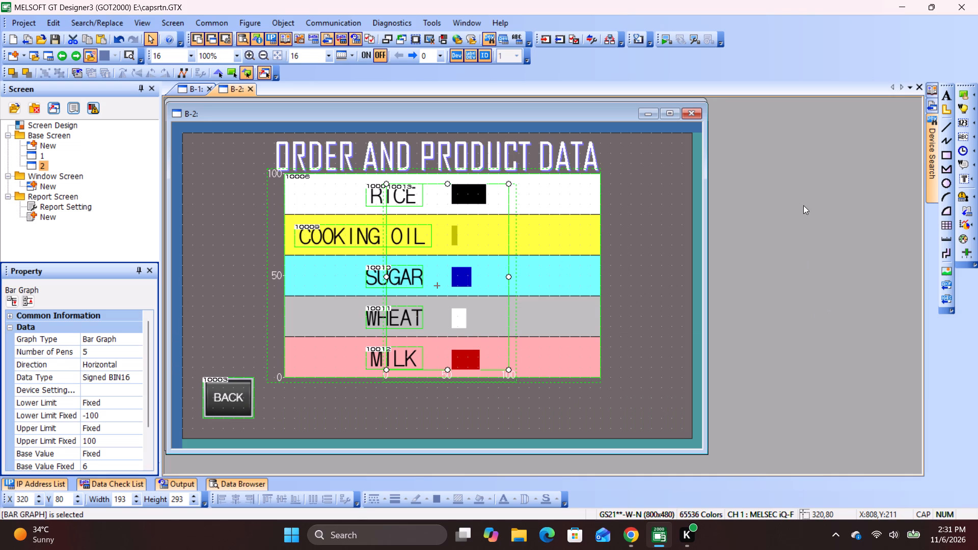
# Widen the bar graph to about 337 and reposition it over the product divisions at about X 240, Y 80.
pyautogui.click(509, 279)
pyautogui.moveTo(509, 278); pyautogui.dragTo(584, 281)
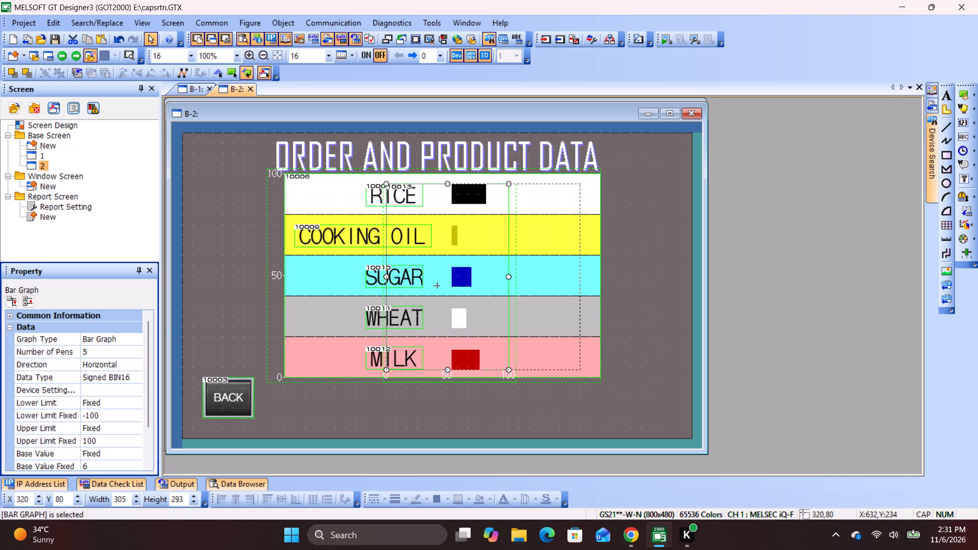
pyautogui.moveTo(584, 281); pyautogui.dragTo(595, 281)
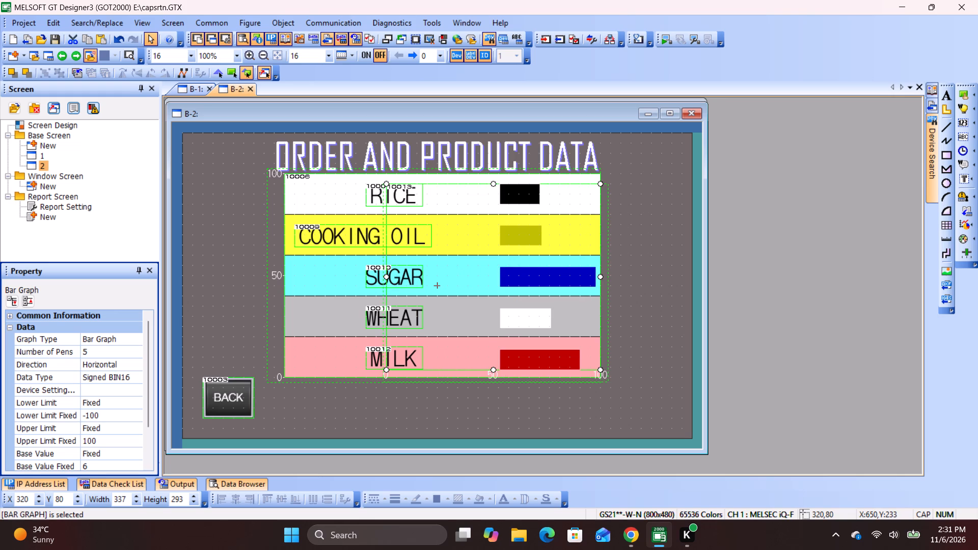
pyautogui.moveTo(553, 285); pyautogui.dragTo(492, 282)
pyautogui.moveTo(492, 282); pyautogui.dragTo(493, 282)
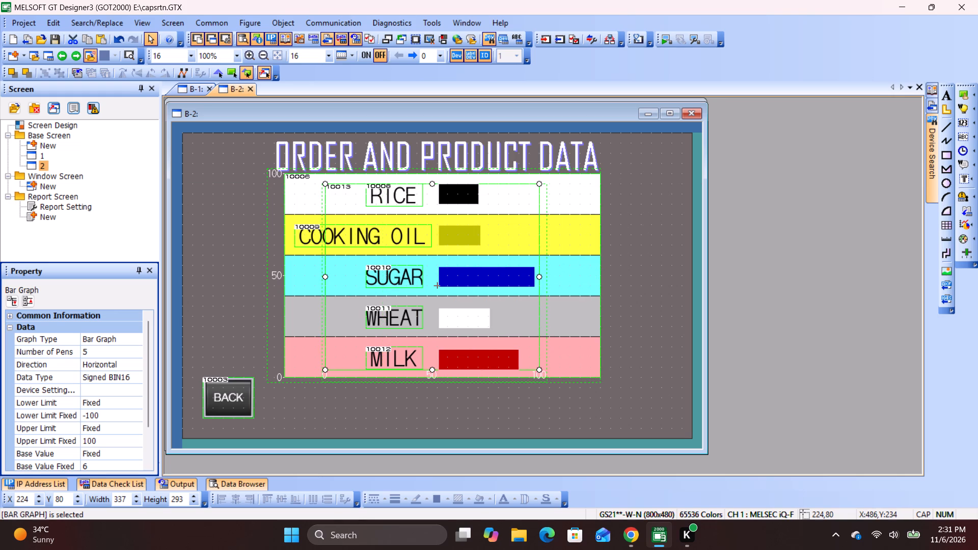
pyautogui.moveTo(493, 282); pyautogui.dragTo(500, 280)
pyautogui.click(799, 254)
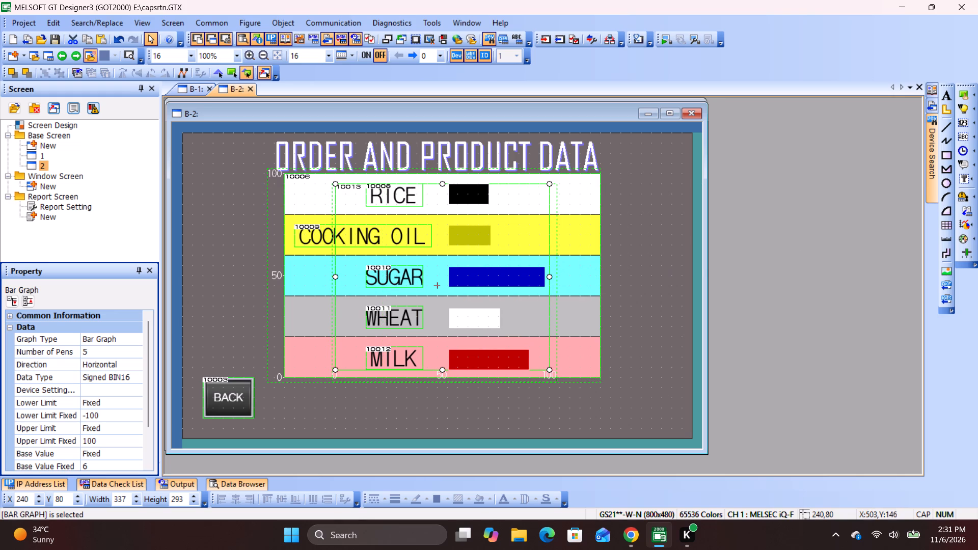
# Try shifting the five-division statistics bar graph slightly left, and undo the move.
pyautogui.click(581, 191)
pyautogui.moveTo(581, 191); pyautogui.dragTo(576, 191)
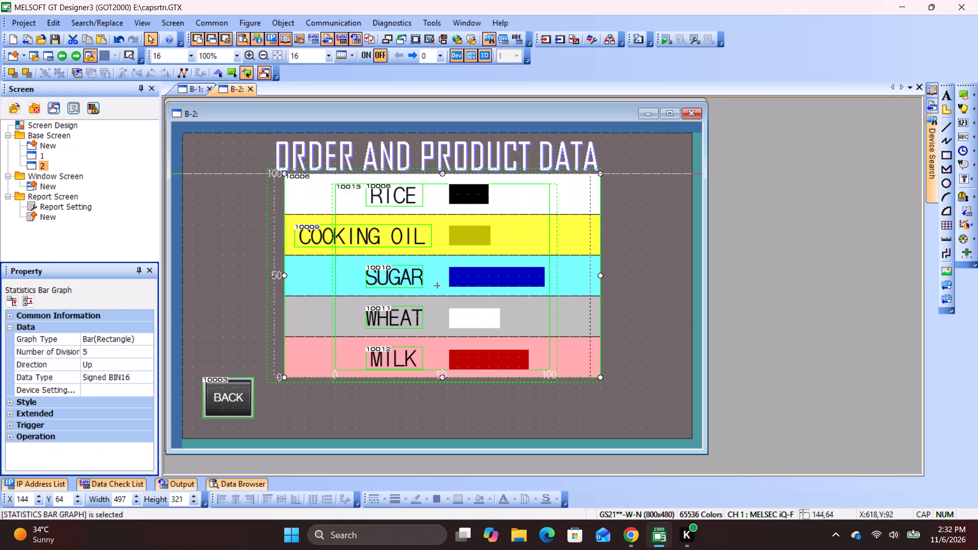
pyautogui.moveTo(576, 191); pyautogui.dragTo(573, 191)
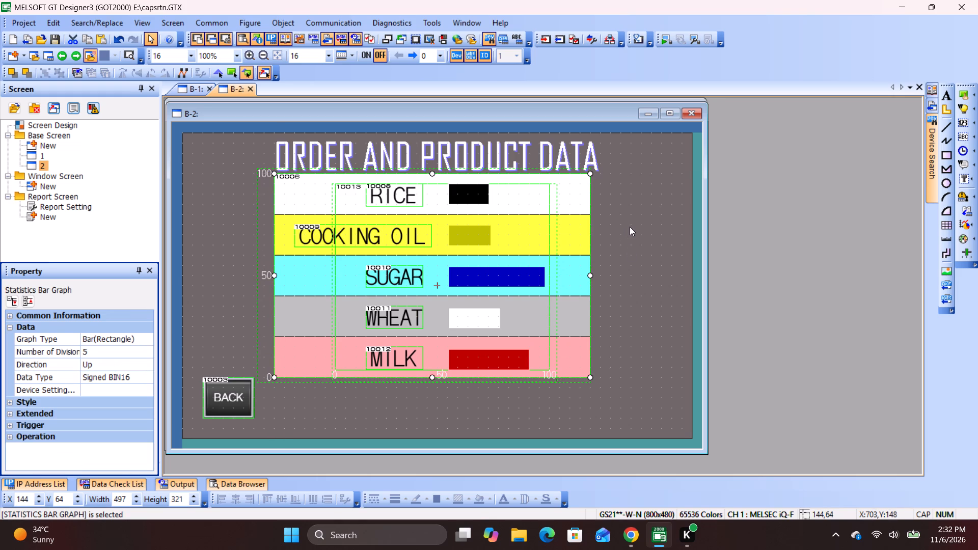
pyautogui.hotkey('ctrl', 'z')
# Group the statistics bar graph, the five product labels and the bar graph.
pyautogui.click(639, 391)
pyautogui.moveTo(633, 401); pyautogui.dragTo(323, 232)
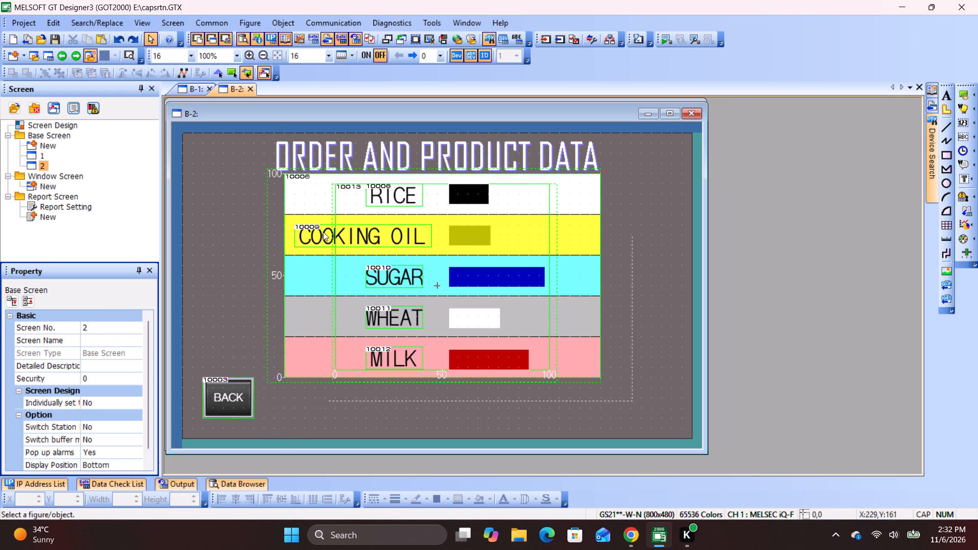
pyautogui.moveTo(323, 232); pyautogui.dragTo(253, 172)
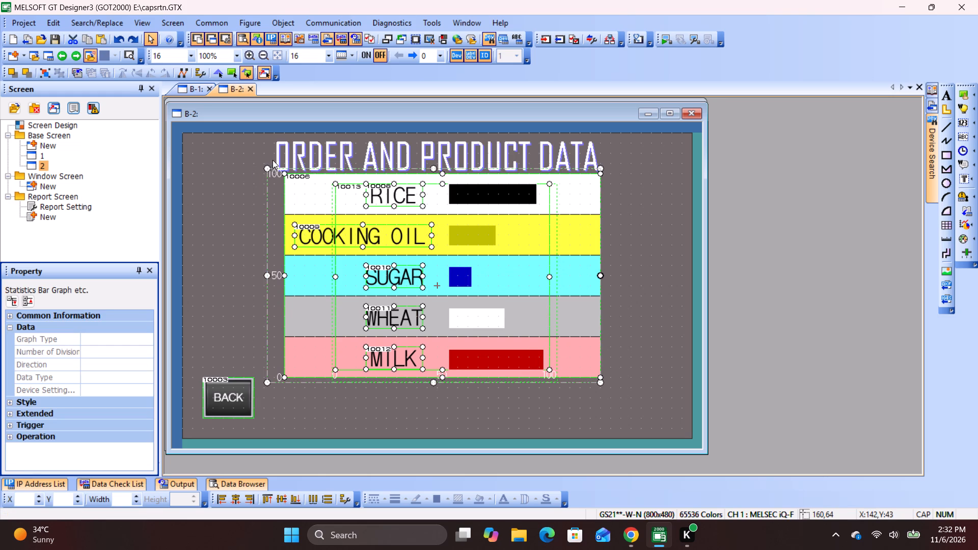
pyautogui.hotkey('ctrl', 'g')
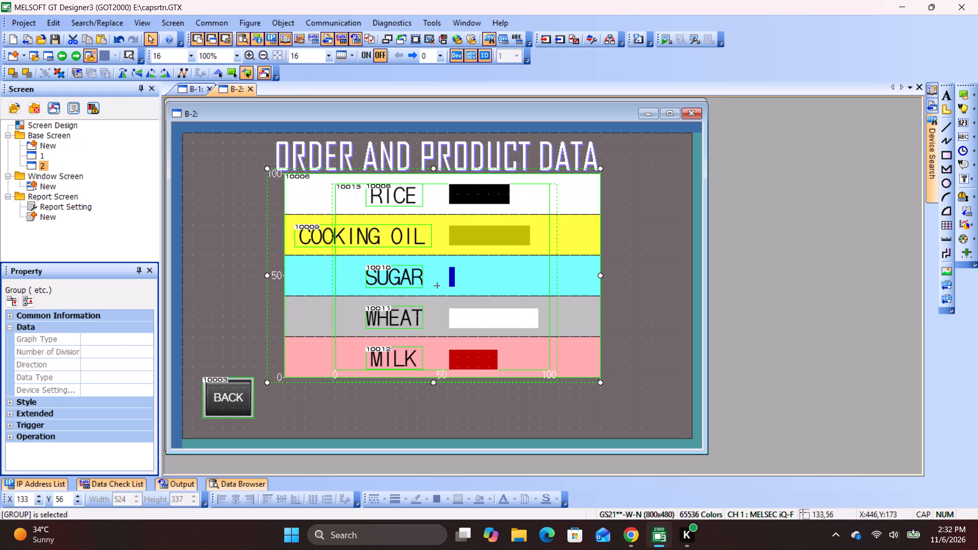
# Move the group to about X 64, Y 56 and resize it to about 529 by 335.
pyautogui.moveTo(577, 261); pyautogui.dragTo(552, 262)
pyautogui.moveTo(552, 262); pyautogui.dragTo(532, 261)
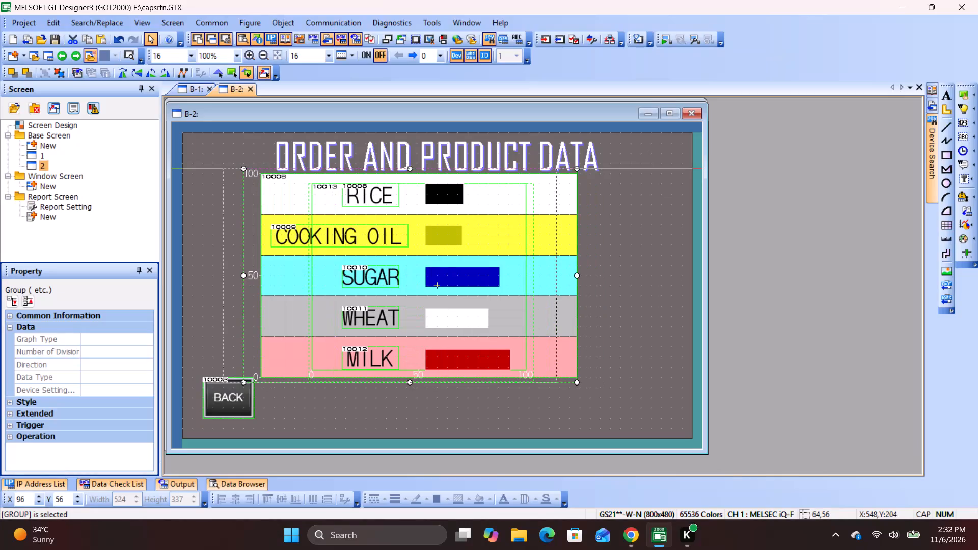
pyautogui.moveTo(553, 380); pyautogui.dragTo(554, 375)
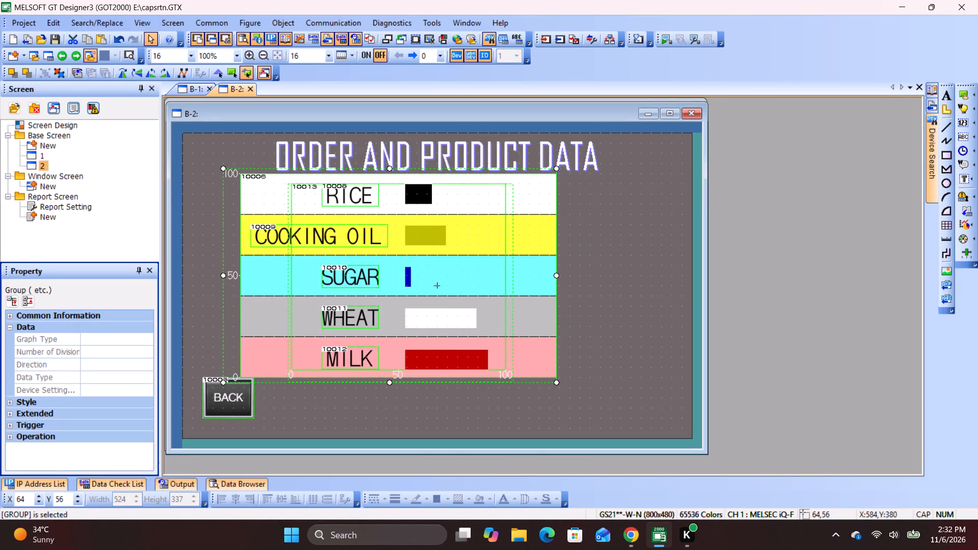
pyautogui.moveTo(554, 375); pyautogui.dragTo(555, 374)
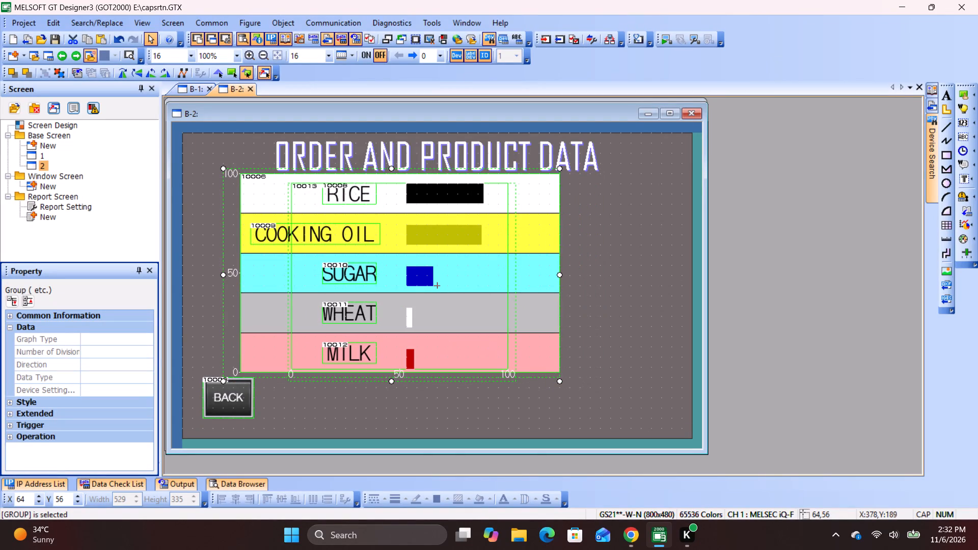
# Open the settings of the bar graph inside the group and close them without making changes.
pyautogui.click(428, 231)
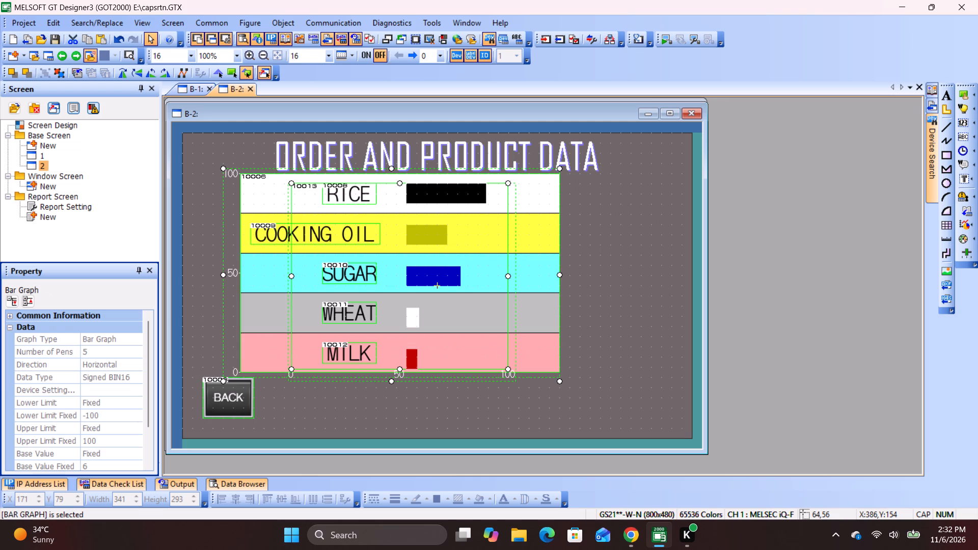
pyautogui.click(428, 231)
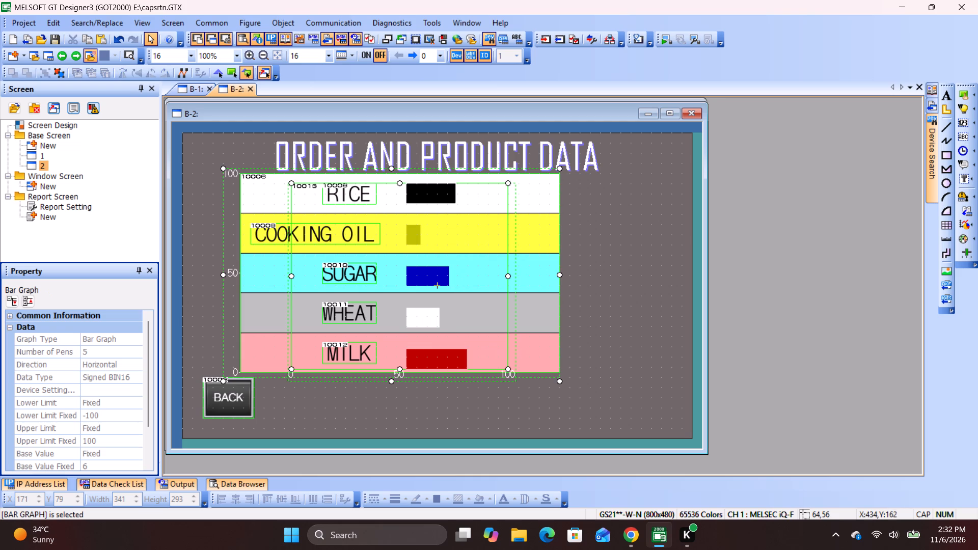
pyautogui.moveTo(458, 235); pyautogui.dragTo(461, 227)
pyautogui.click(461, 227)
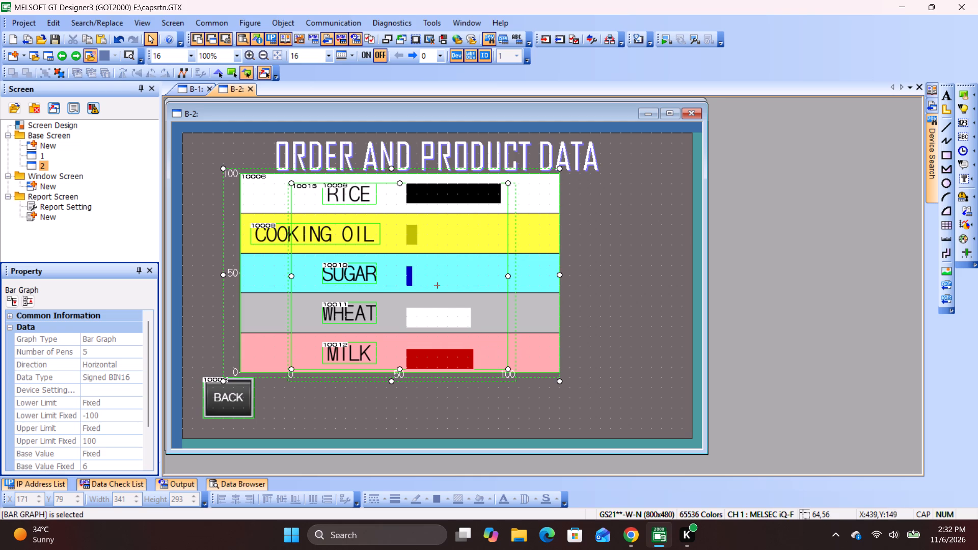
pyautogui.click(461, 274)
pyautogui.tripleClick(461, 275)
pyautogui.tripleClick(461, 275)
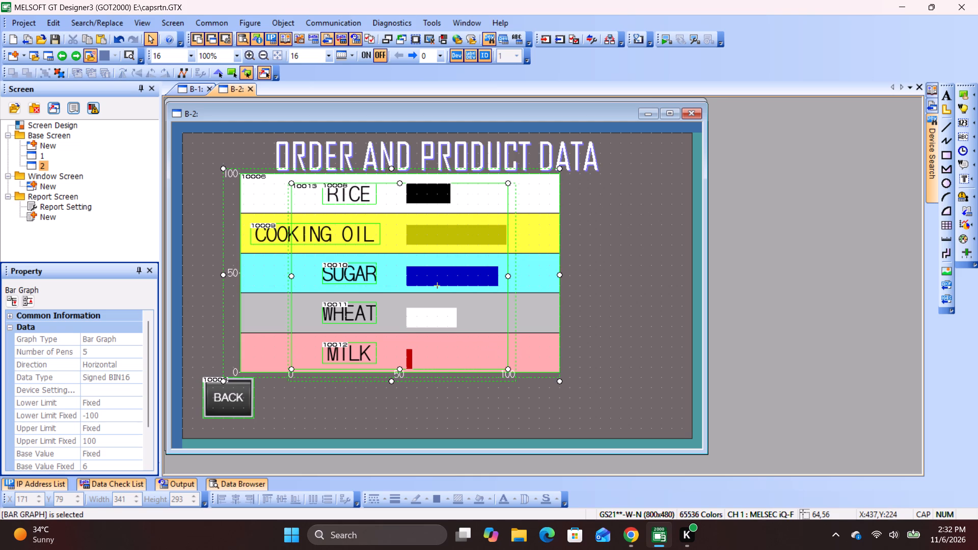
pyautogui.click(690, 50)
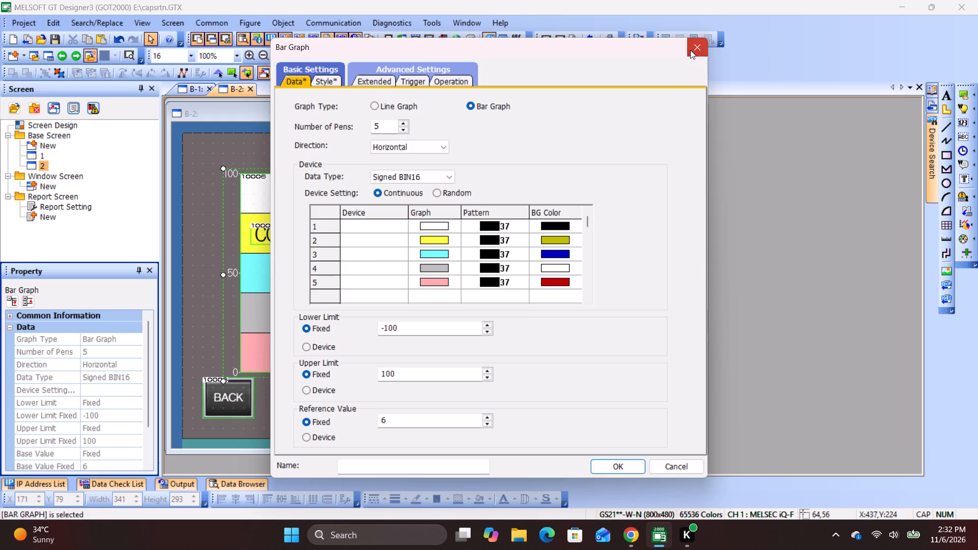
pyautogui.click(829, 260)
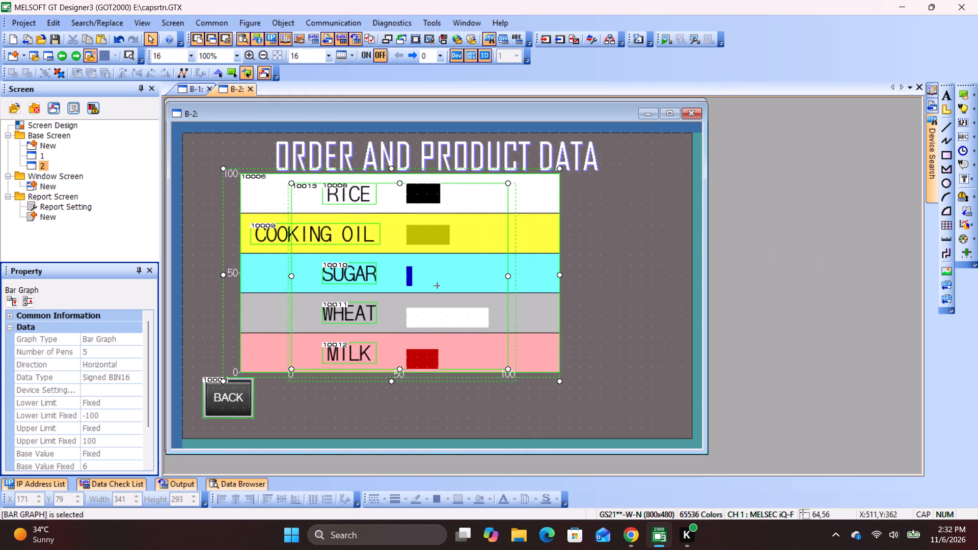
# Ungroup the graphs and product labels, and stretch the bar graph slightly to a width of about 342.
pyautogui.hotkey('ctrl', 'u')
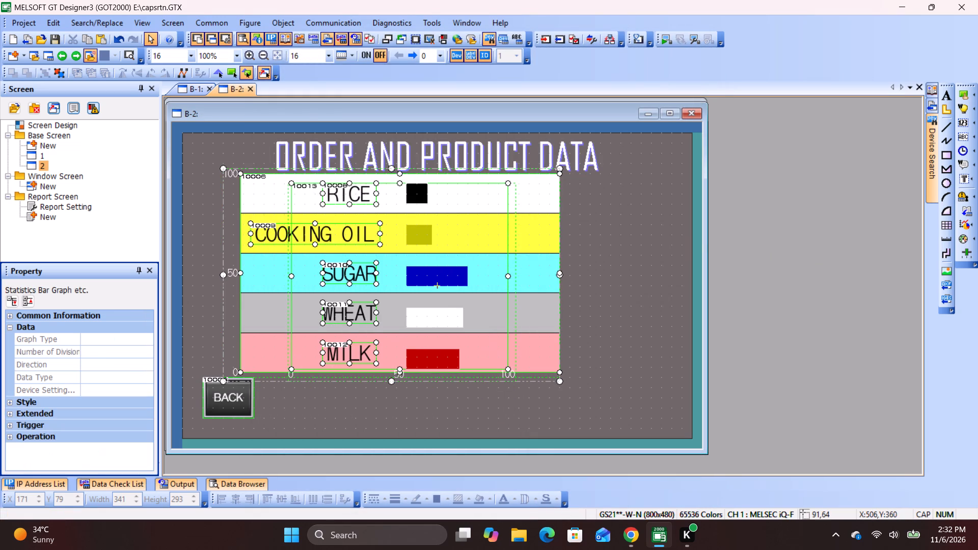
pyautogui.click(459, 315)
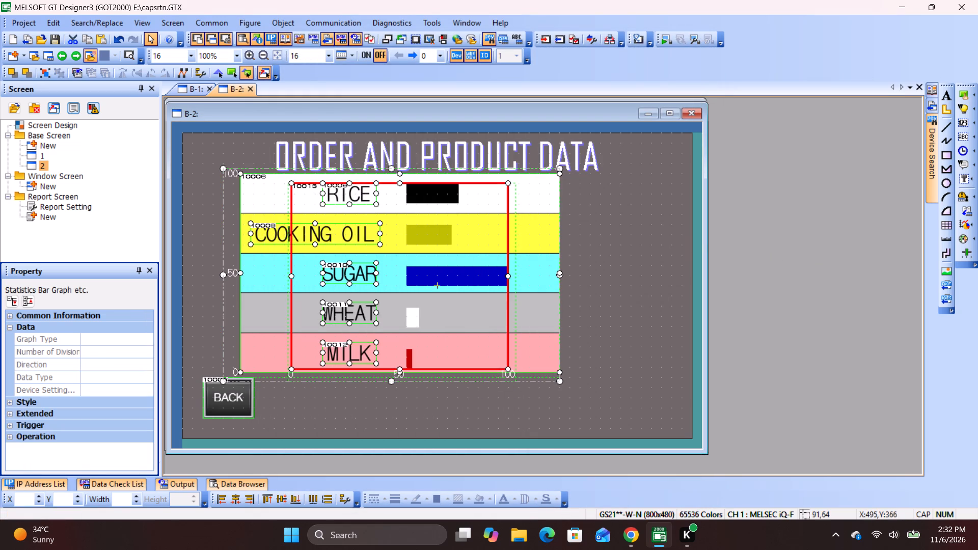
pyautogui.moveTo(508, 368); pyautogui.dragTo(504, 360)
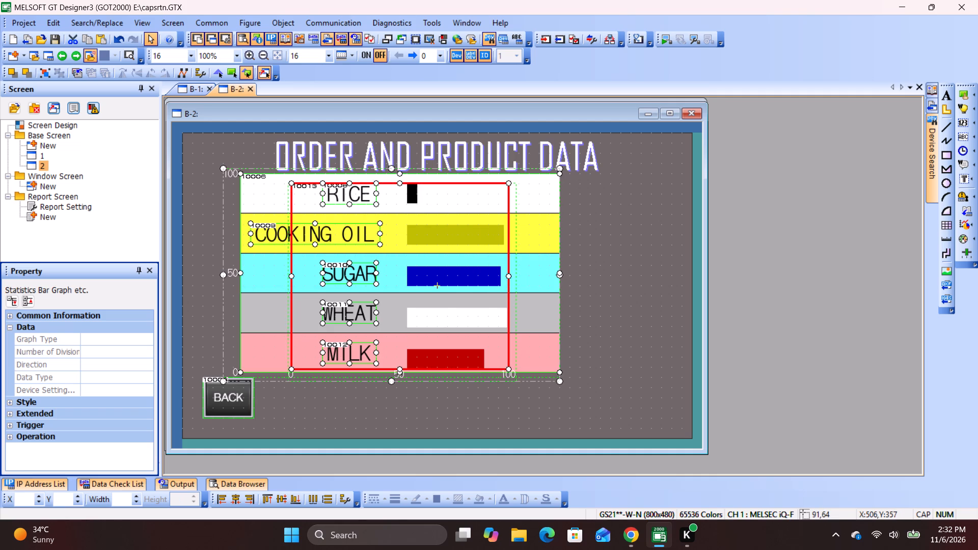
pyautogui.click(462, 321)
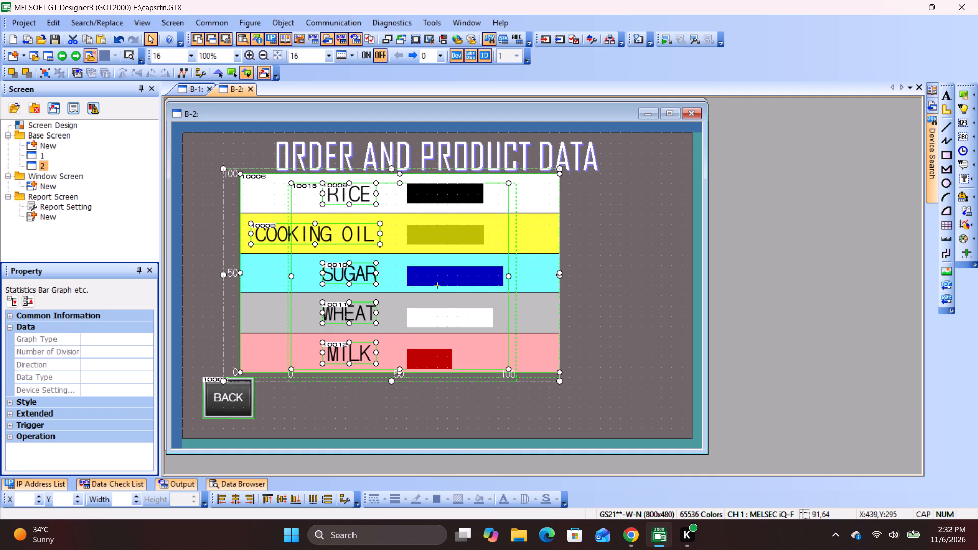
pyautogui.doubleClick(462, 314)
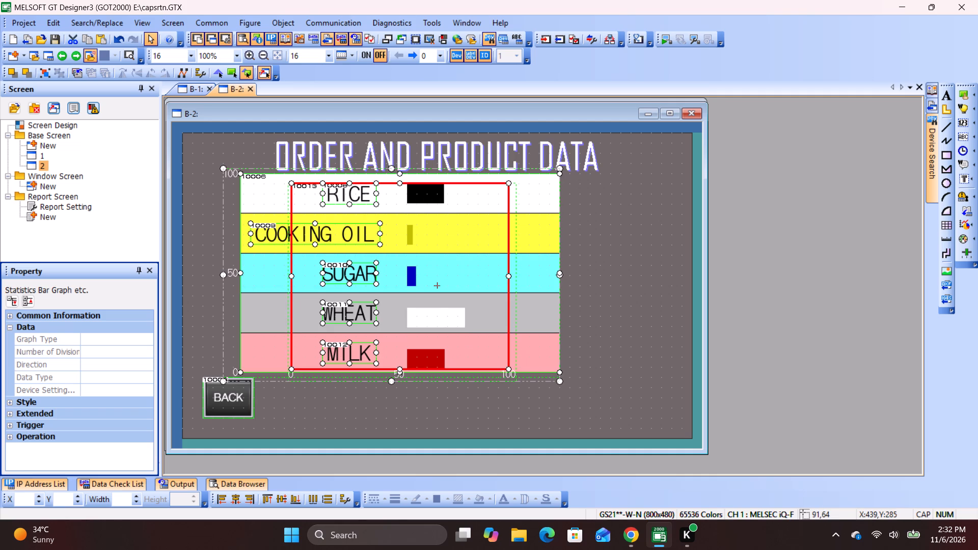
pyautogui.click(616, 182)
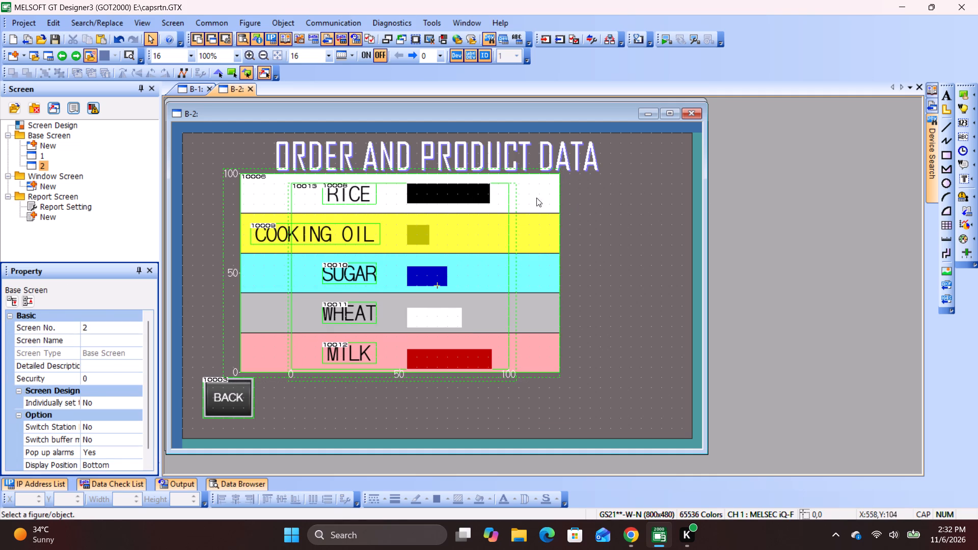
# Set the Width + Space value of the five-pen horizontal bar graph to 63.
pyautogui.click(477, 207)
pyautogui.doubleClick(475, 201)
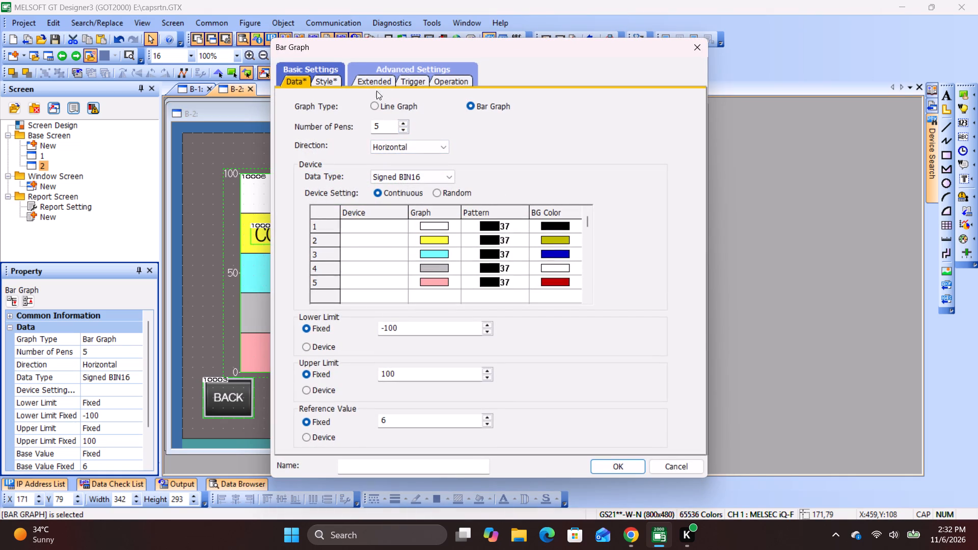
pyautogui.moveTo(478, 61); pyautogui.dragTo(613, 42)
pyautogui.moveTo(539, 48); pyautogui.dragTo(726, 39)
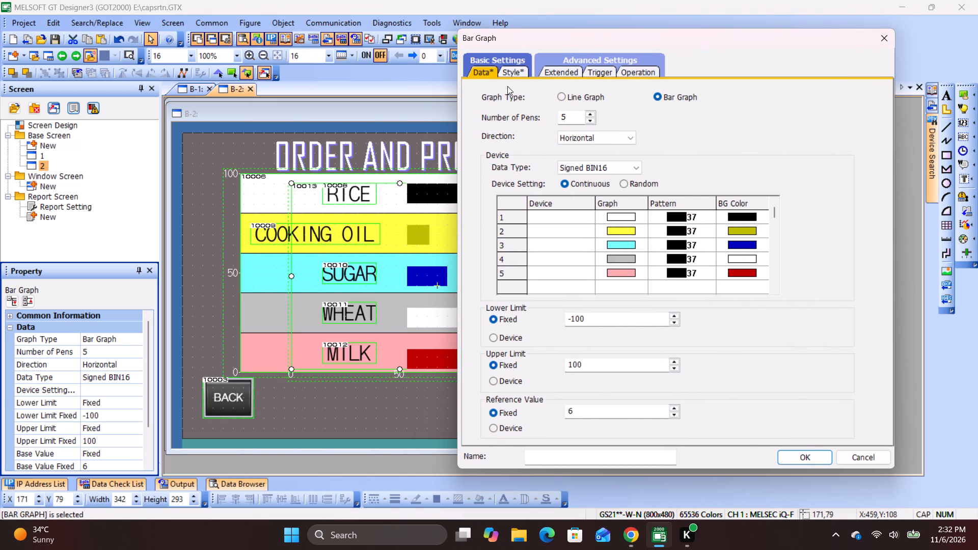
pyautogui.click(514, 74)
pyautogui.click(594, 398)
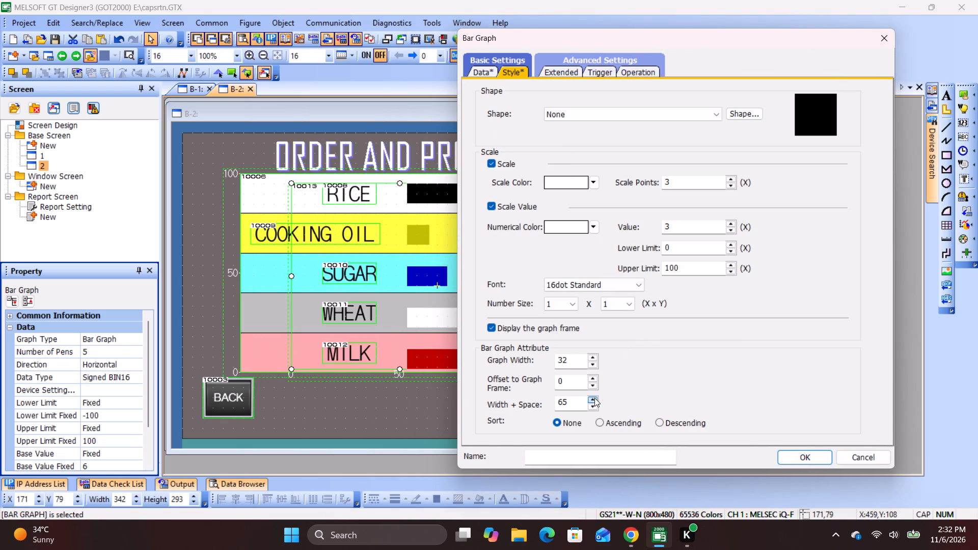
pyautogui.doubleClick(594, 407)
pyautogui.click(594, 407)
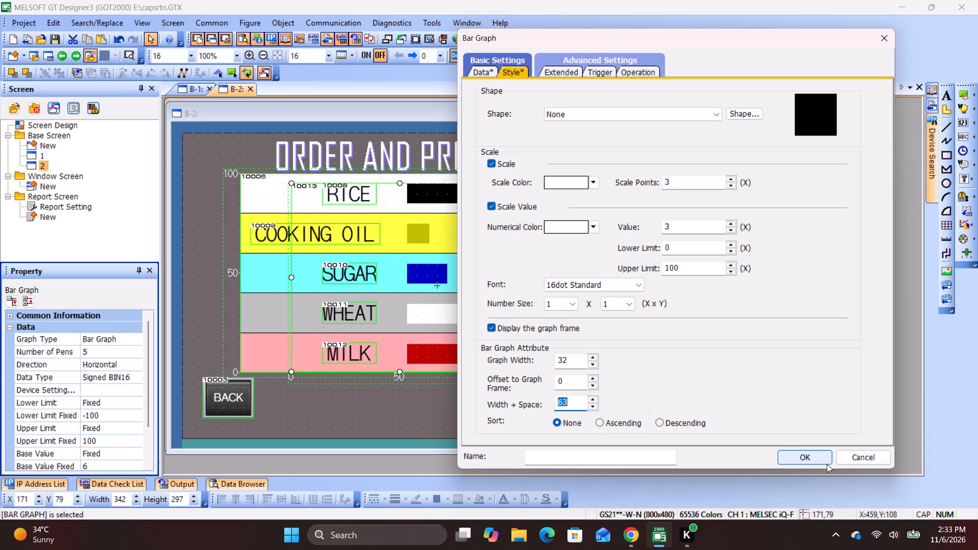
pyautogui.click(812, 459)
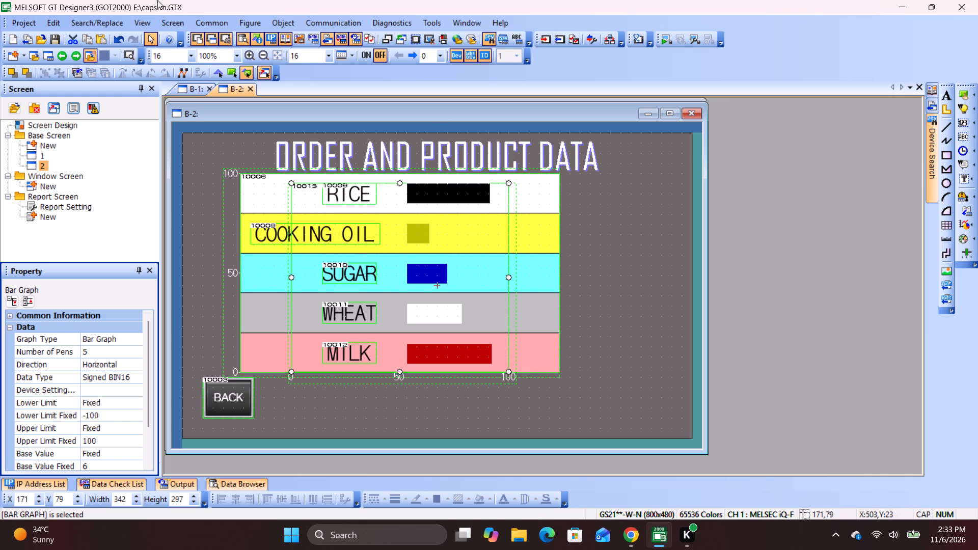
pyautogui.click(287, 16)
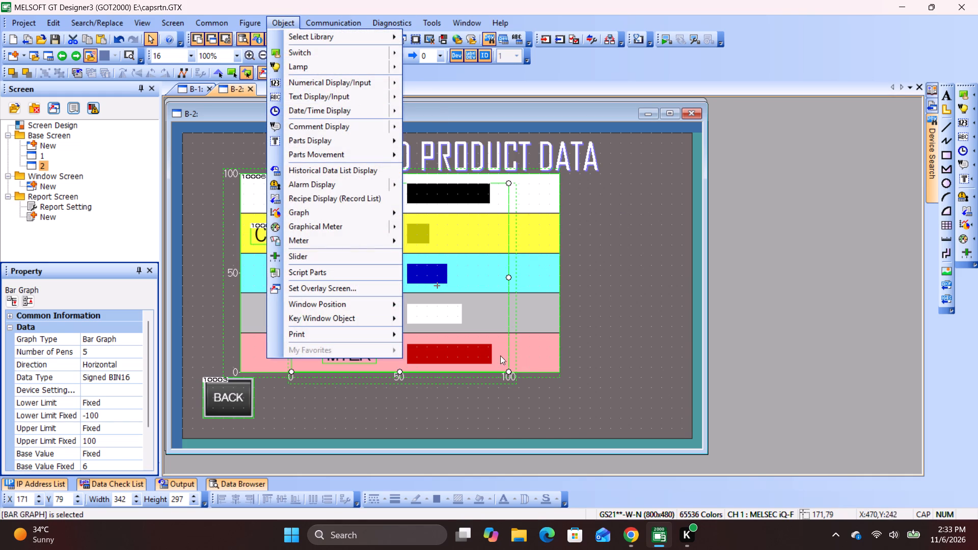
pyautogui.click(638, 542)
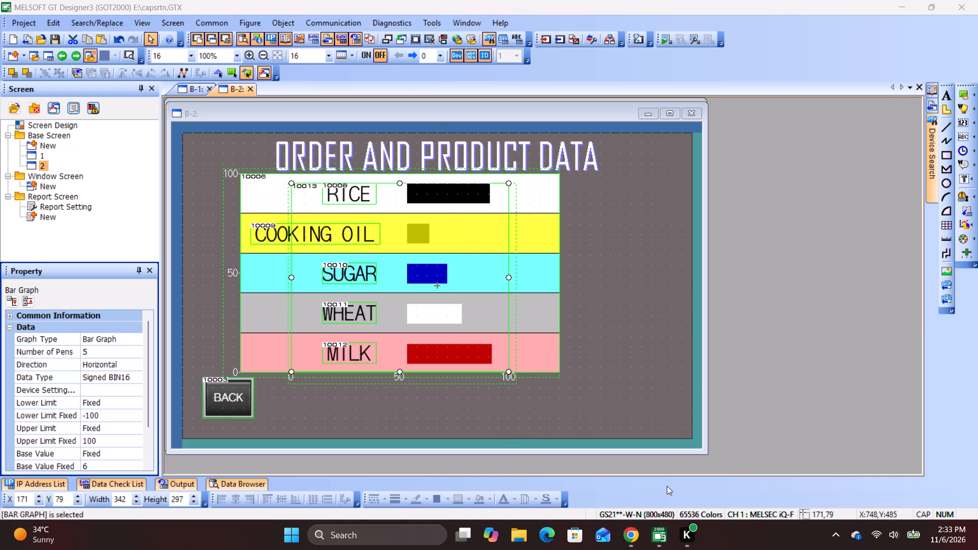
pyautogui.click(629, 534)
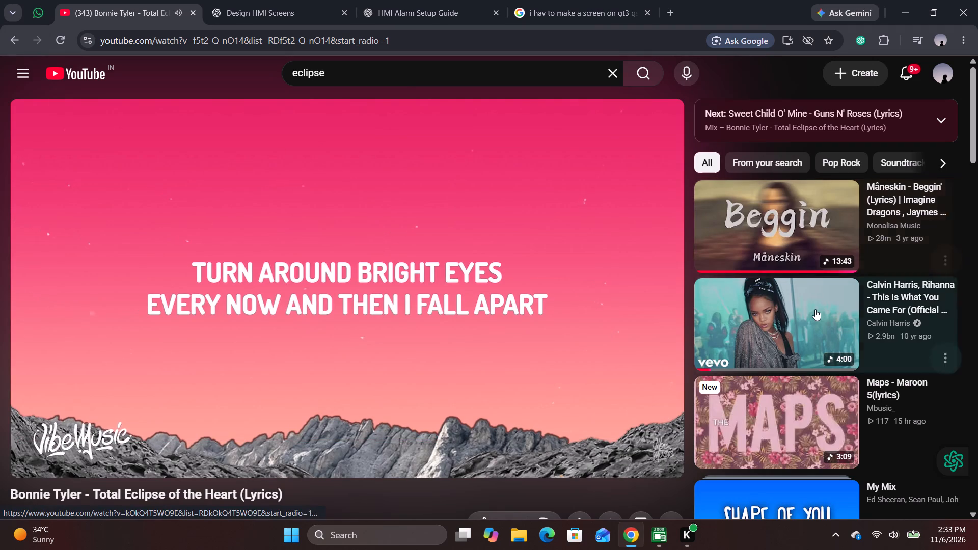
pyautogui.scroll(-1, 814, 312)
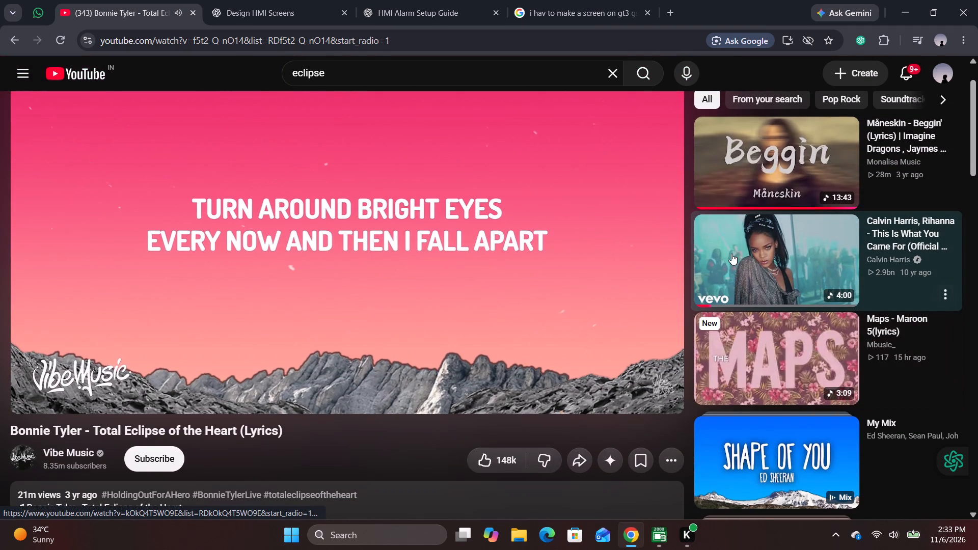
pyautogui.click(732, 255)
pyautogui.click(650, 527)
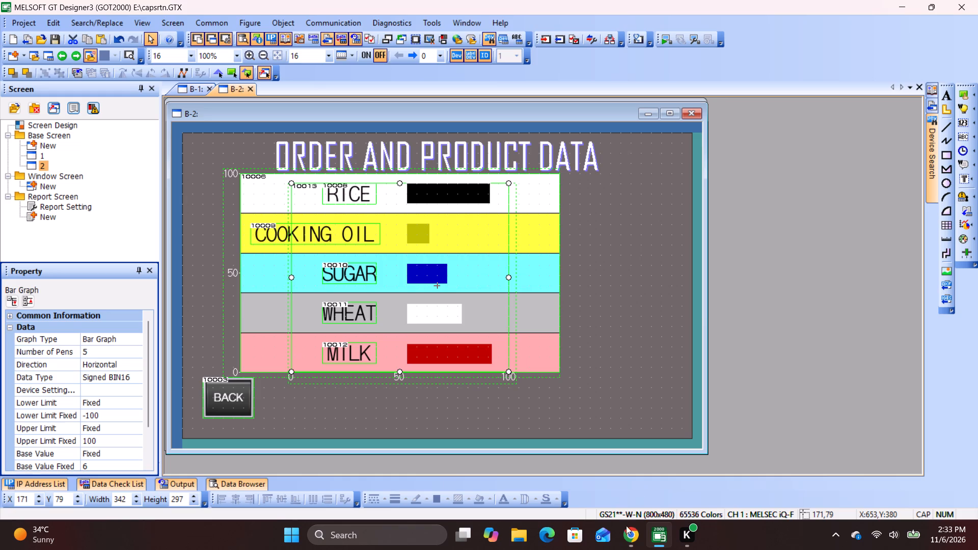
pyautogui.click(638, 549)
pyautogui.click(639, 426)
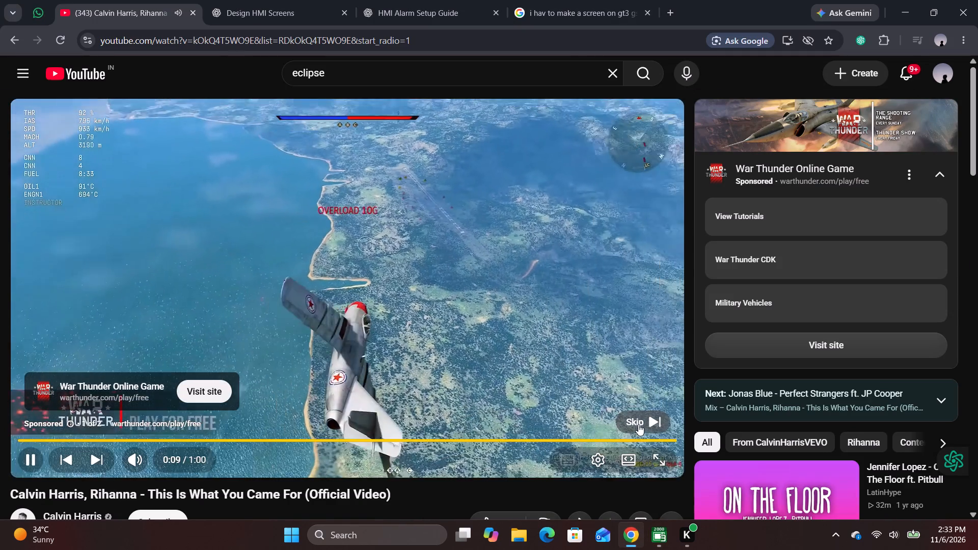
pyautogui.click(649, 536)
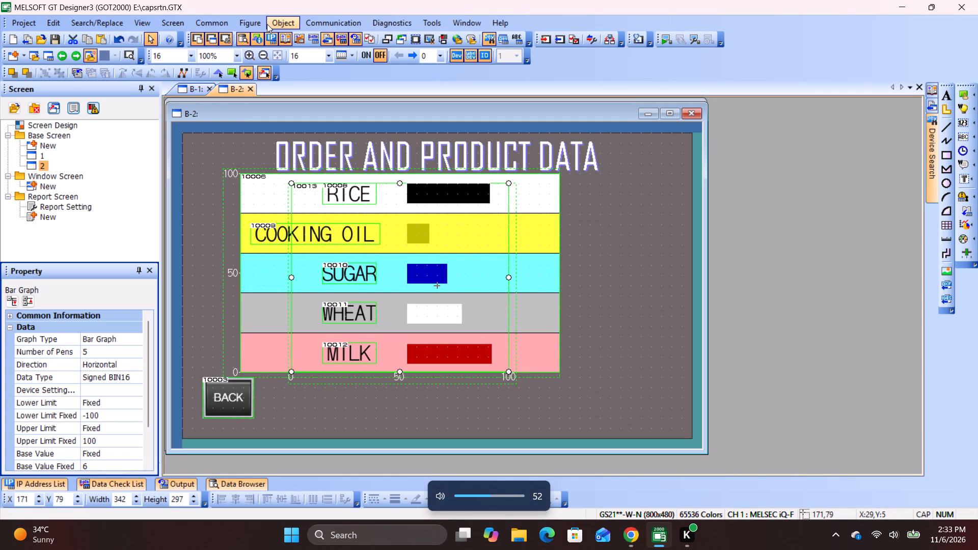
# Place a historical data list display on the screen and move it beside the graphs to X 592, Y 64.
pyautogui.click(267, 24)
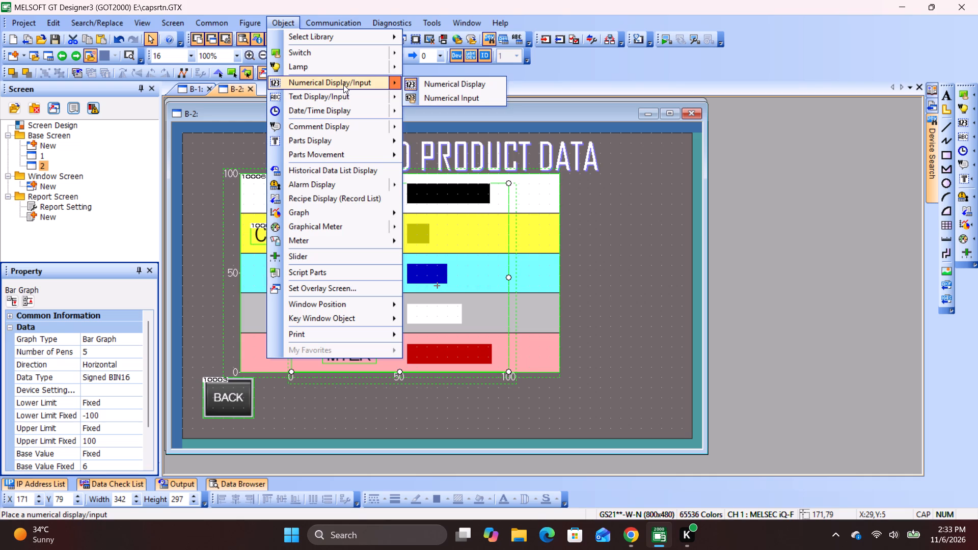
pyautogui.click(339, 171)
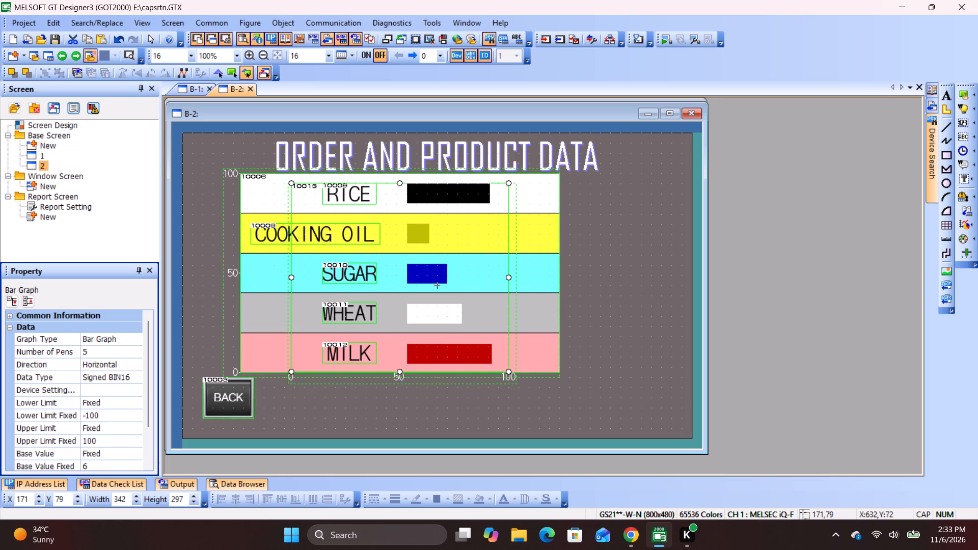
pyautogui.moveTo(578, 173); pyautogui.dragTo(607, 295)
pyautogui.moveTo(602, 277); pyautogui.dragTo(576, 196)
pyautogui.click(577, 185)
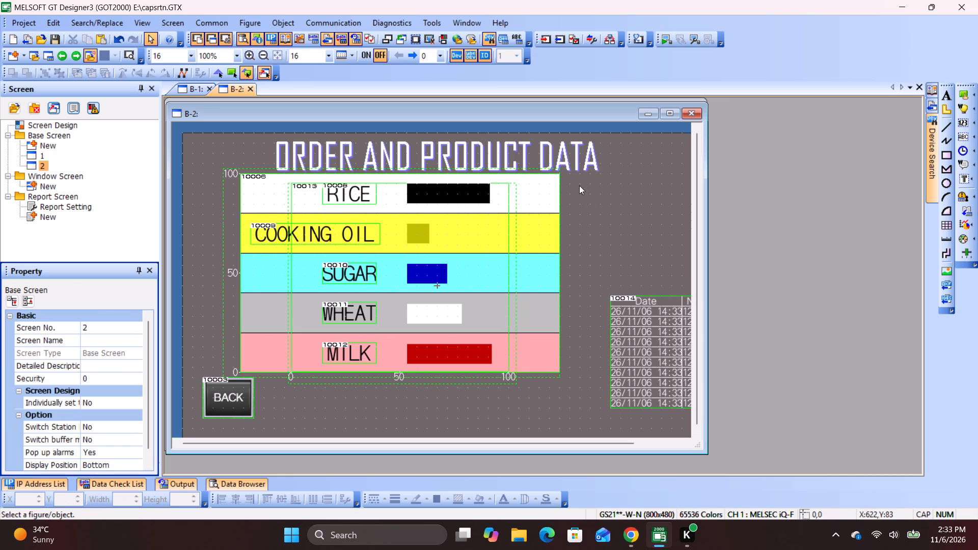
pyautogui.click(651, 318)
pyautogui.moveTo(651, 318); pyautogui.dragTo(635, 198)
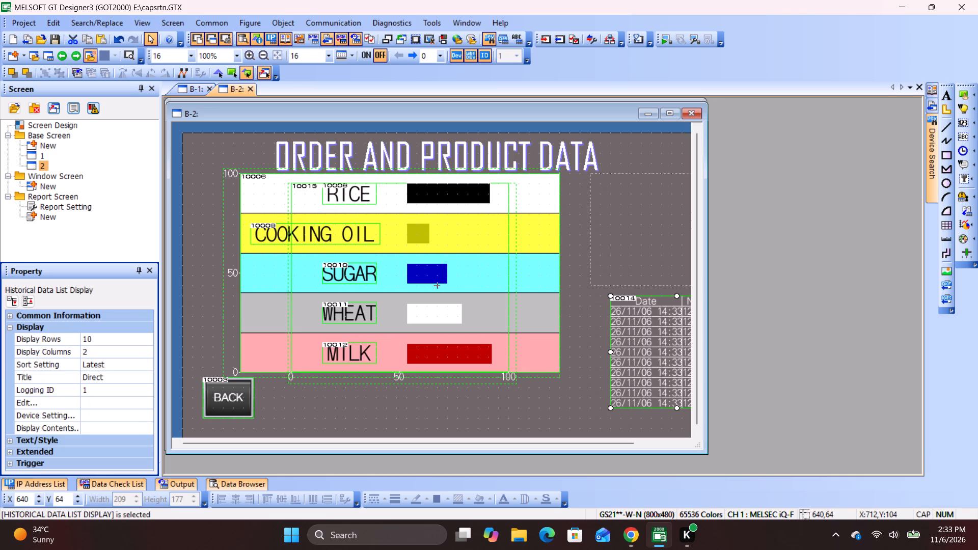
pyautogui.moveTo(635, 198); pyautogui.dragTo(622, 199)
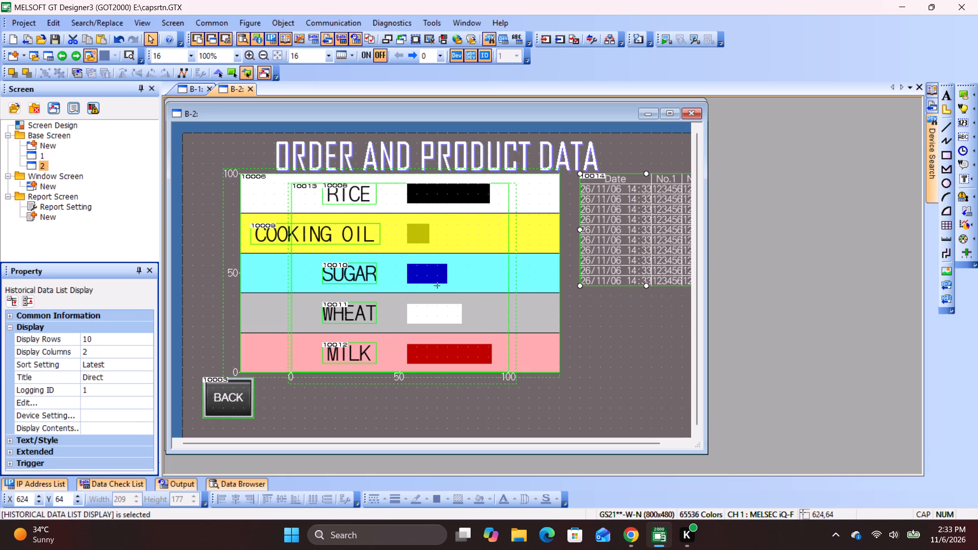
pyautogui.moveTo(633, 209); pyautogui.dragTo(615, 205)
# Examine the logging settings needed by the historical data list display and close them without making changes.
pyautogui.doubleClick(615, 205)
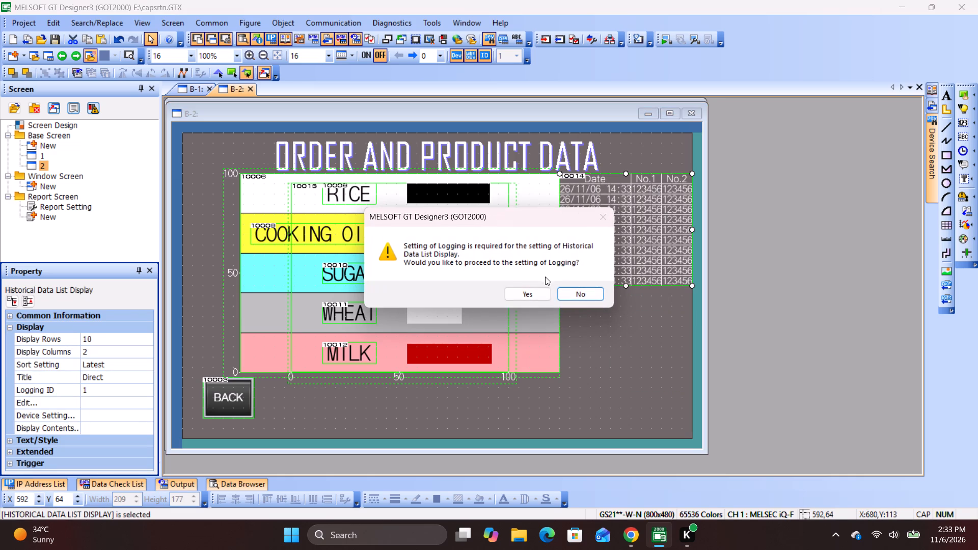
pyautogui.click(535, 294)
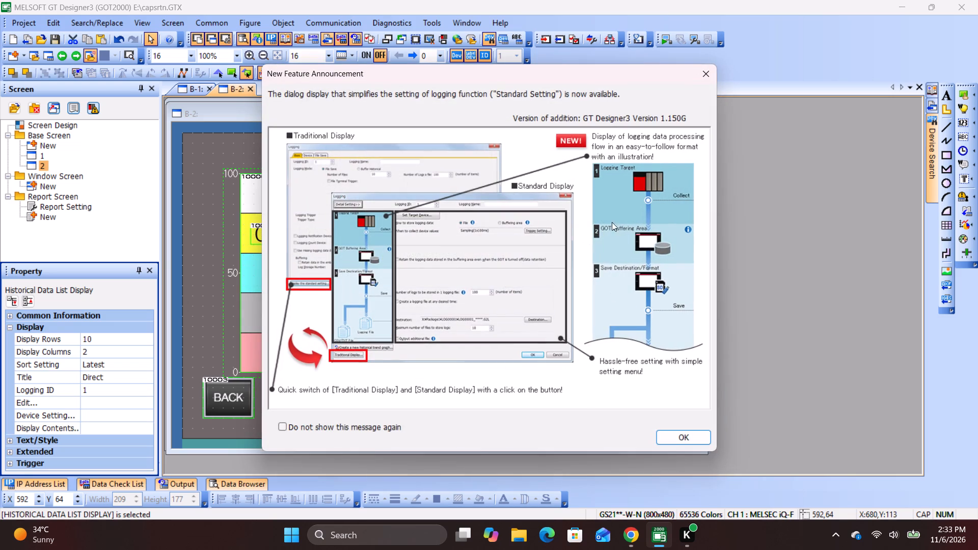
pyautogui.click(673, 437)
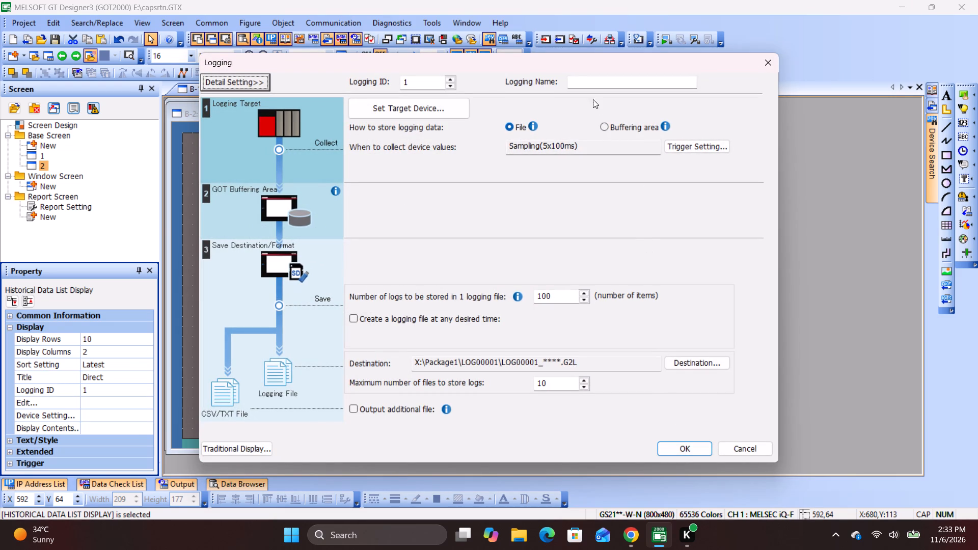
pyautogui.moveTo(565, 67); pyautogui.dragTo(771, 65)
pyautogui.click(977, 64)
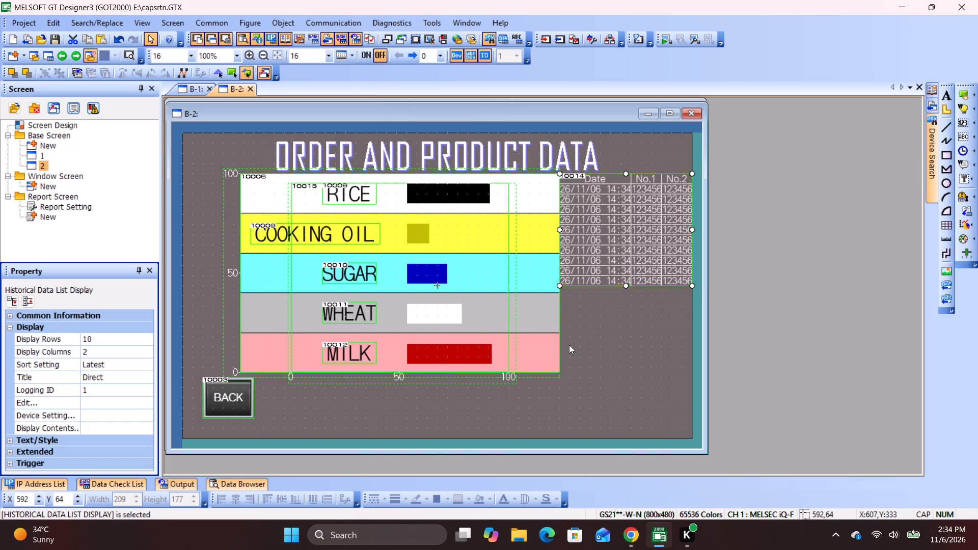
pyautogui.click(431, 313)
pyautogui.click(431, 313)
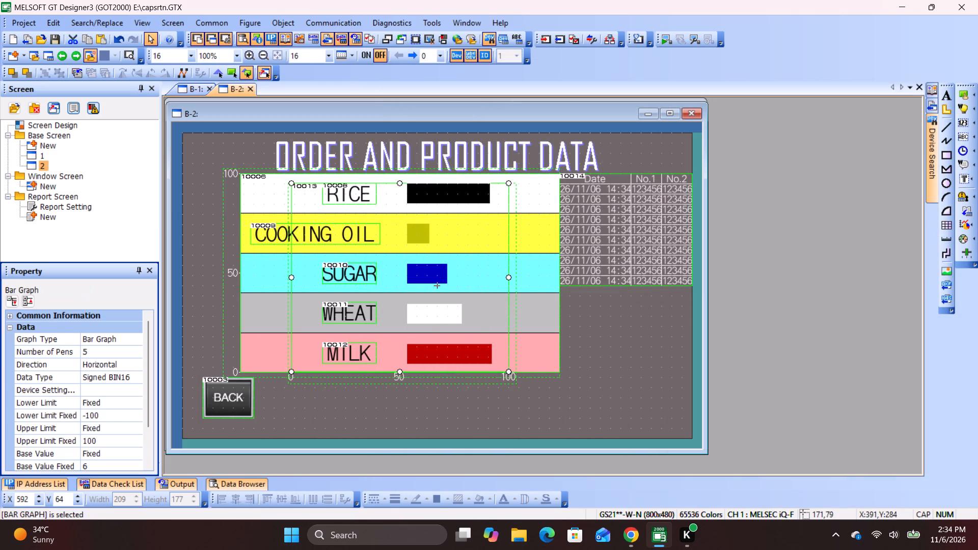
pyautogui.click(733, 337)
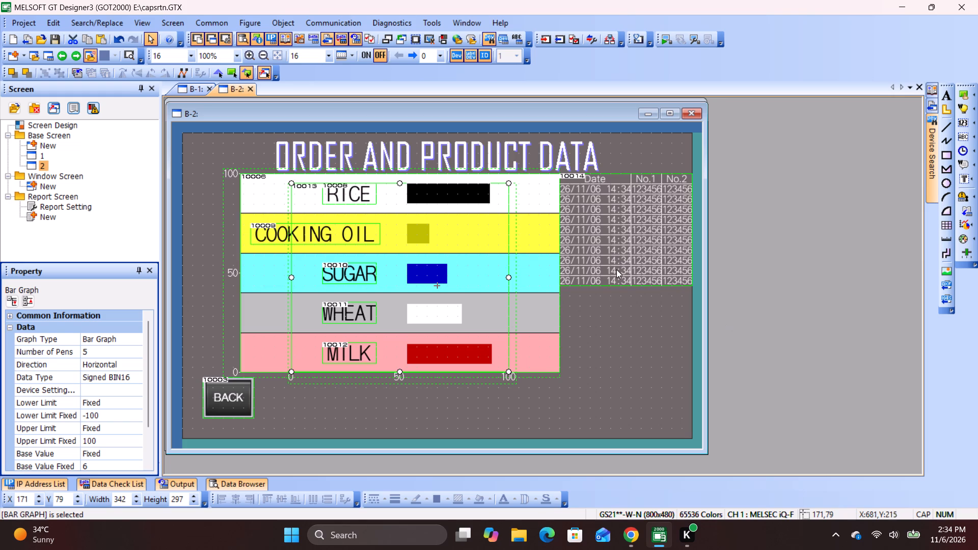
pyautogui.click(605, 223)
pyautogui.doubleClick(605, 223)
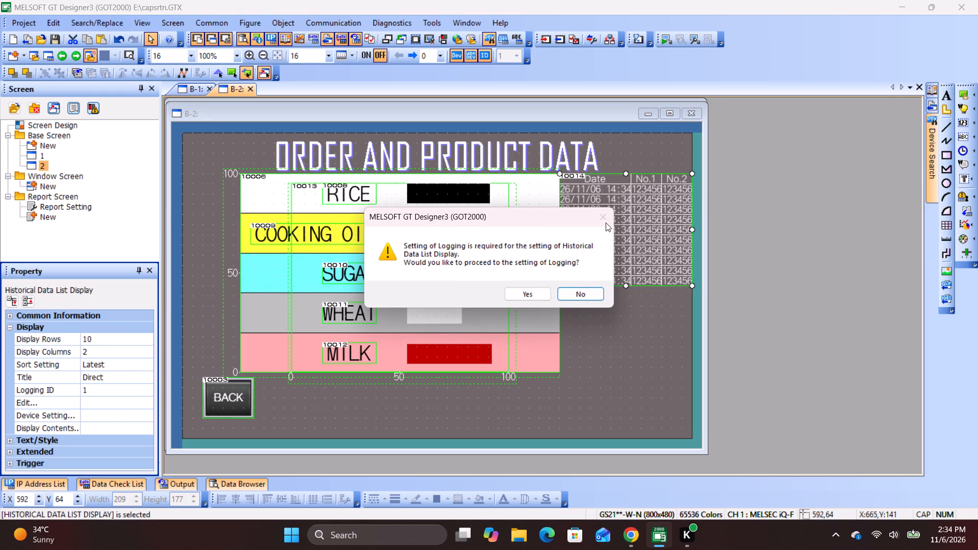
pyautogui.click(524, 294)
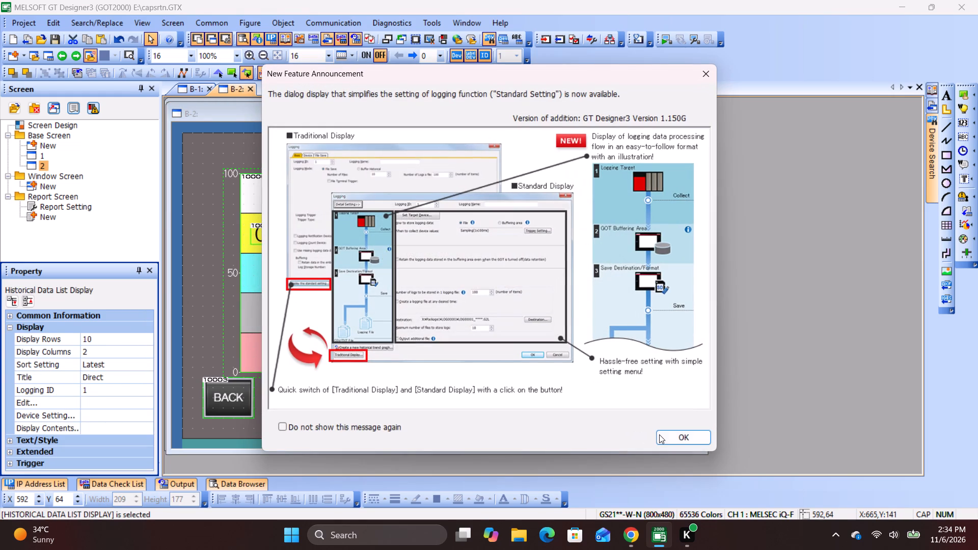
pyautogui.click(660, 434)
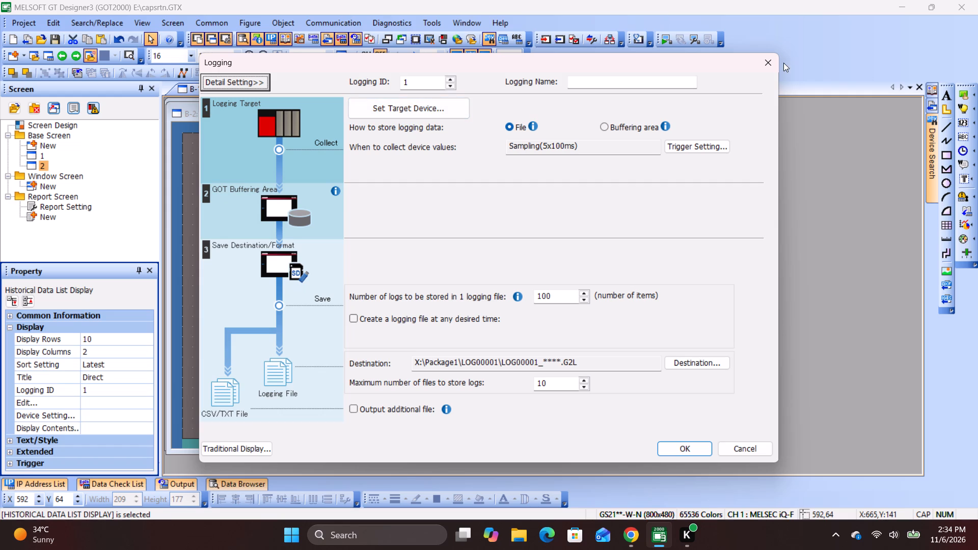
pyautogui.click(760, 58)
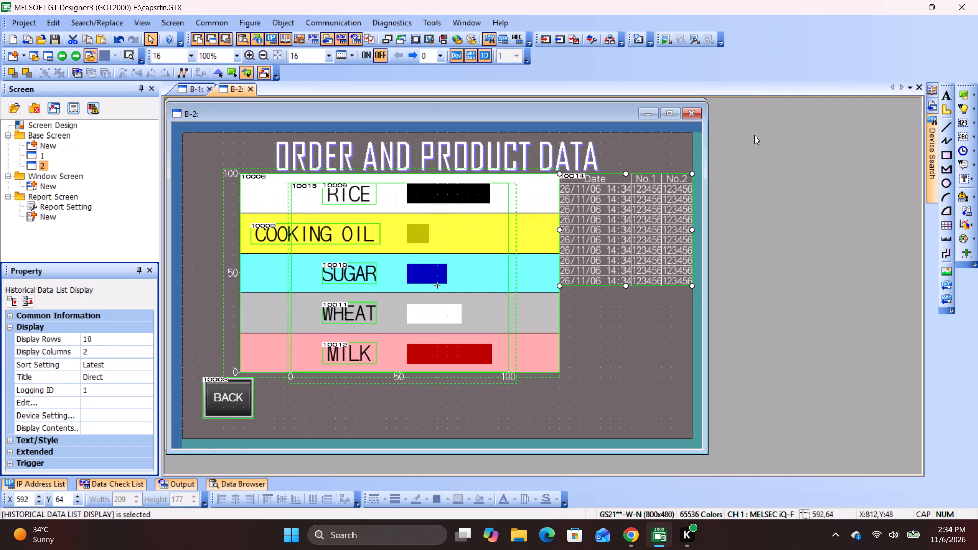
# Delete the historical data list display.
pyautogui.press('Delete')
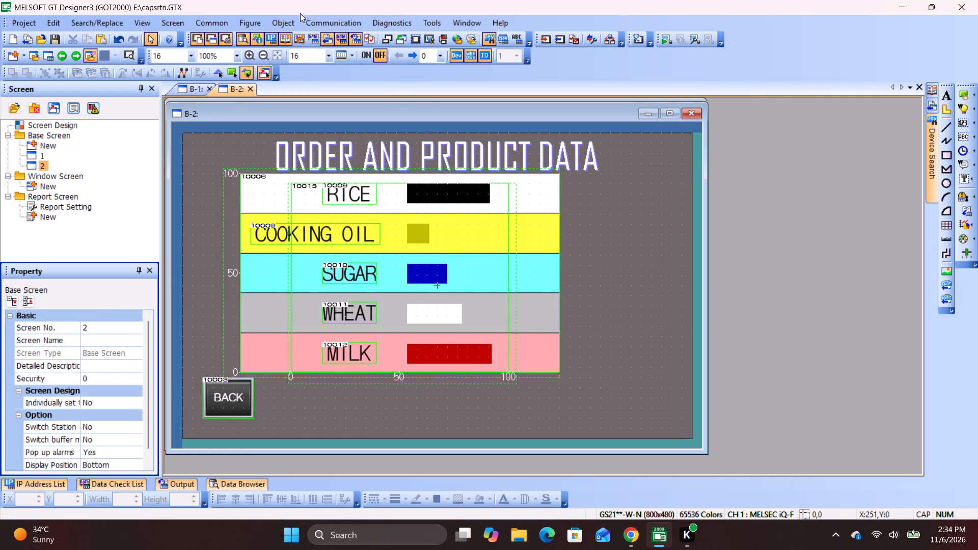
# Place a word comment display of about 161 by 321 beside the graphs at X 624, Y 64.
pyautogui.click(284, 17)
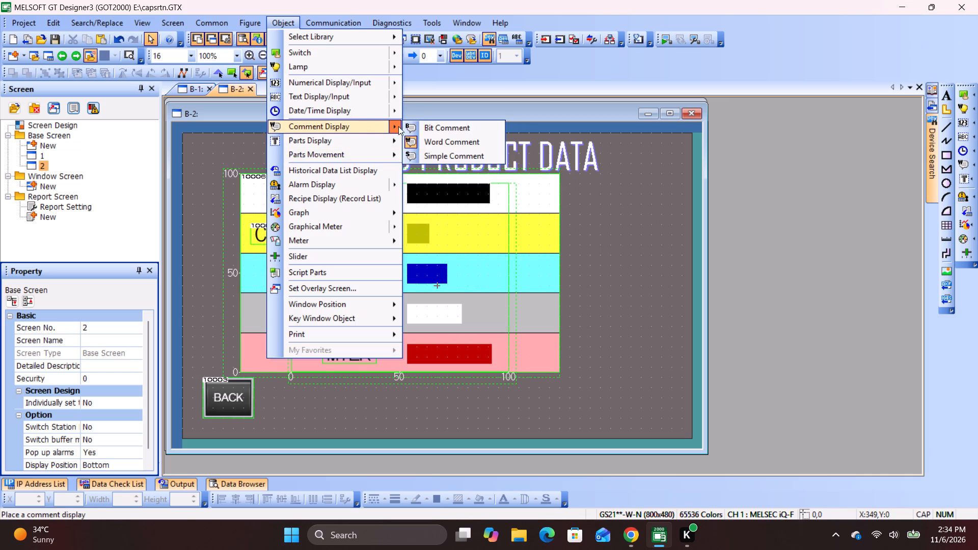
pyautogui.click(426, 140)
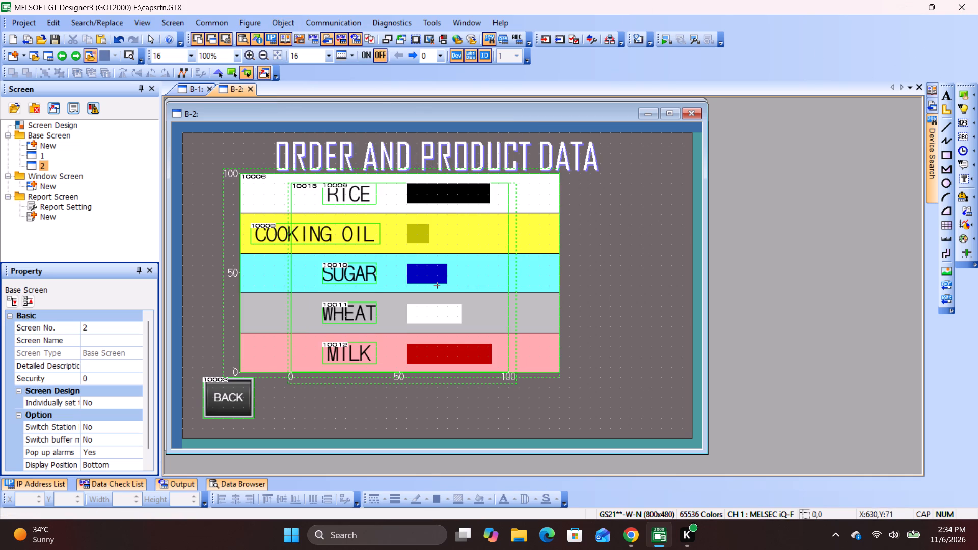
pyautogui.moveTo(579, 174); pyautogui.dragTo(676, 374)
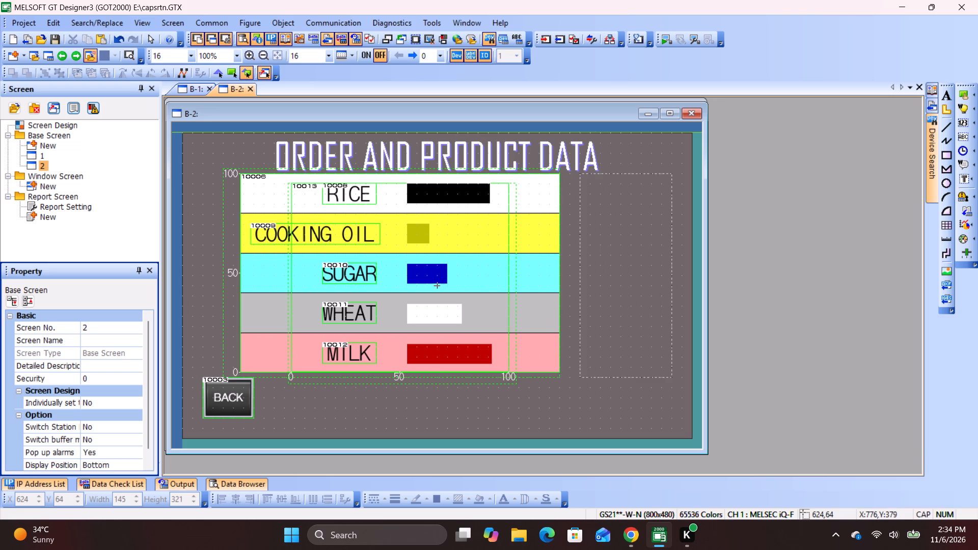
pyautogui.moveTo(676, 374); pyautogui.dragTo(678, 375)
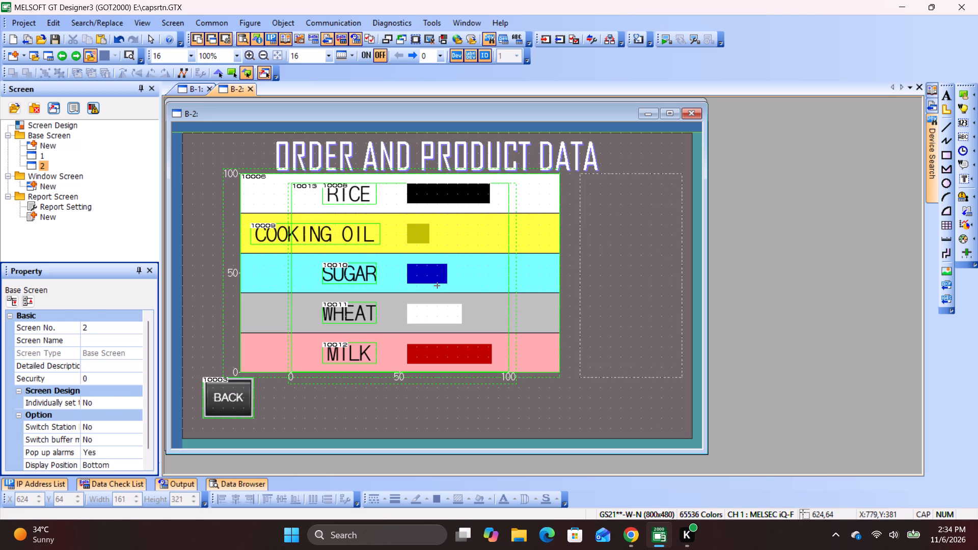
pyautogui.moveTo(678, 375); pyautogui.dragTo(678, 375)
# Replace the text of comment 1 in the word comment display with ORDR HISTORY and apply it to the comment list.
pyautogui.doubleClick(642, 232)
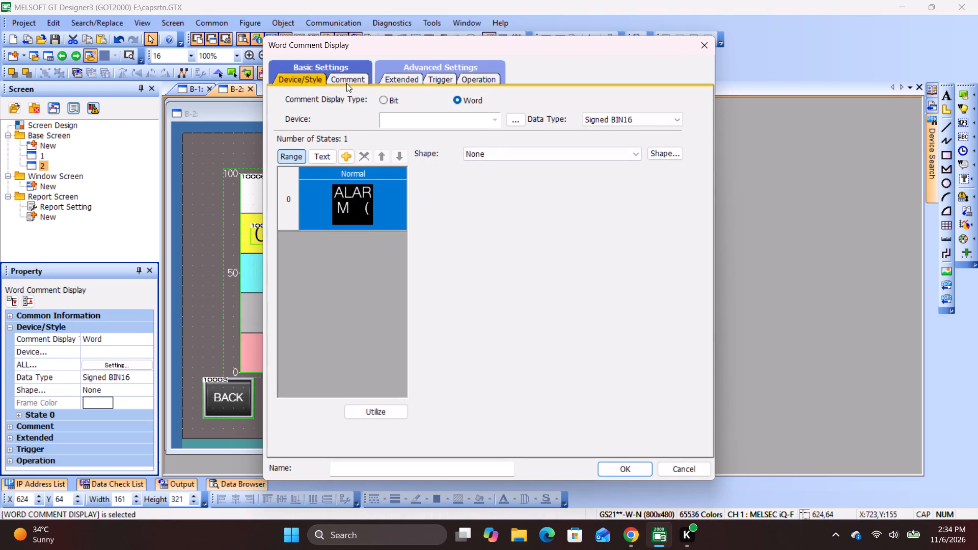
pyautogui.click(346, 82)
pyautogui.click(346, 79)
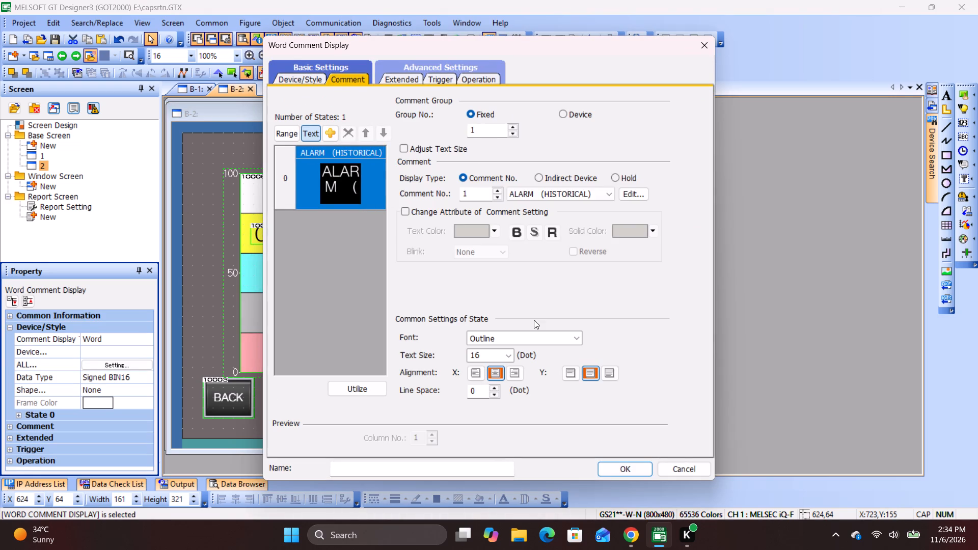
pyautogui.click(594, 188)
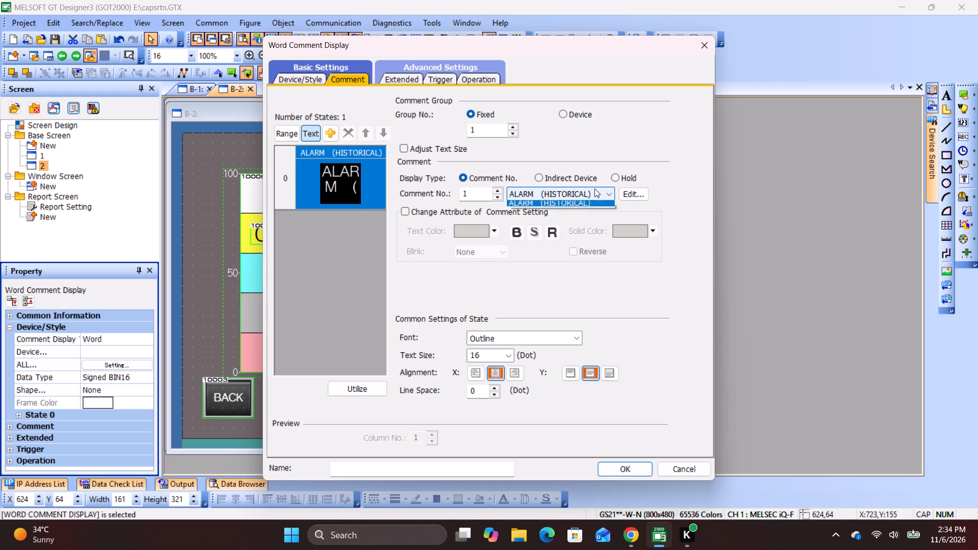
pyautogui.press('BackSpace')
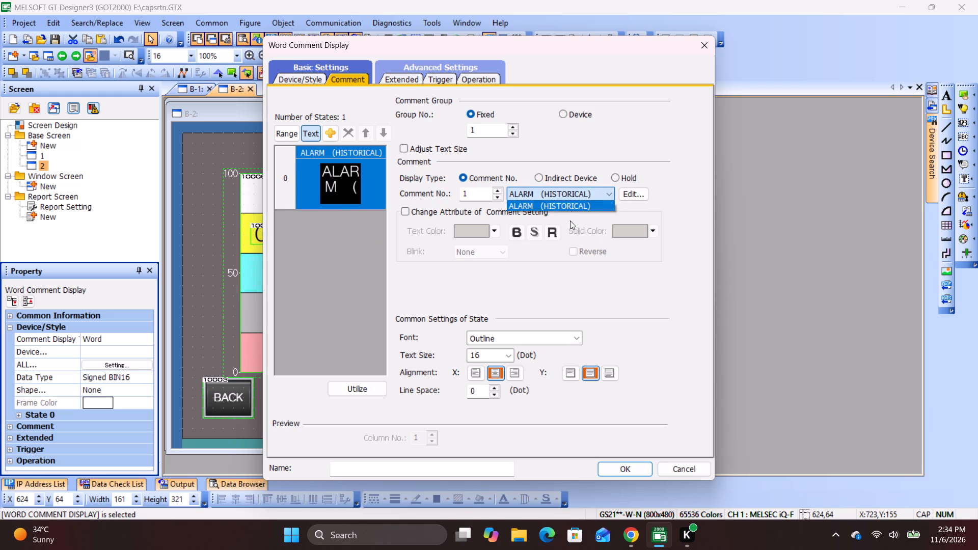
pyautogui.click(587, 191)
pyautogui.click(622, 191)
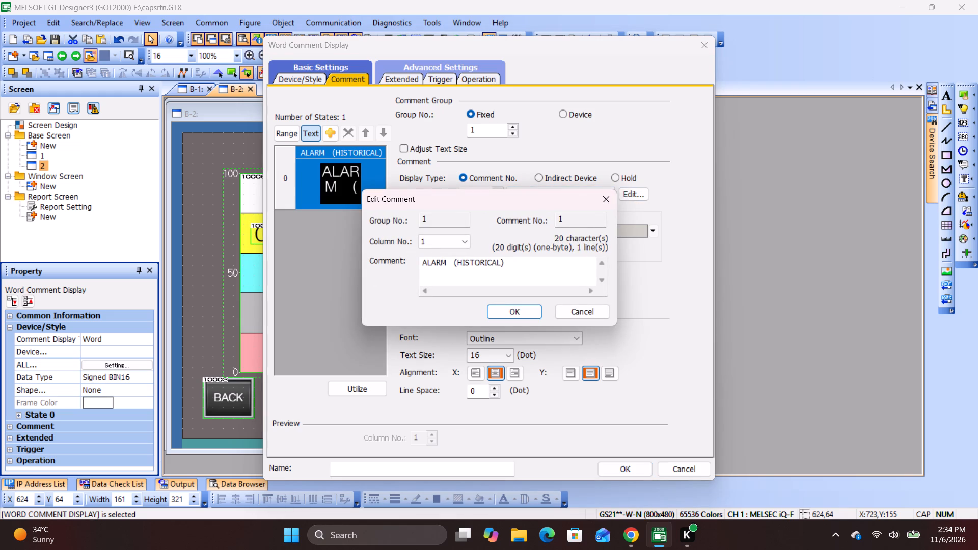
pyautogui.moveTo(537, 261); pyautogui.dragTo(312, 261)
pyautogui.press('BackSpace')
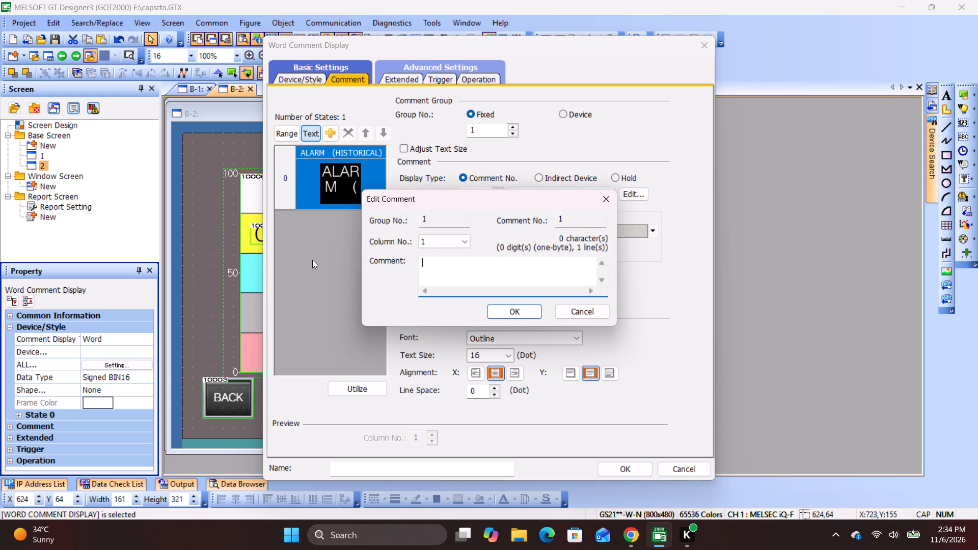
pyautogui.write('ORDR HISTORY')
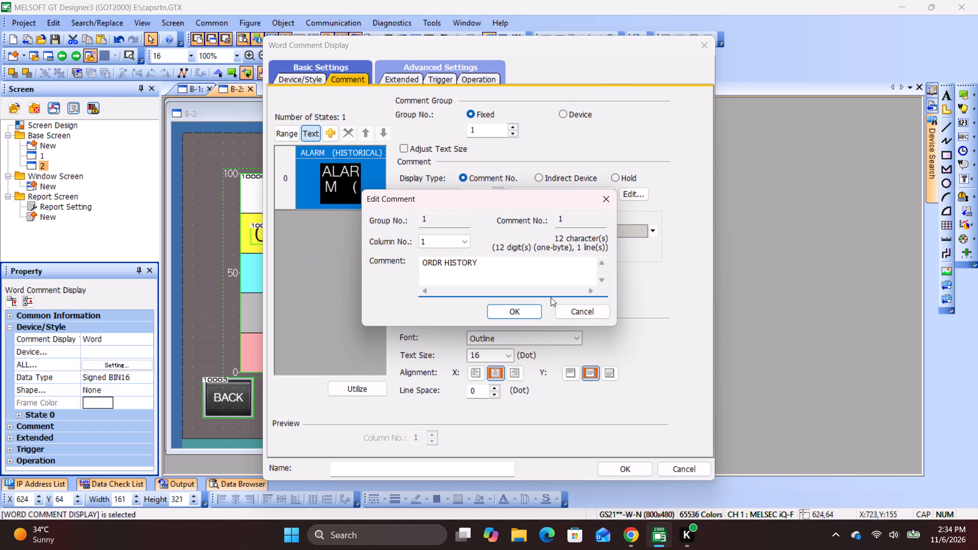
pyautogui.click(520, 312)
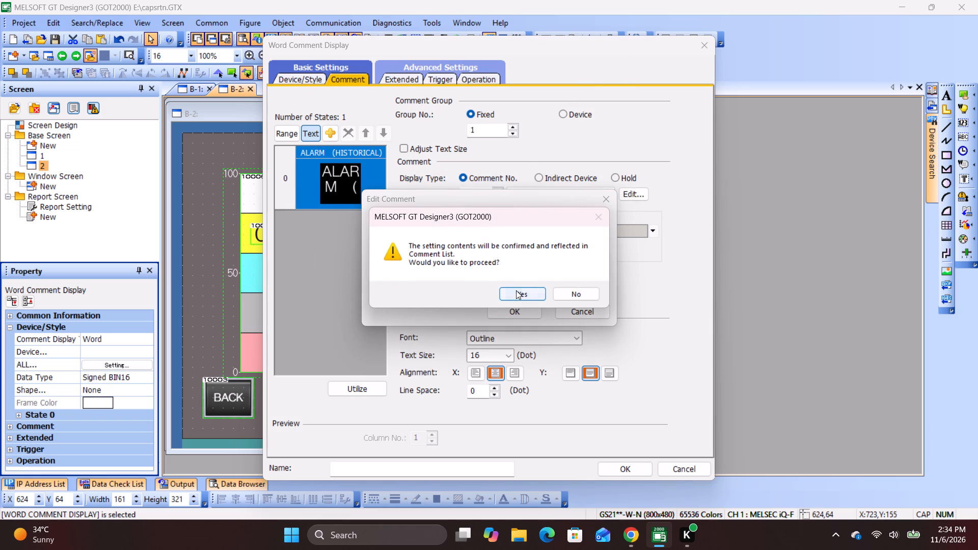
pyautogui.click(515, 291)
# Align the comment text vertically to the top of the word comment display.
pyautogui.moveTo(527, 43); pyautogui.dragTo(928, 80)
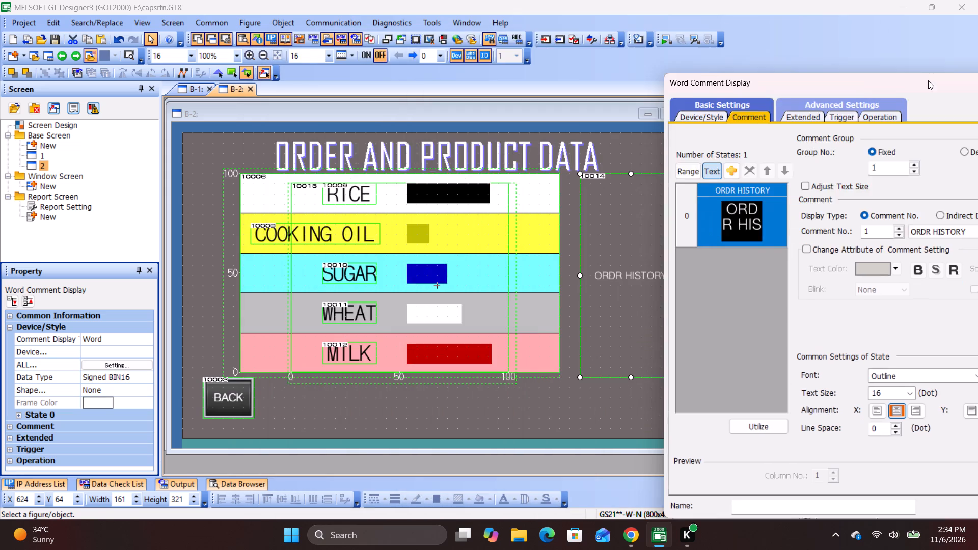
pyautogui.moveTo(928, 80); pyautogui.dragTo(292, 42)
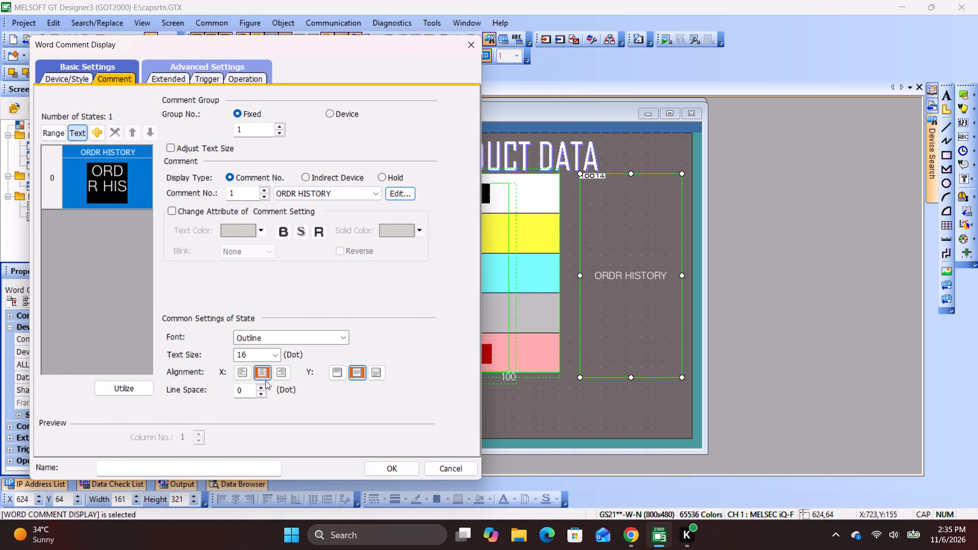
pyautogui.click(381, 374)
pyautogui.click(333, 375)
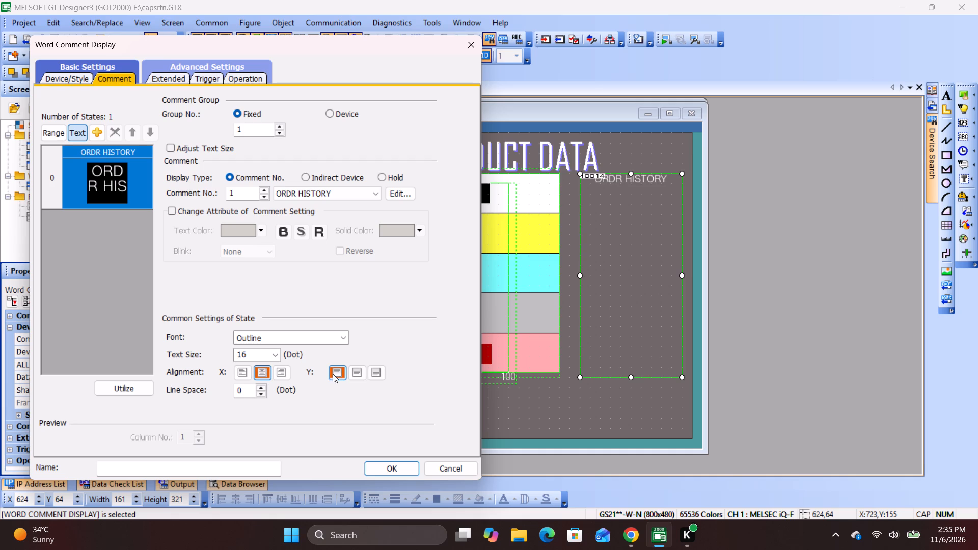
# Override the comment's attributes with white text in the solid style and a light blue-violet solid color.
pyautogui.click(292, 232)
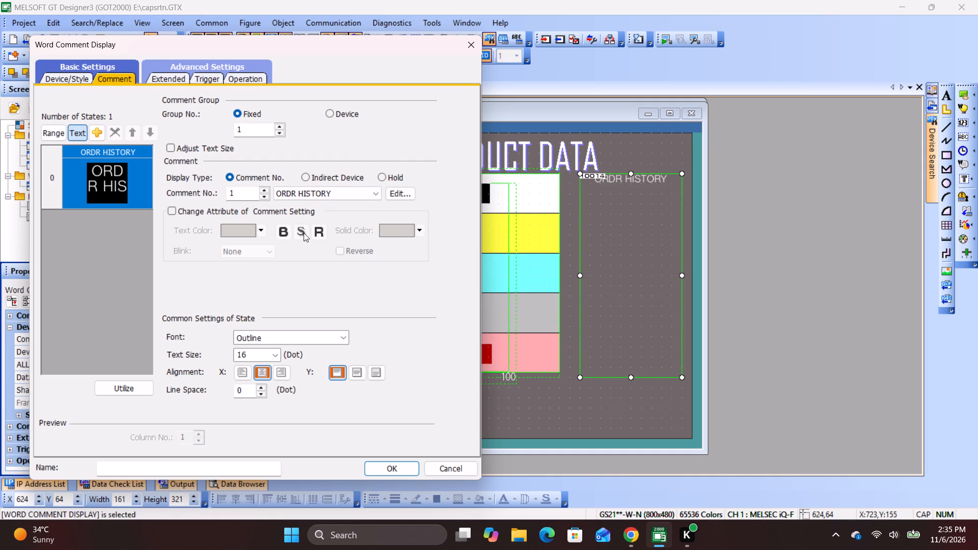
pyautogui.click(304, 233)
pyautogui.click(170, 207)
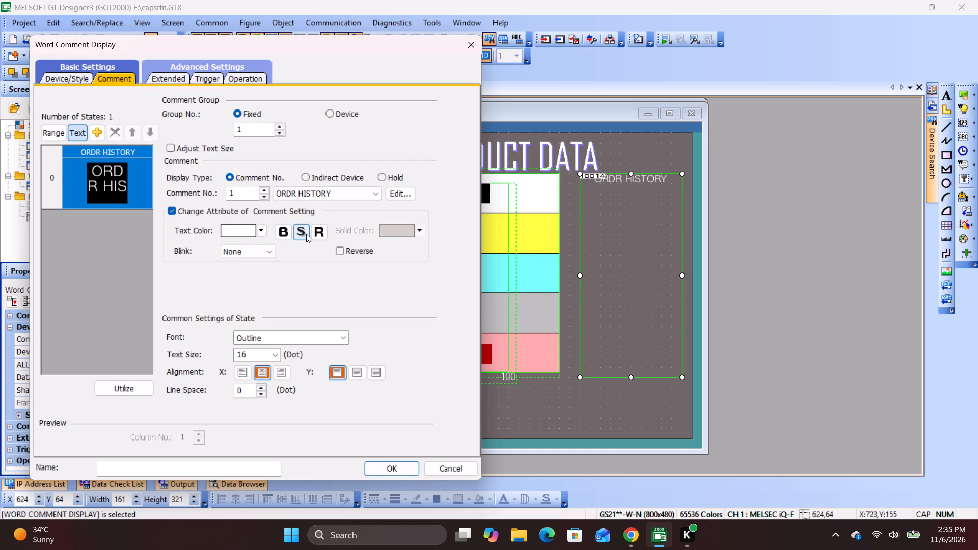
pyautogui.click(307, 234)
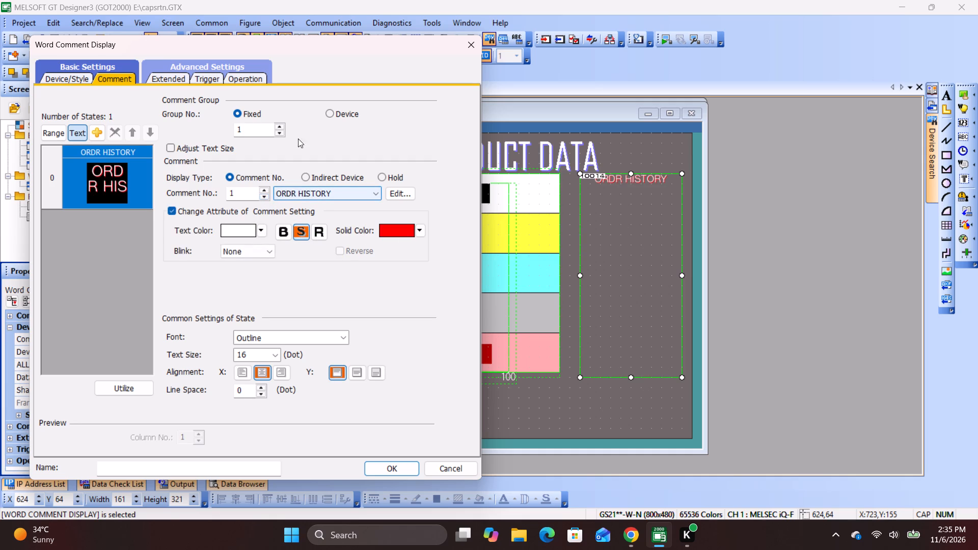
pyautogui.click(261, 230)
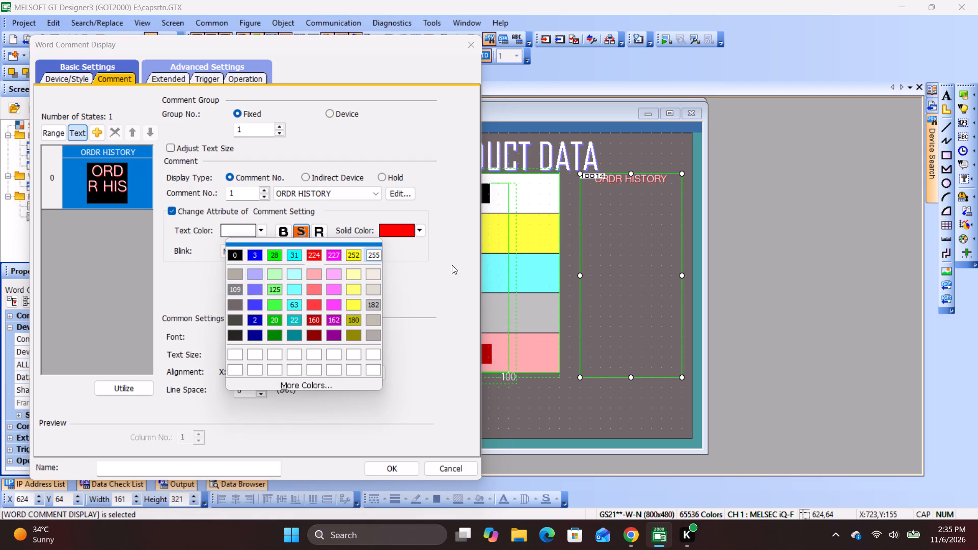
pyautogui.click(378, 251)
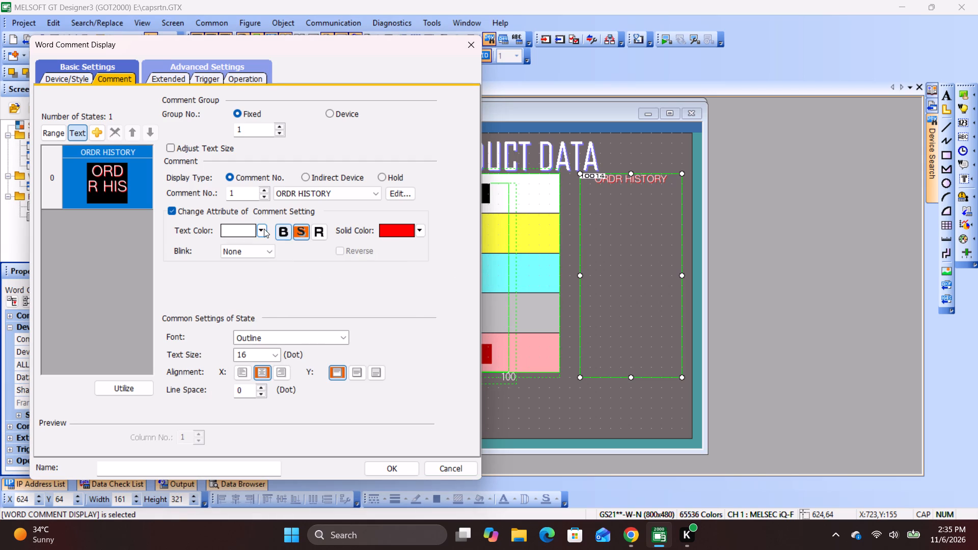
pyautogui.click(259, 227)
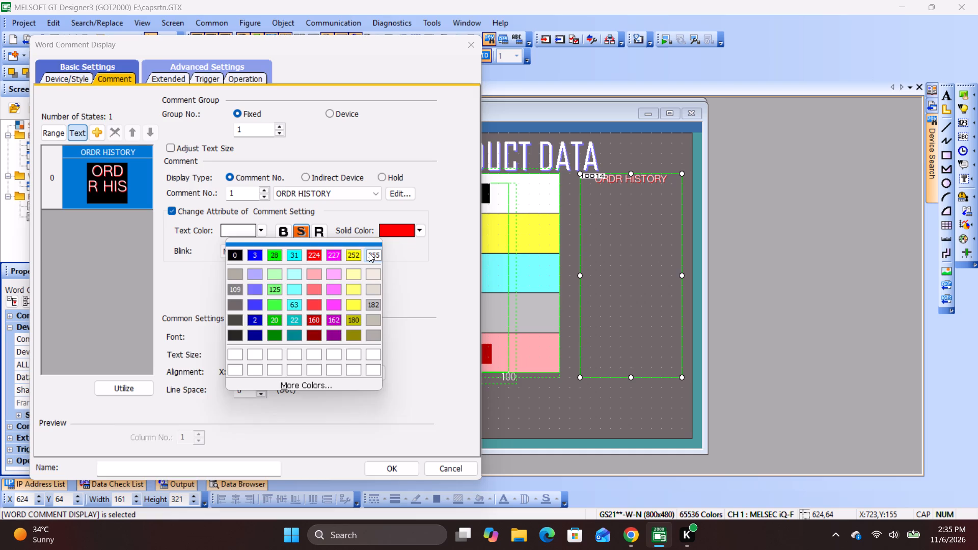
pyautogui.click(369, 253)
pyautogui.click(422, 228)
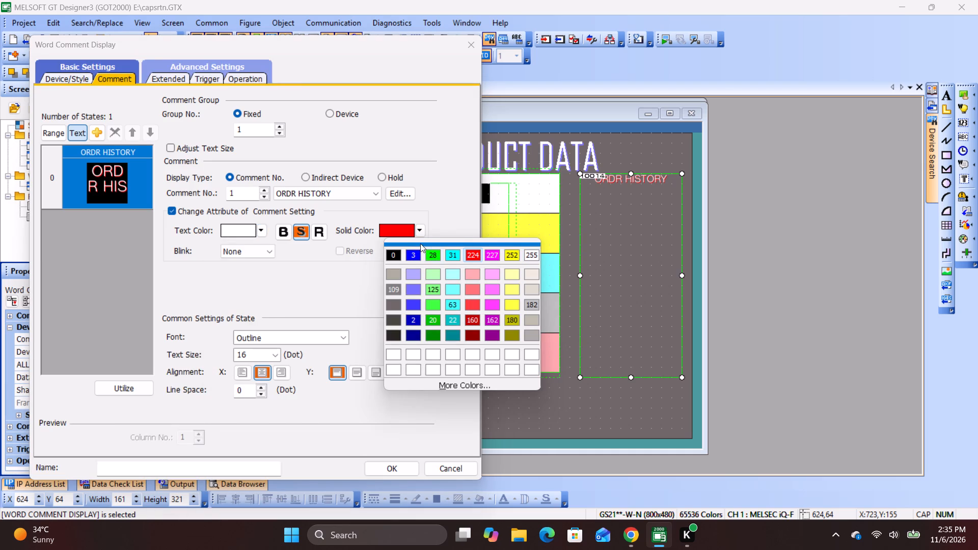
pyautogui.click(413, 289)
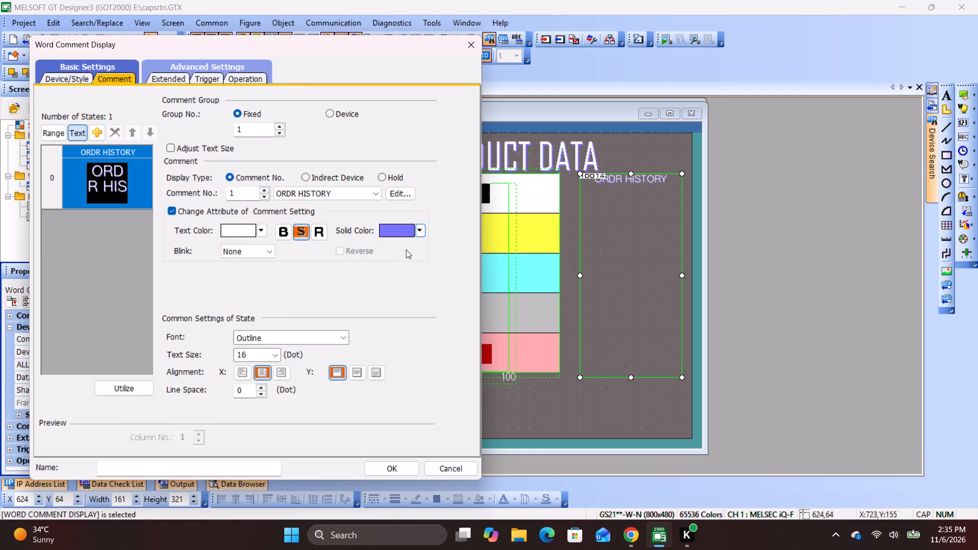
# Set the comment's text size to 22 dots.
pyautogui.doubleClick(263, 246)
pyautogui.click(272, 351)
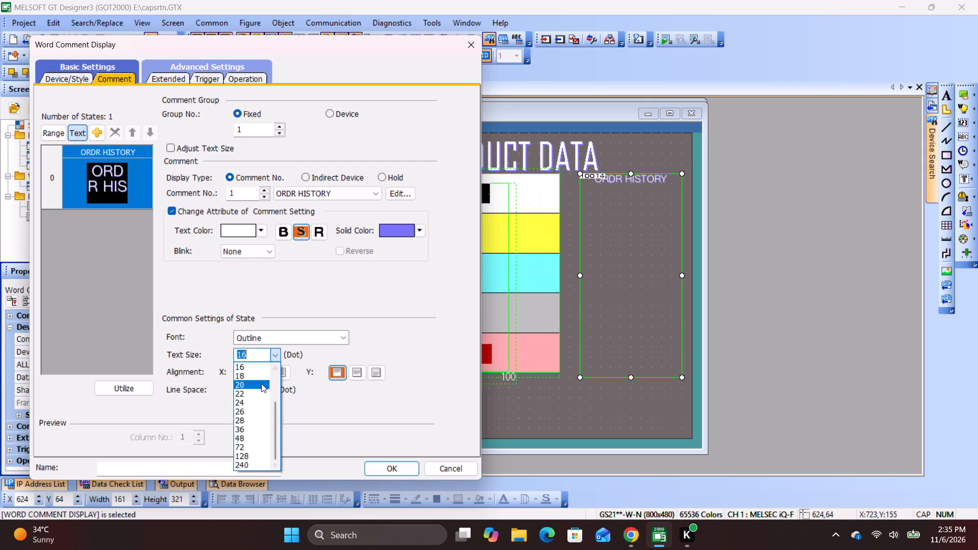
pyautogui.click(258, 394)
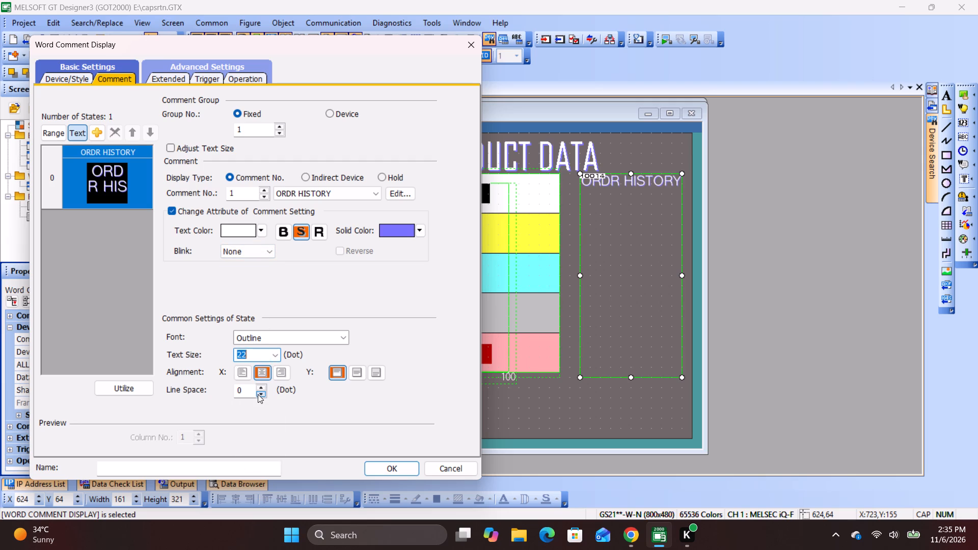
# Correct the comment text to ORDER HISTORY and apply it to the comment list.
pyautogui.click(334, 193)
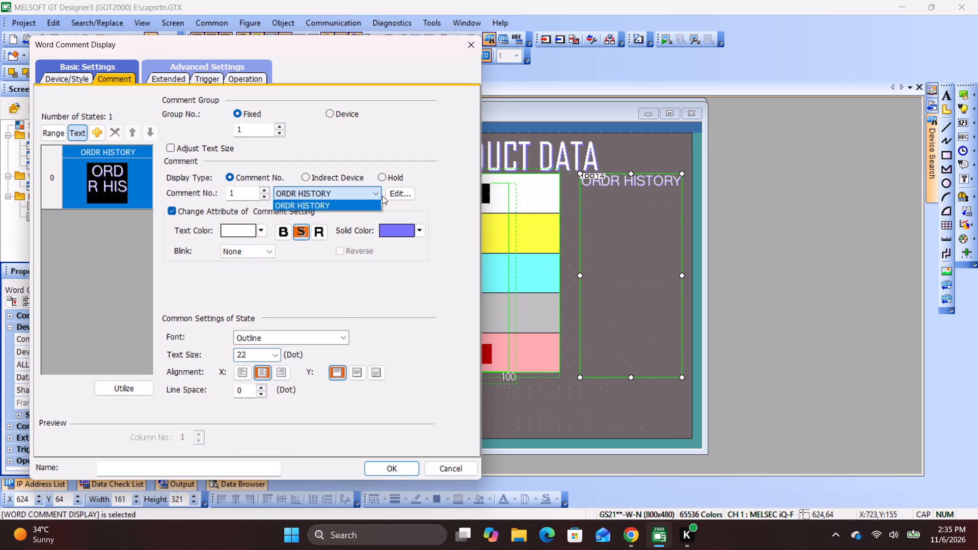
pyautogui.click(384, 196)
pyautogui.click(387, 196)
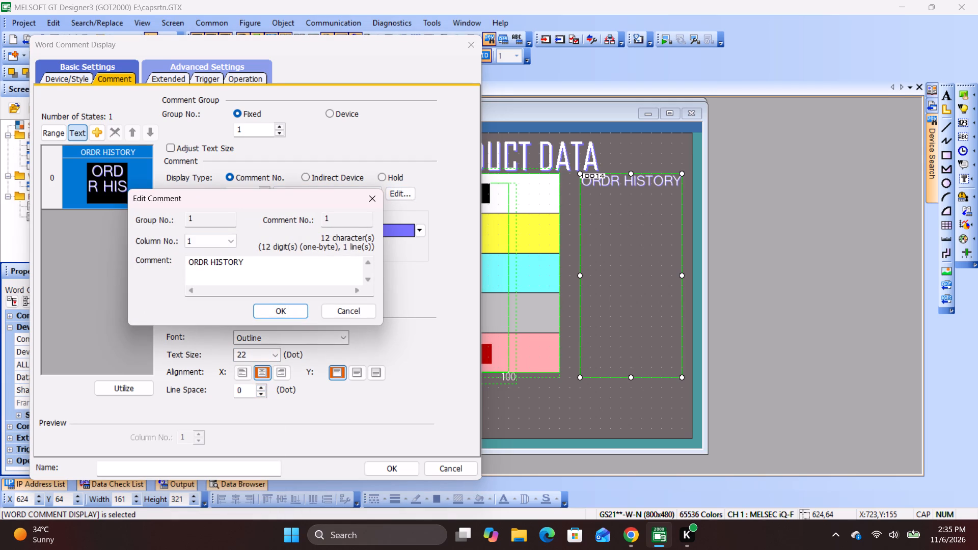
pyautogui.click(201, 261)
pyautogui.press('e')
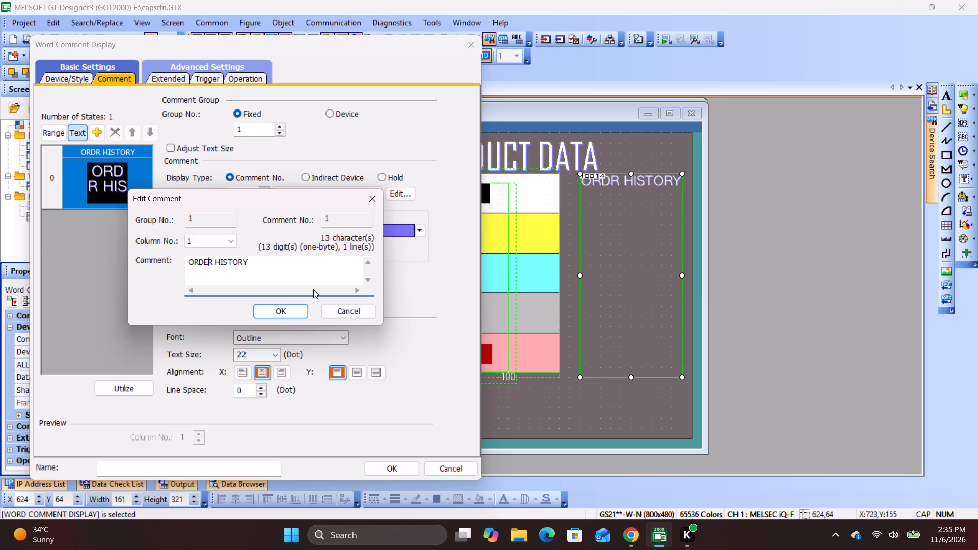
pyautogui.click(286, 316)
pyautogui.click(291, 298)
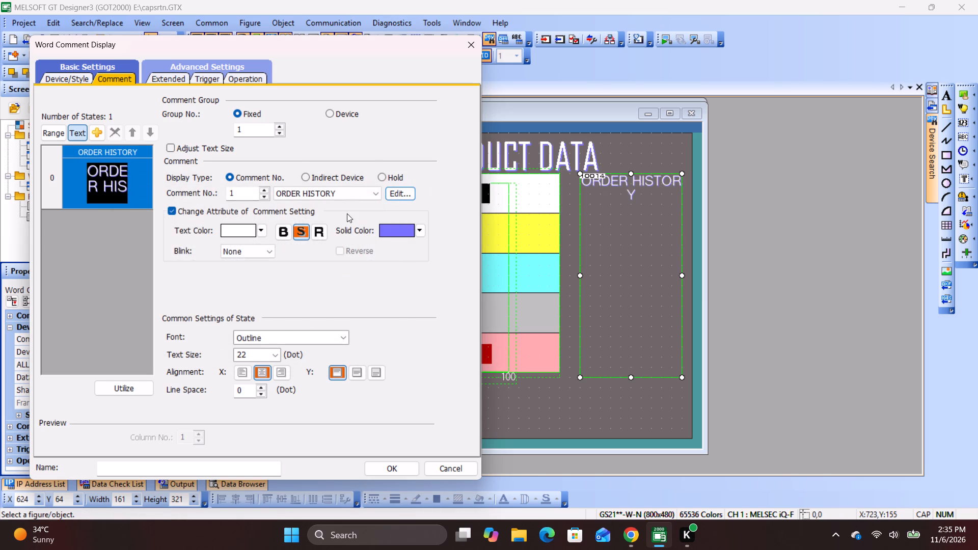
# Set the ORDER HISTORY comment's text size to 20 dots and its font to 12dot HQ Mincho, and accept the display settings.
pyautogui.click(275, 354)
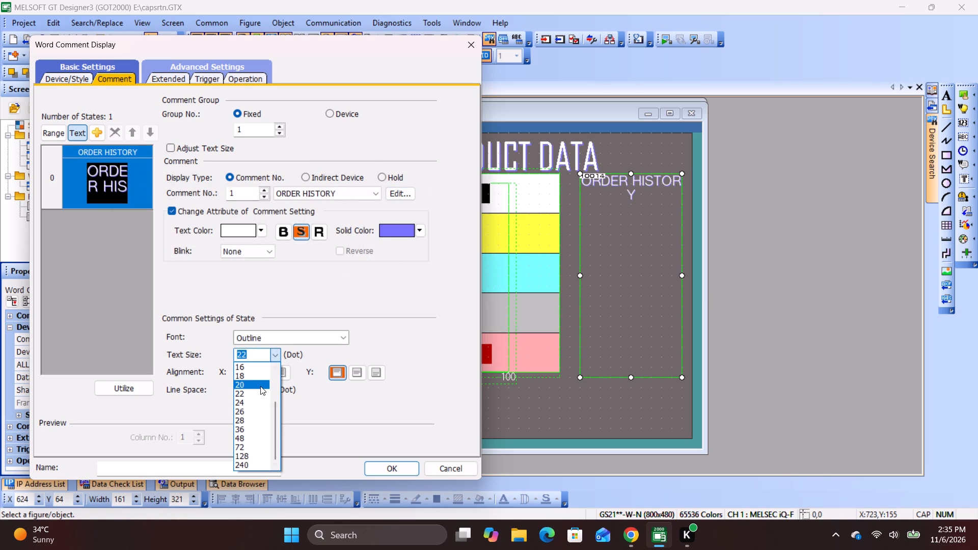
pyautogui.click(260, 386)
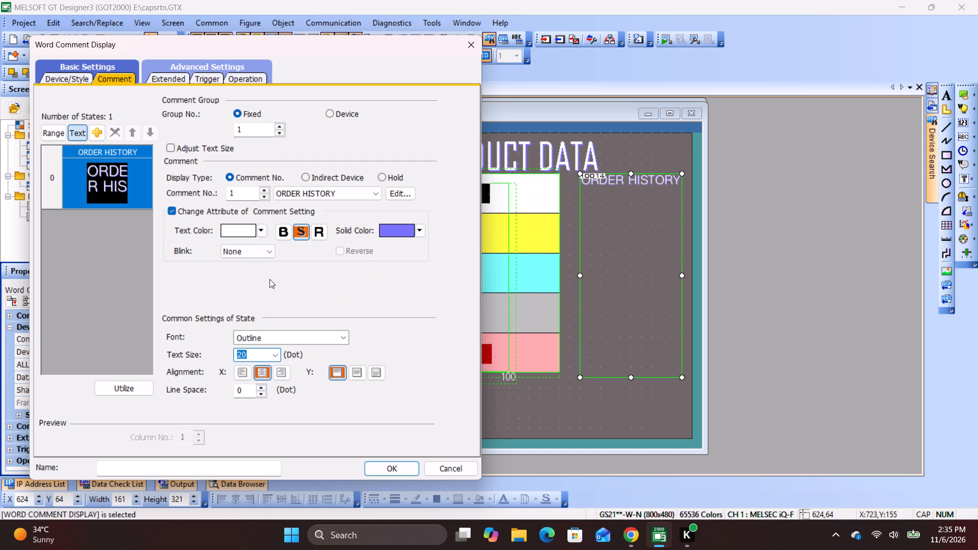
pyautogui.click(288, 339)
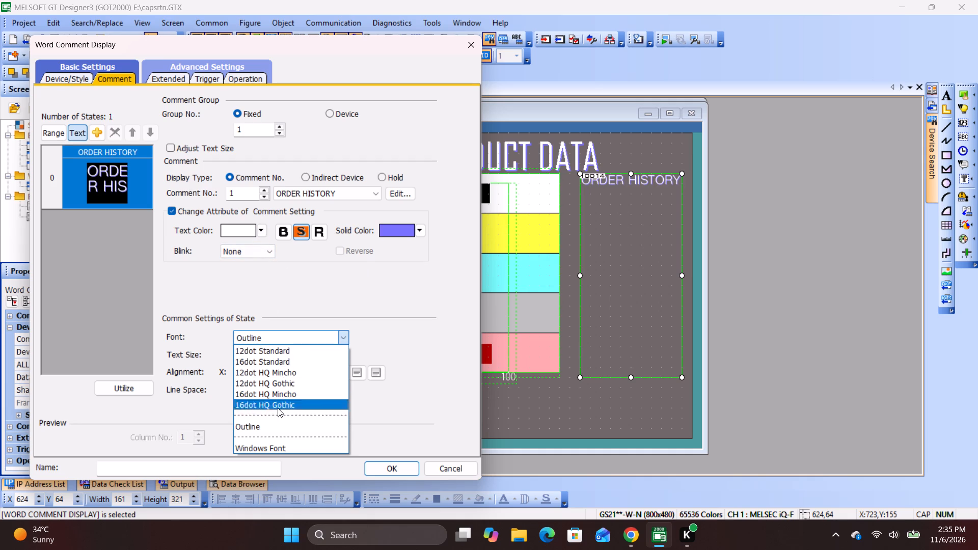
pyautogui.scroll(-2, 287, 421)
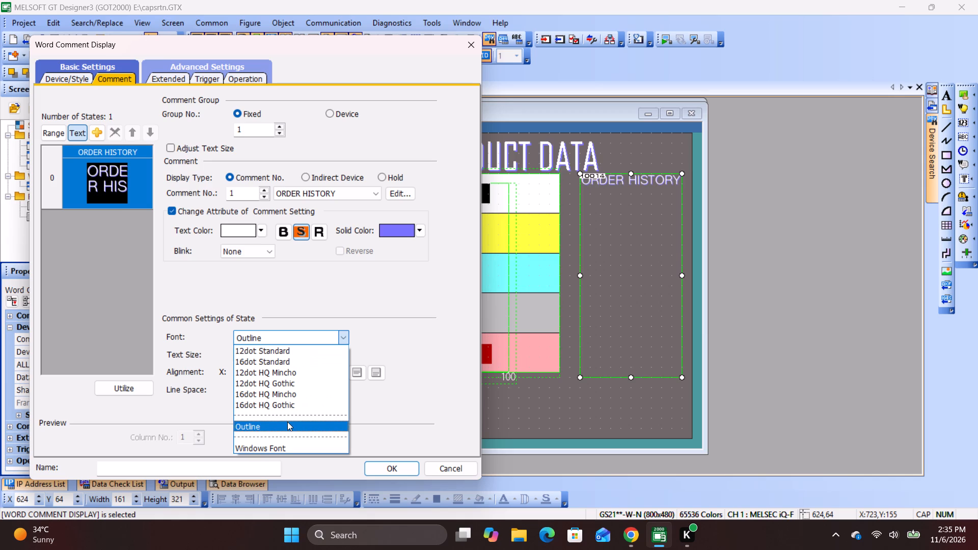
pyautogui.scroll(3, 288, 422)
pyautogui.click(295, 364)
pyautogui.click(295, 336)
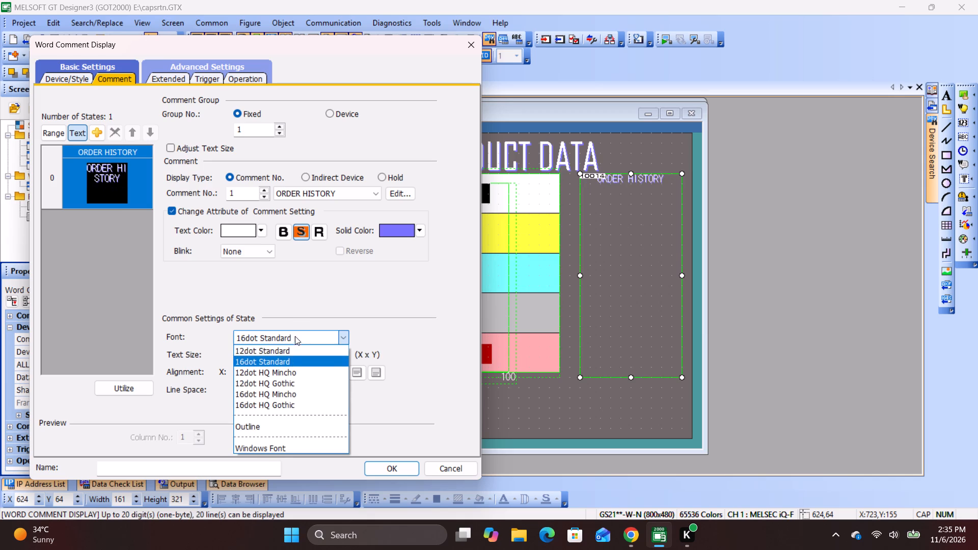
pyautogui.click(293, 375)
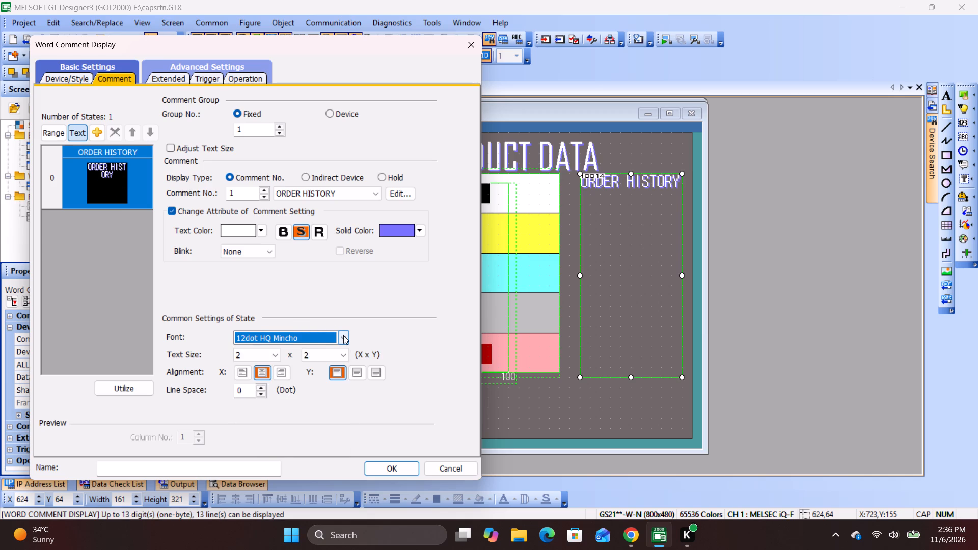
pyautogui.click(380, 466)
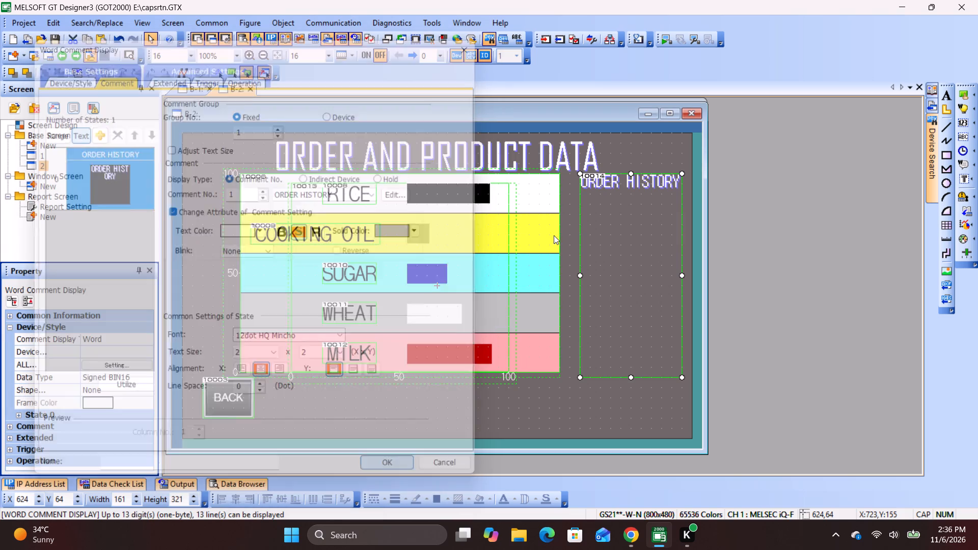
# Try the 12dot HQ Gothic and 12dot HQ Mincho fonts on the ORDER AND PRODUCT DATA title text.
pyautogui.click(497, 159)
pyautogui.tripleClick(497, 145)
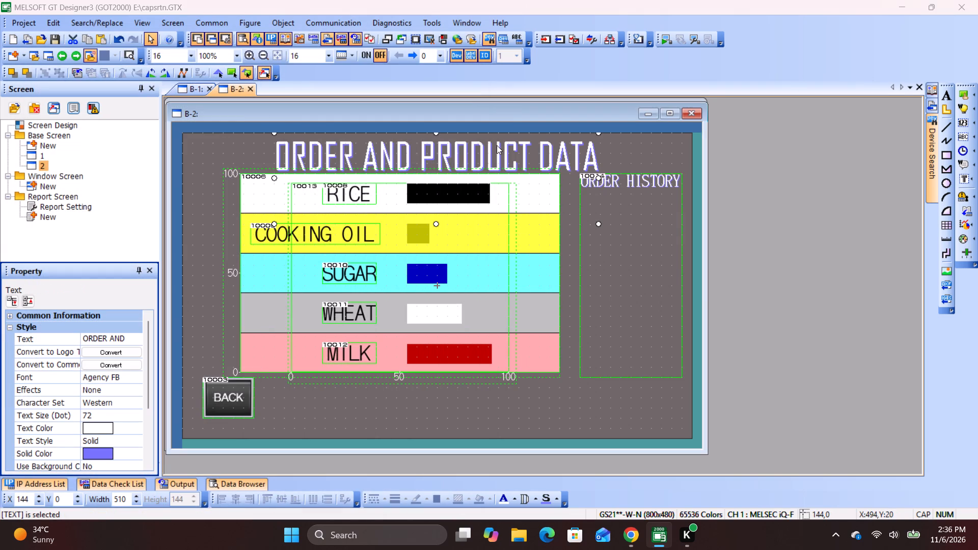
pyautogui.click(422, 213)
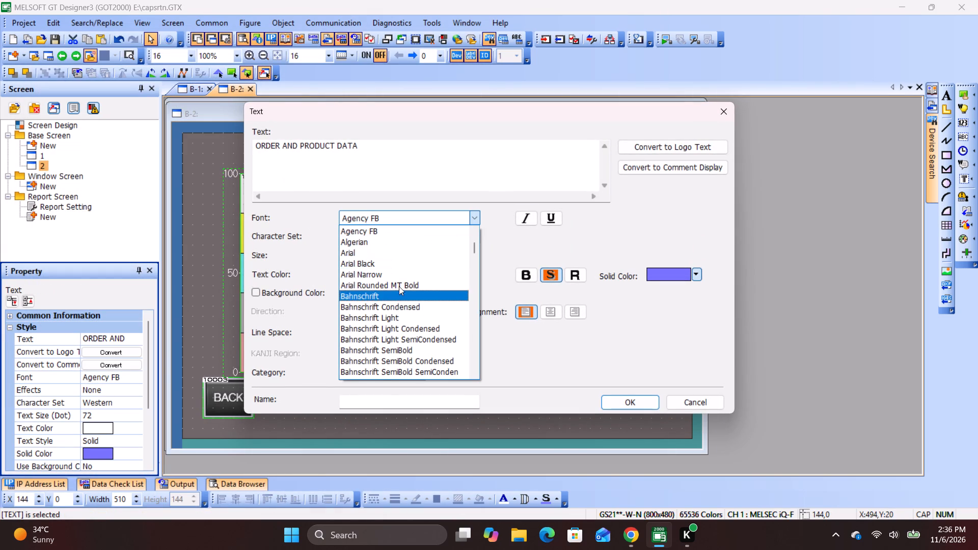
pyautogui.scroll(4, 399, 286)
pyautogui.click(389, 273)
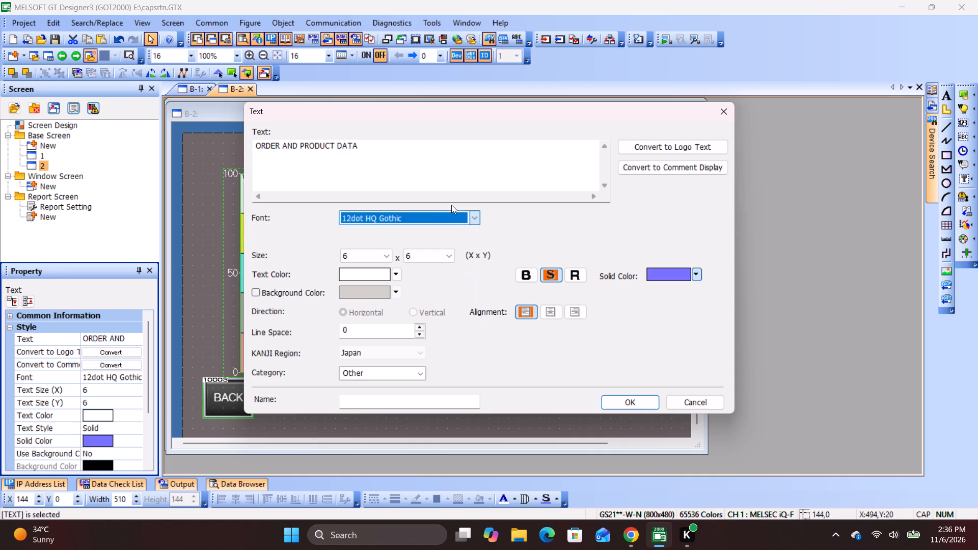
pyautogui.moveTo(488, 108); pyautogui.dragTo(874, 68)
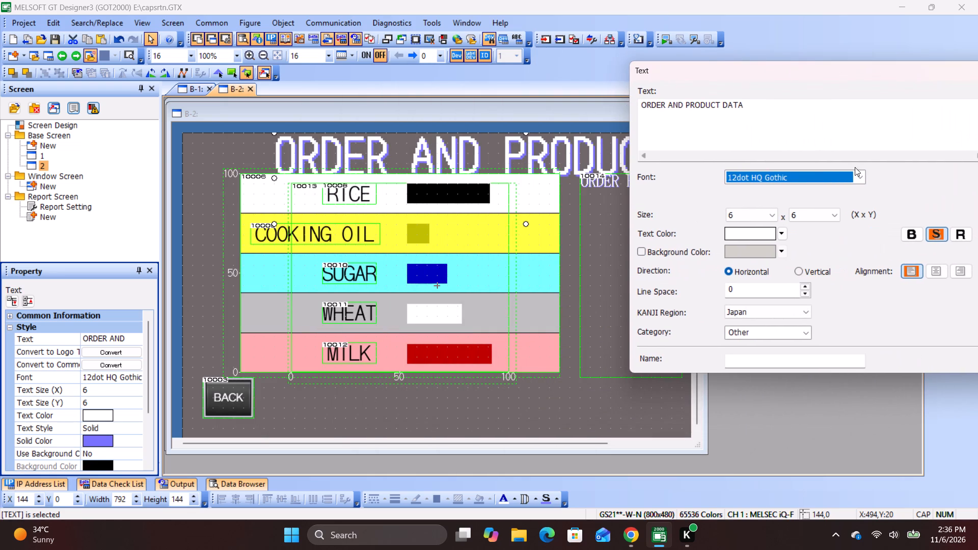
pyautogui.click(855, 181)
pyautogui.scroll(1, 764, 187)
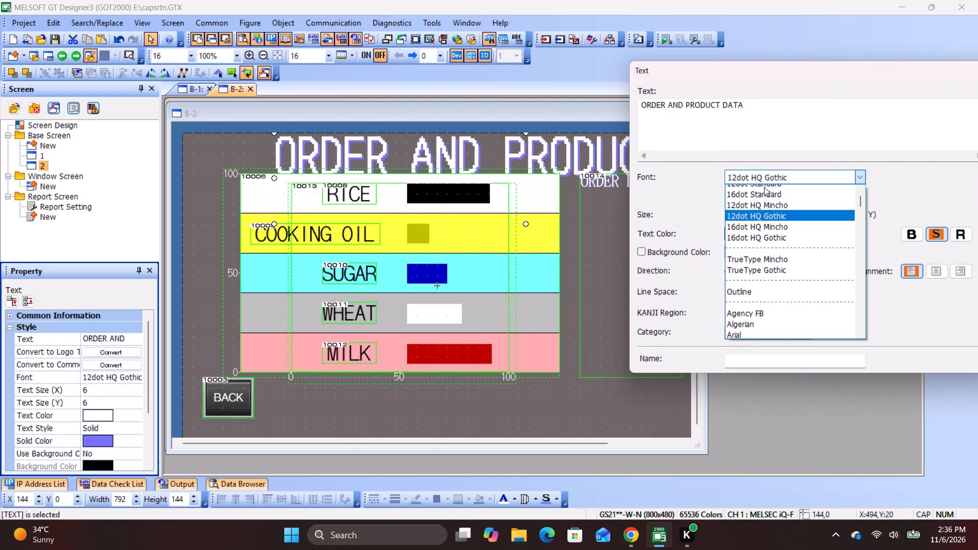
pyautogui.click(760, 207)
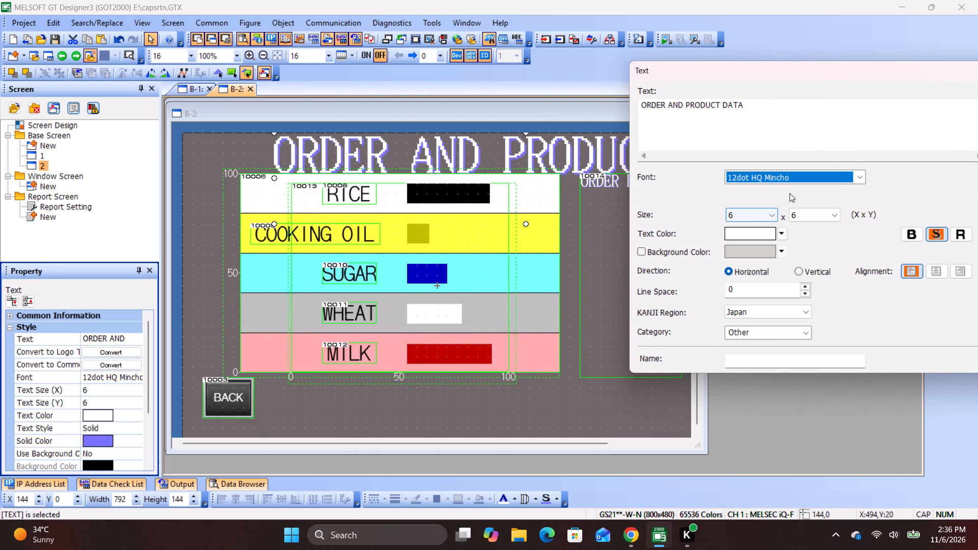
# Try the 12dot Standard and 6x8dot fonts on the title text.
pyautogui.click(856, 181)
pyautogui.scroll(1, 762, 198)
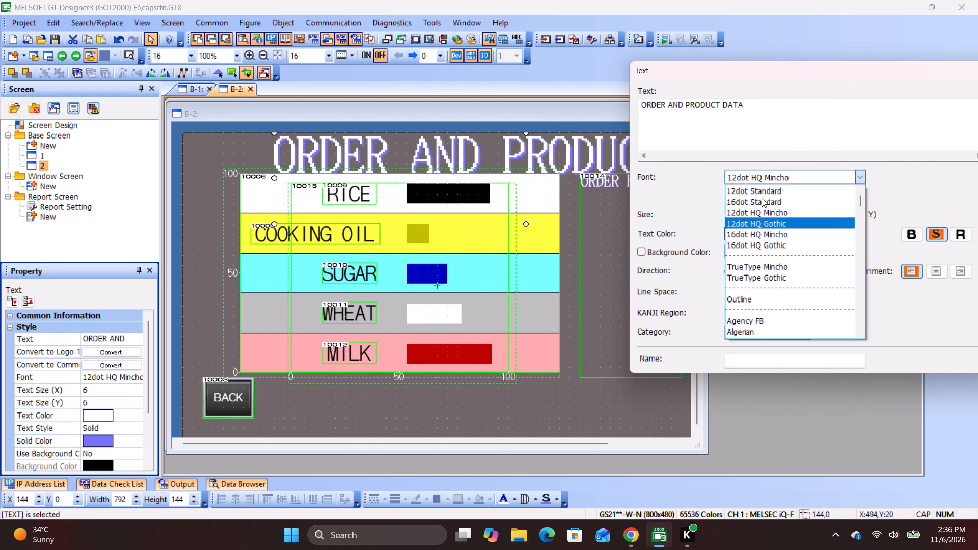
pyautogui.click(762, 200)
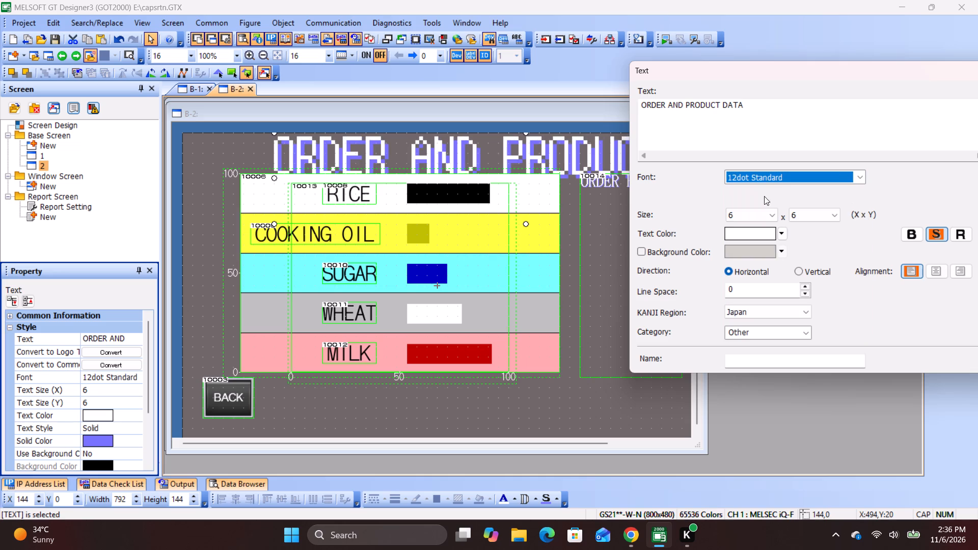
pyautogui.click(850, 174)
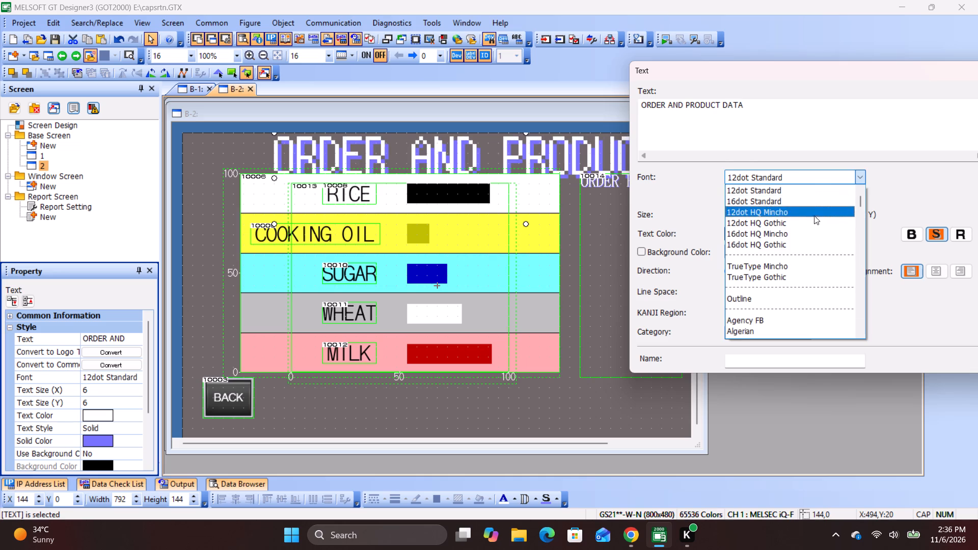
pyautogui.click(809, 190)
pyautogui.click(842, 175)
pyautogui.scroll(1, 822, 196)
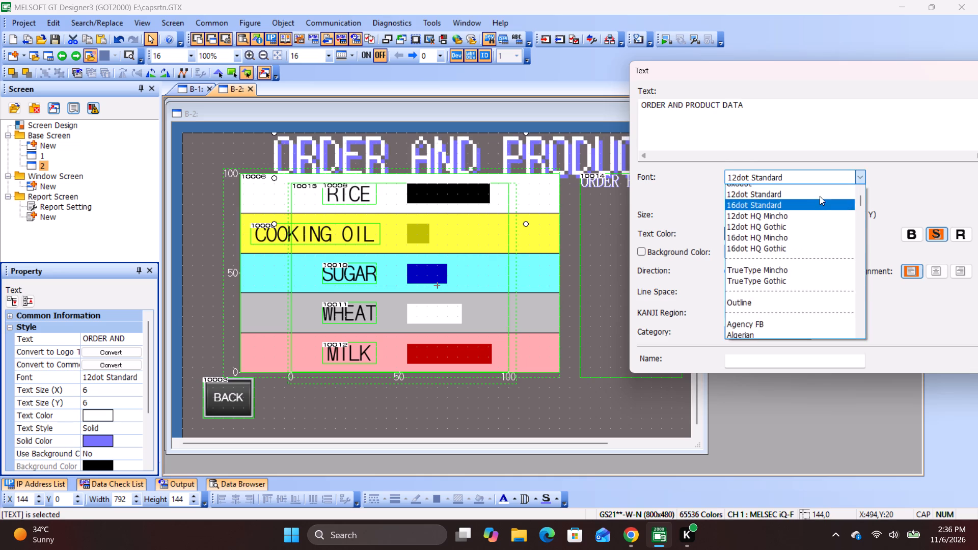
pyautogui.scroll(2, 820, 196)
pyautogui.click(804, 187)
# Set the title text's font to 16dot HQ Mincho and accept the text settings.
pyautogui.click(805, 175)
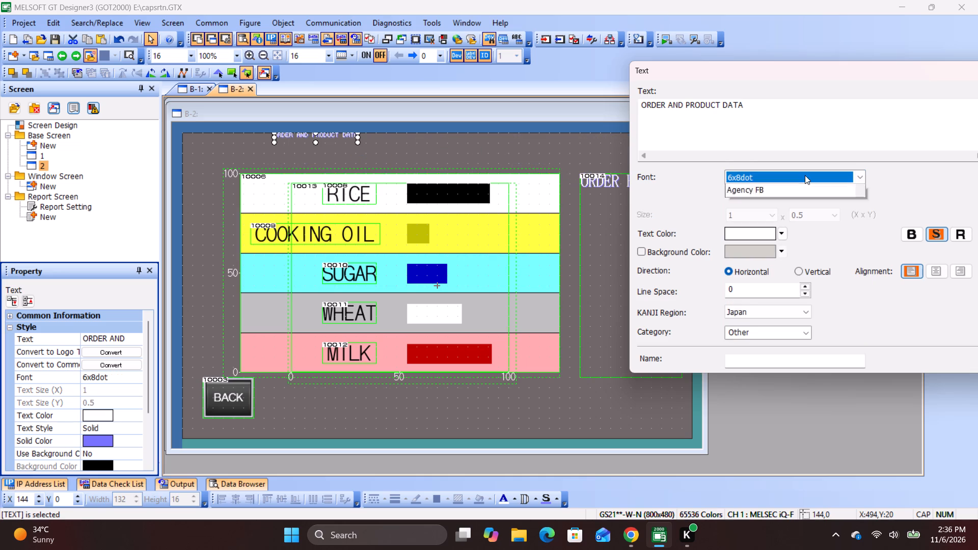
pyautogui.click(789, 243)
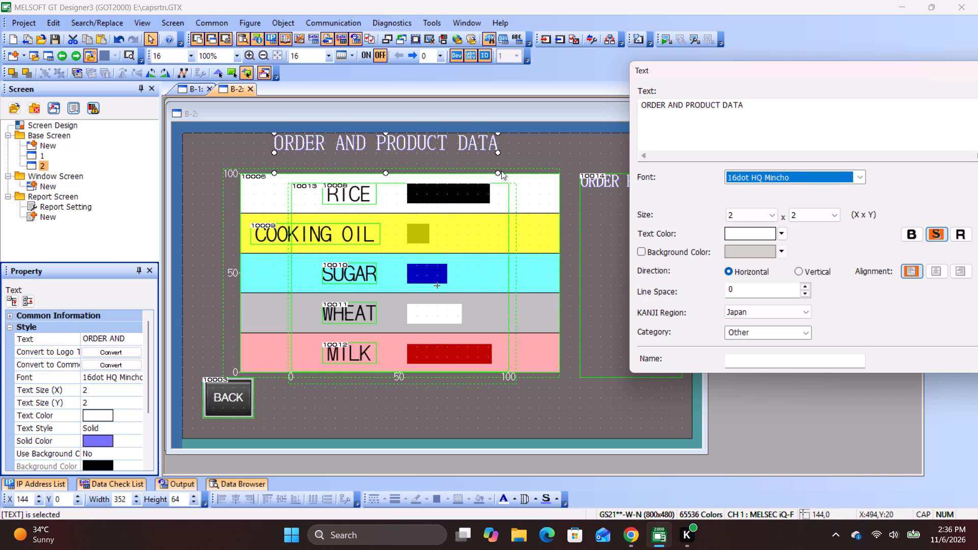
pyautogui.moveTo(931, 75); pyautogui.dragTo(729, 75)
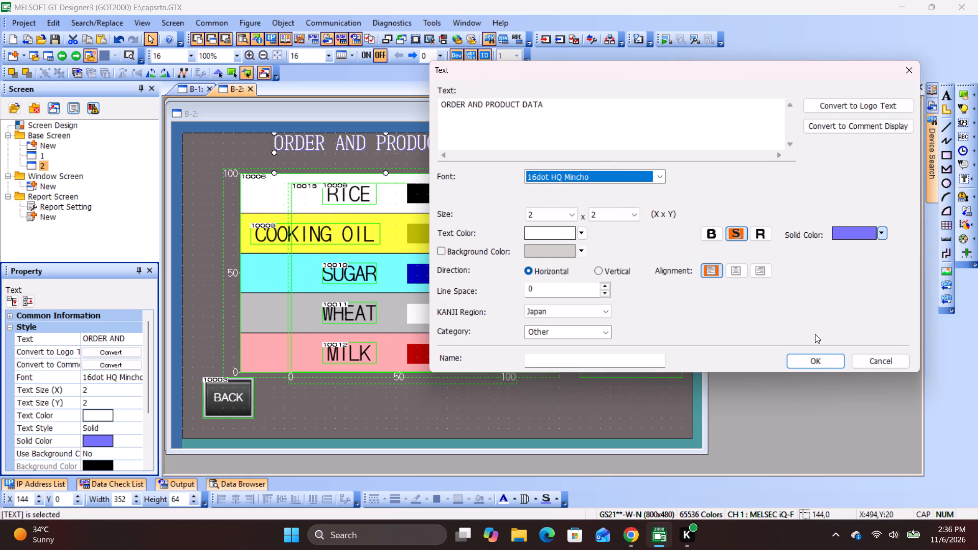
pyautogui.click(808, 365)
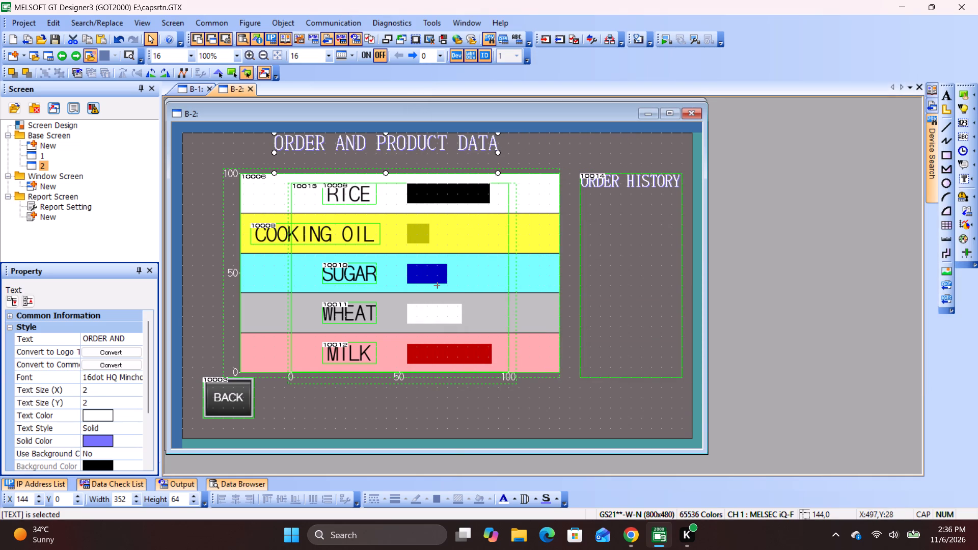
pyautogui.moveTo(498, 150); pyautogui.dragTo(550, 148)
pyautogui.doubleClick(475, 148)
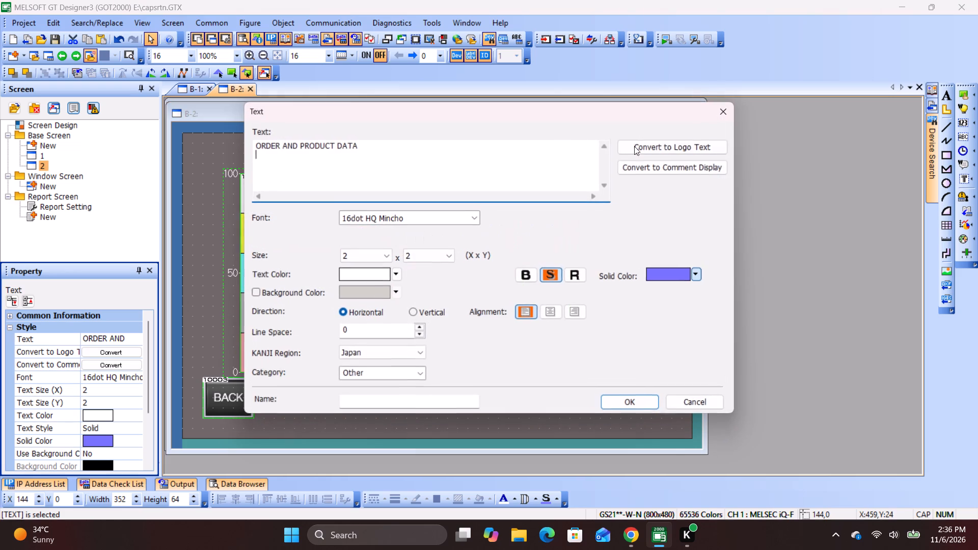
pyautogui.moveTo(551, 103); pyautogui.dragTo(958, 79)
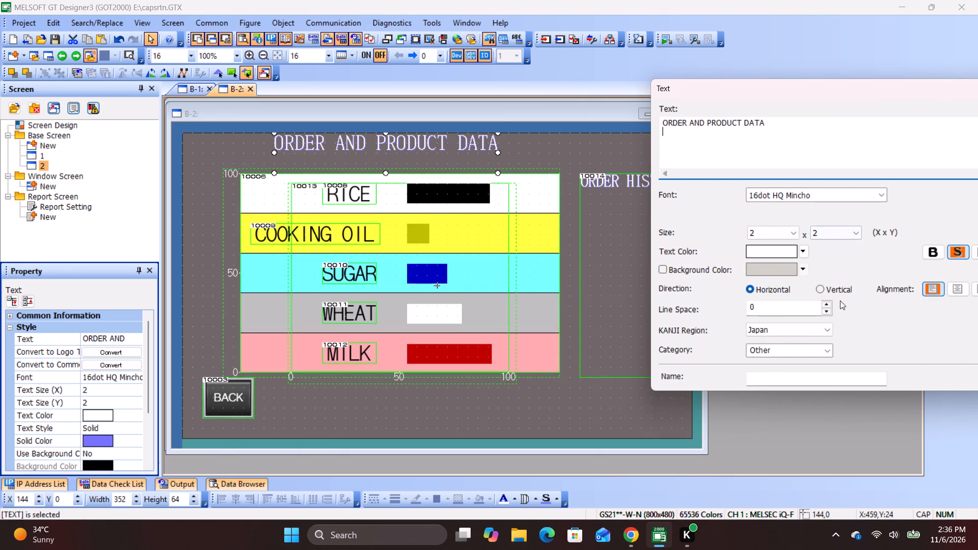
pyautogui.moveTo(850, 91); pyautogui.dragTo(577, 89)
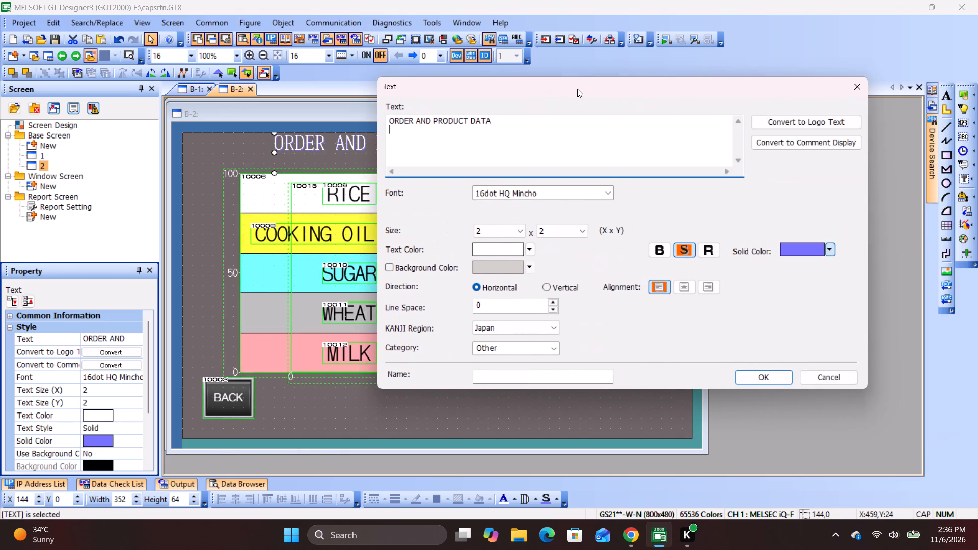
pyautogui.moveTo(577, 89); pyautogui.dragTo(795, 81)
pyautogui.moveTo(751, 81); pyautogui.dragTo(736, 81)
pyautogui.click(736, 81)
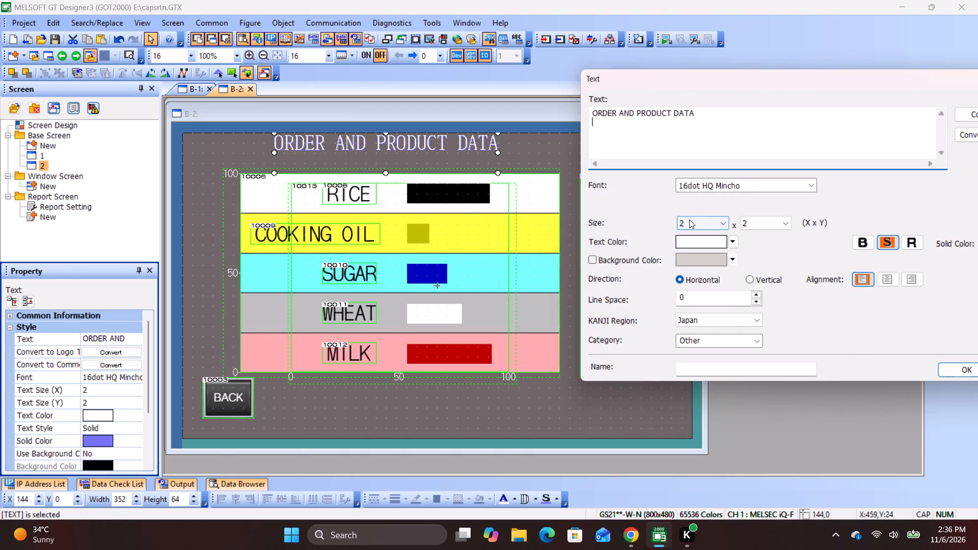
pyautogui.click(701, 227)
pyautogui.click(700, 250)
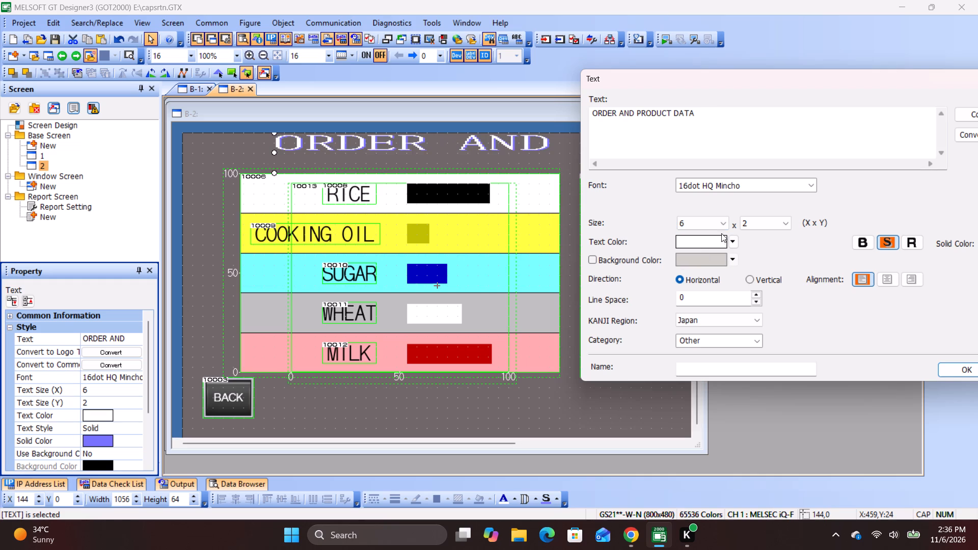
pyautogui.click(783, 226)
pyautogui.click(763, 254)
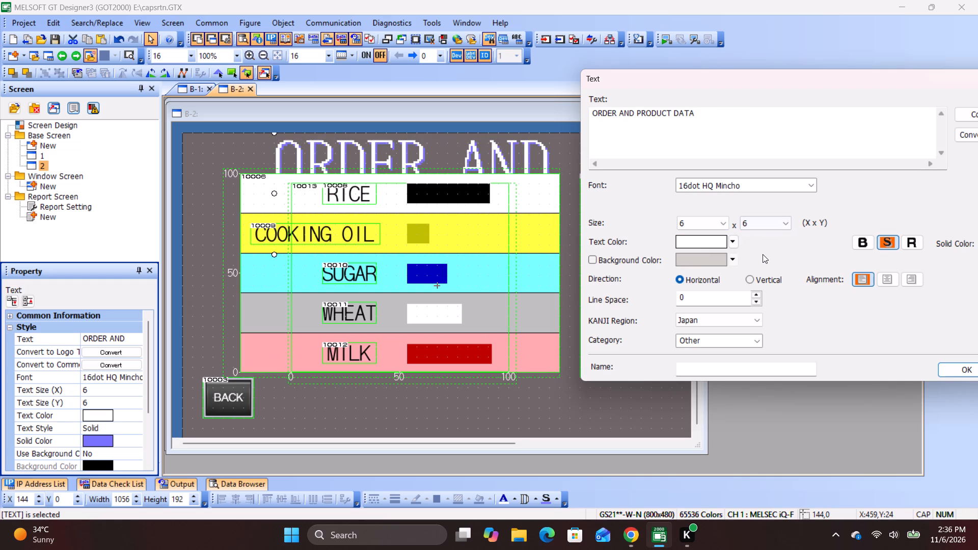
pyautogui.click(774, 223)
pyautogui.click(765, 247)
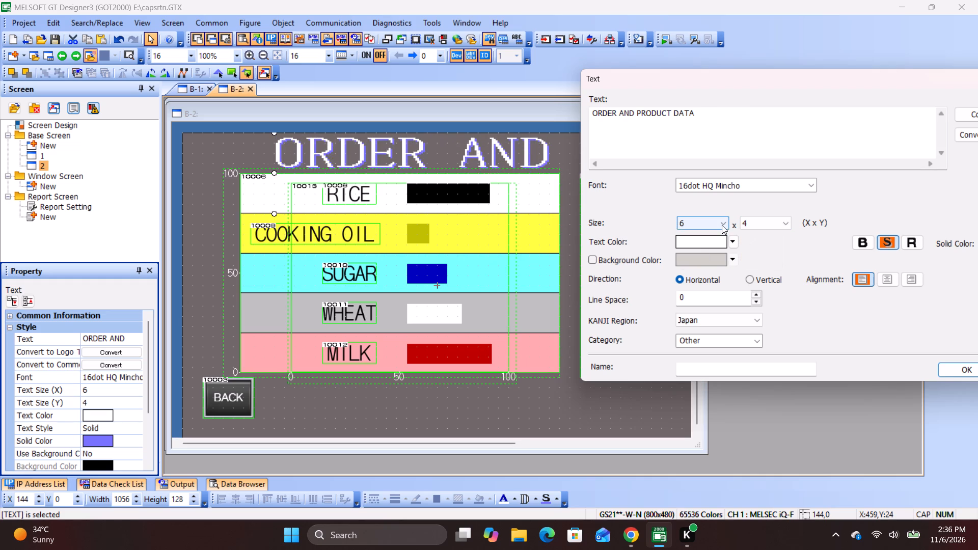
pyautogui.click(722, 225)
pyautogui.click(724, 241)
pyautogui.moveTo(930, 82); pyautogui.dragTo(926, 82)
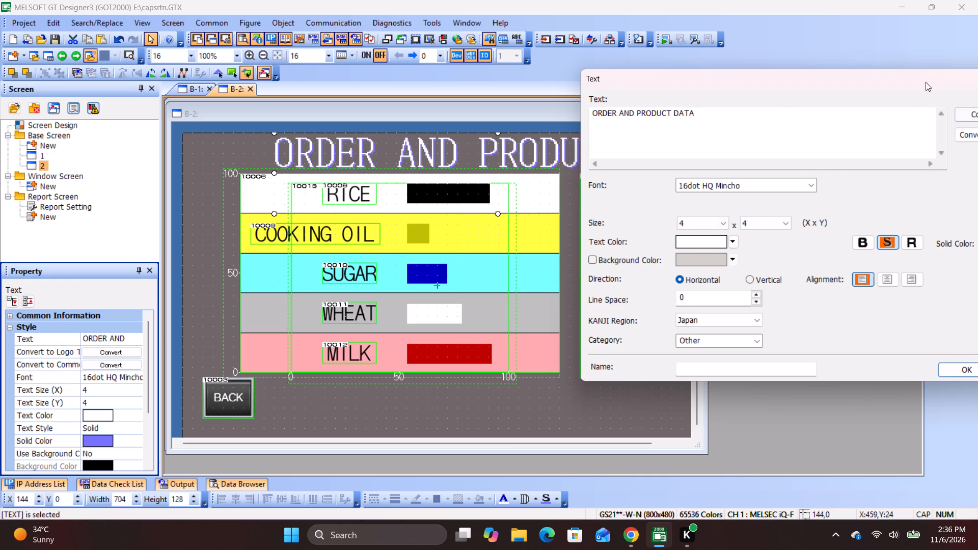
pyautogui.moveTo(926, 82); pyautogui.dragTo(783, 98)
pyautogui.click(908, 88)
# Set the ORDER AND PRODUCT DATA title's text size to 4 x 4 and accept the text settings.
pyautogui.click(431, 144)
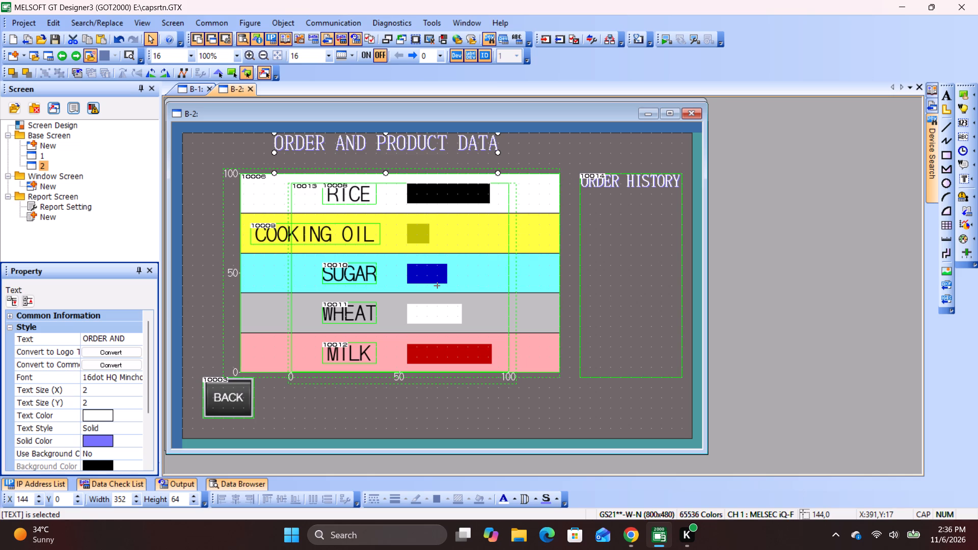
pyautogui.doubleClick(431, 144)
pyautogui.click(372, 260)
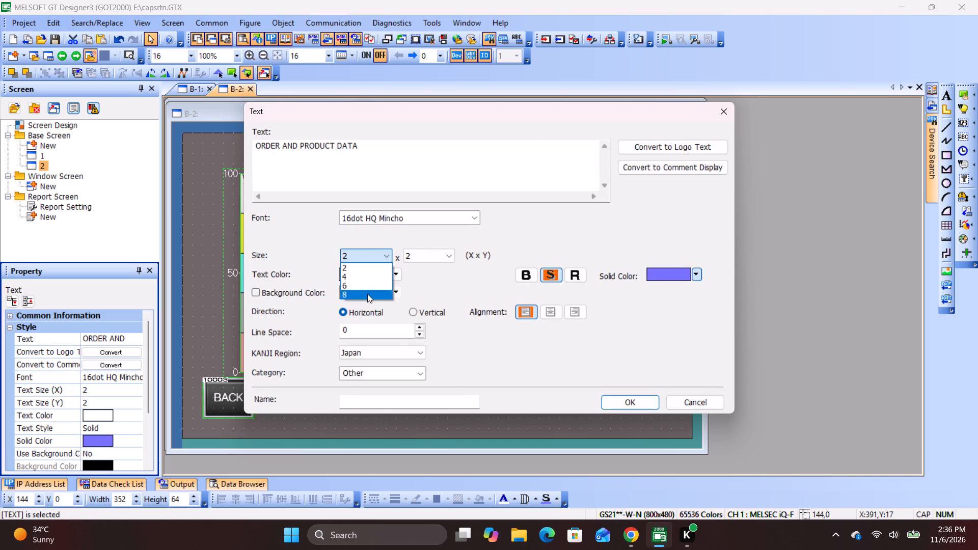
pyautogui.click(365, 277)
pyautogui.click(420, 255)
pyautogui.click(420, 279)
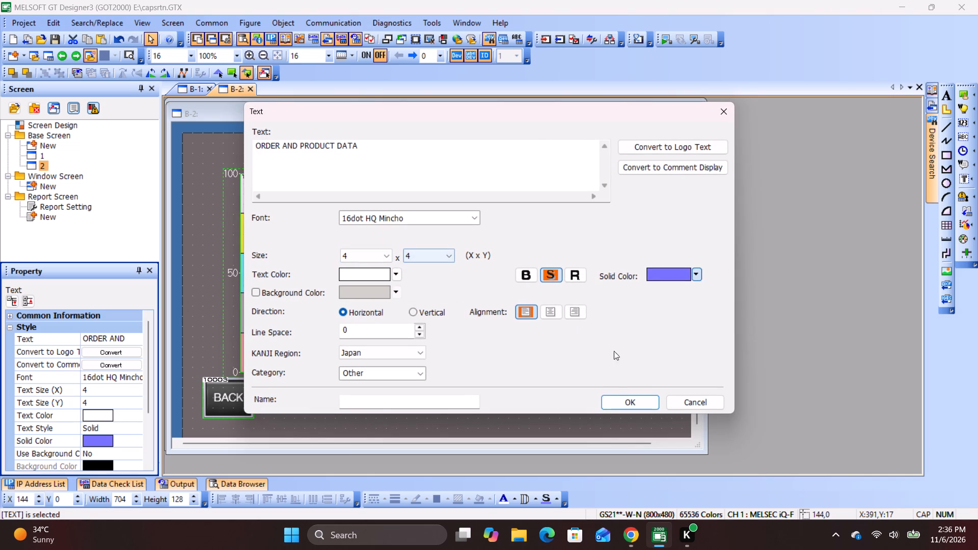
pyautogui.click(617, 399)
# Move the title text to X 48, Y 0 so it is centred along the top of the base screen.
pyautogui.moveTo(523, 153); pyautogui.dragTo(461, 147)
pyautogui.click(880, 195)
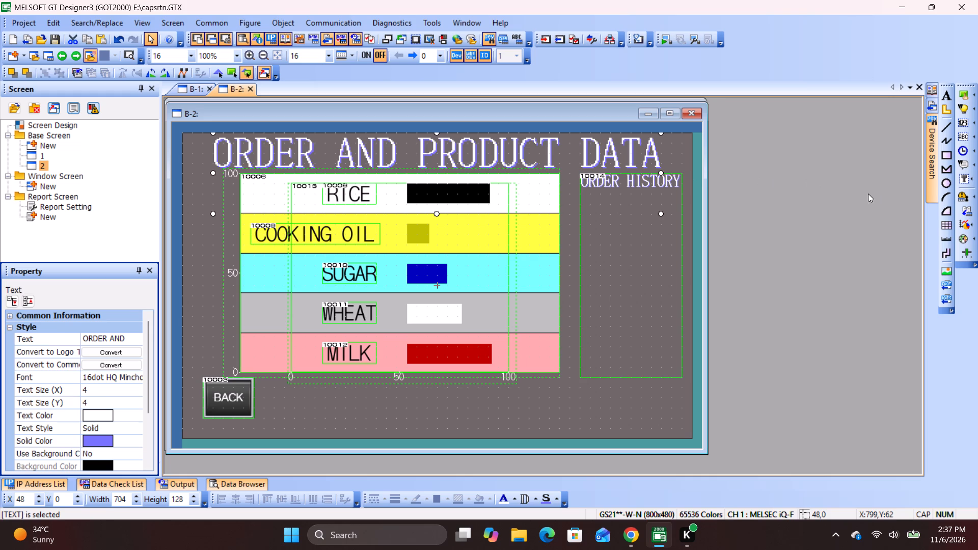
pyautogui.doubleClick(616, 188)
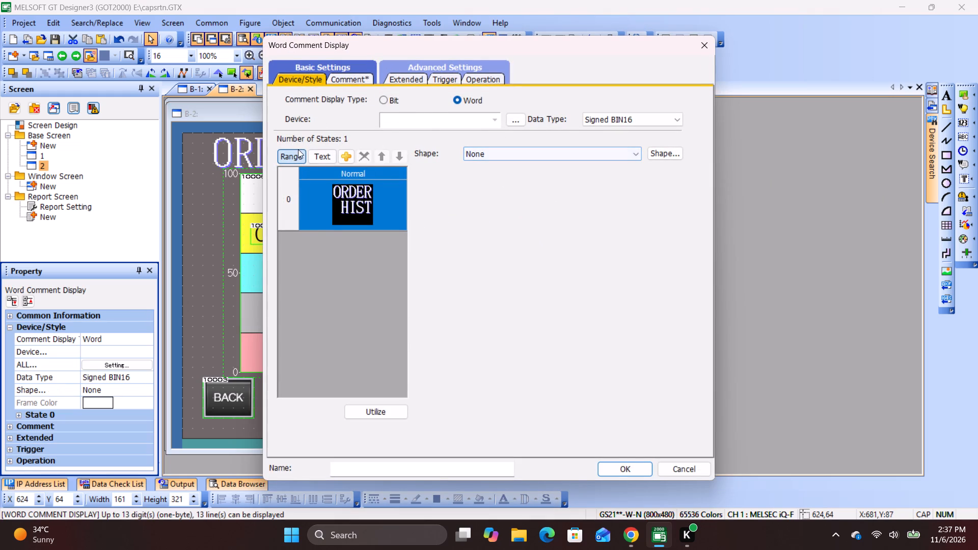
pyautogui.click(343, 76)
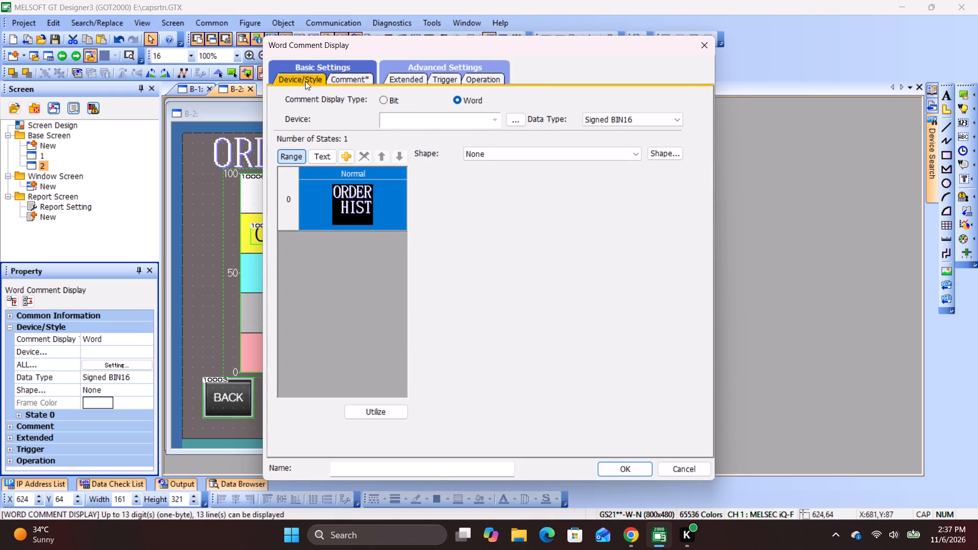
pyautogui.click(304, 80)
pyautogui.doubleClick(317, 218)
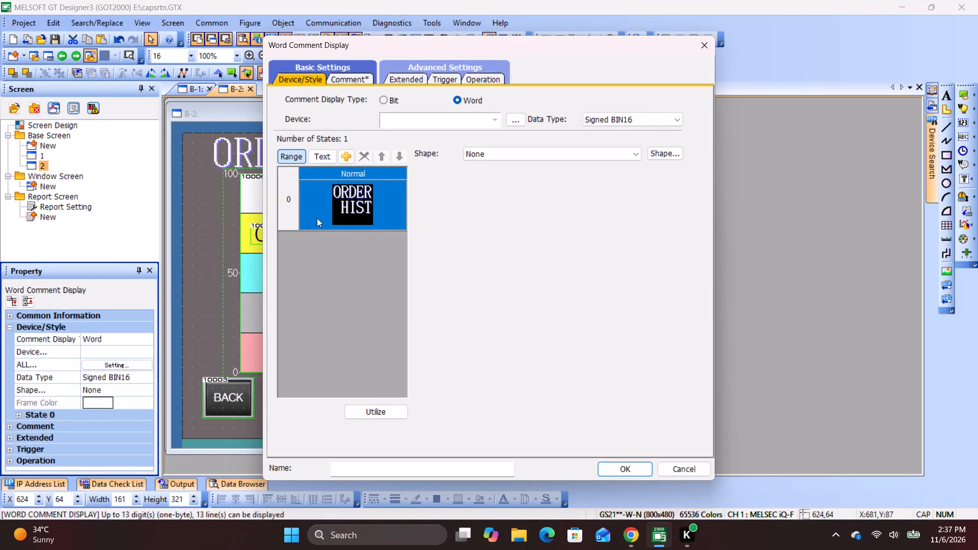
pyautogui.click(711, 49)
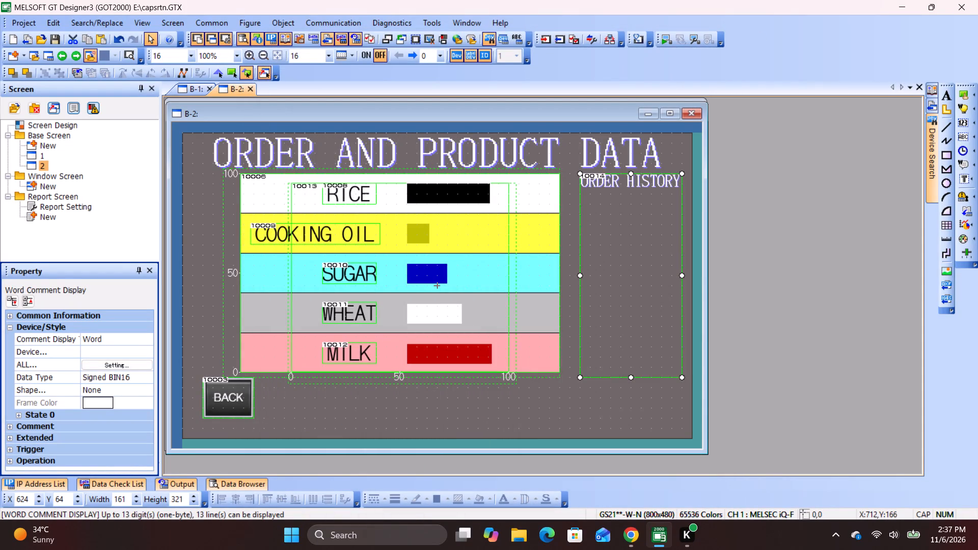
# Delete the ORDER HISTORY word comment display beside the bar graph.
pyautogui.press('Delete')
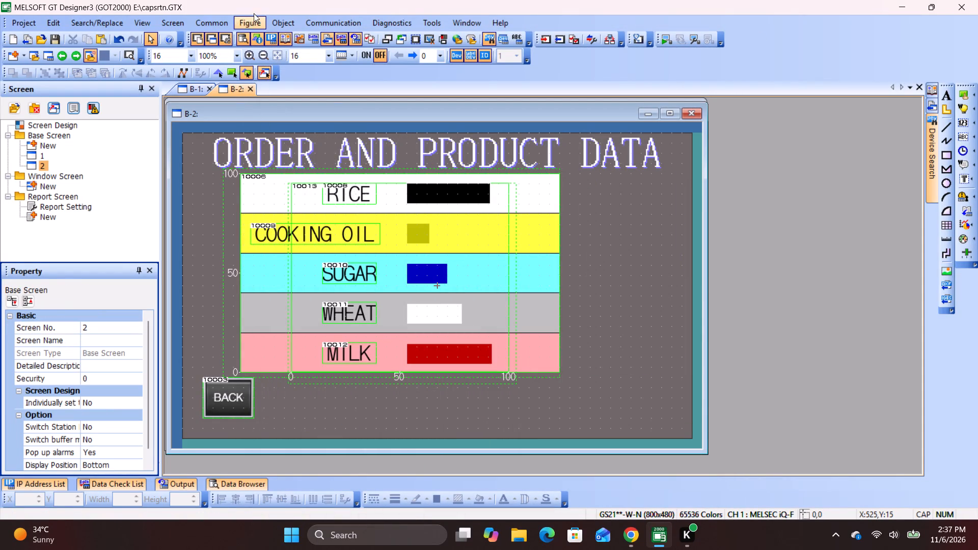
# Place a Recipe Display (Record List) beside the bar graph and shift the list to X 480, Y 96.
pyautogui.click(255, 18)
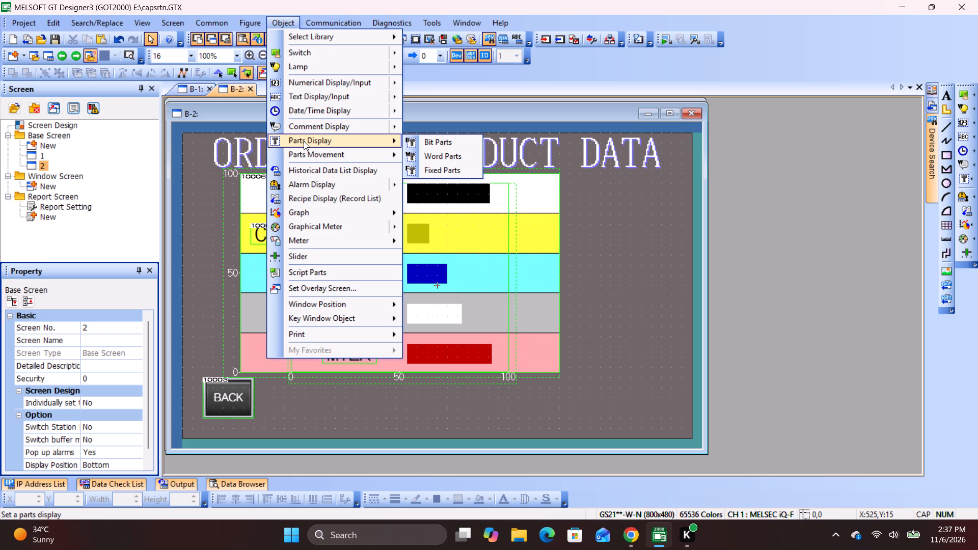
pyautogui.click(323, 202)
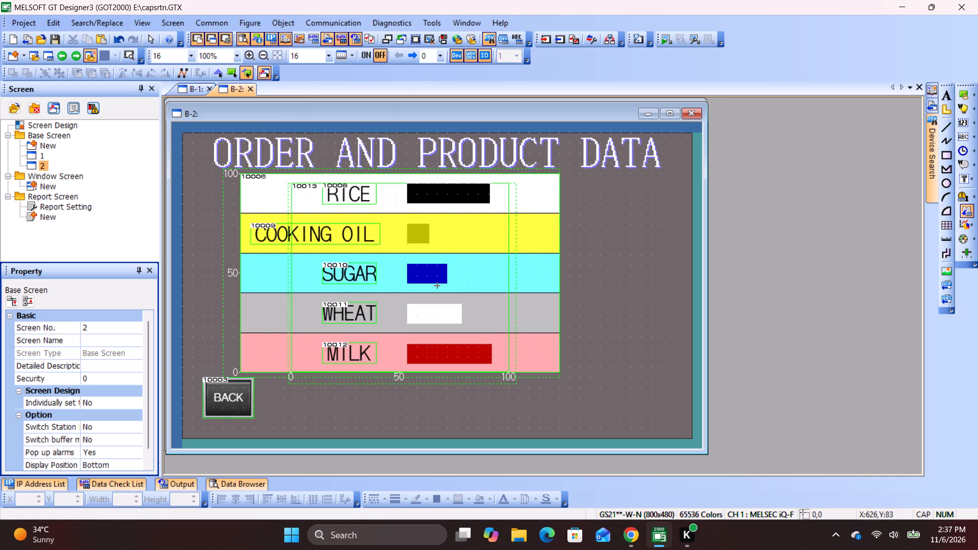
pyautogui.moveTo(580, 185); pyautogui.dragTo(531, 187)
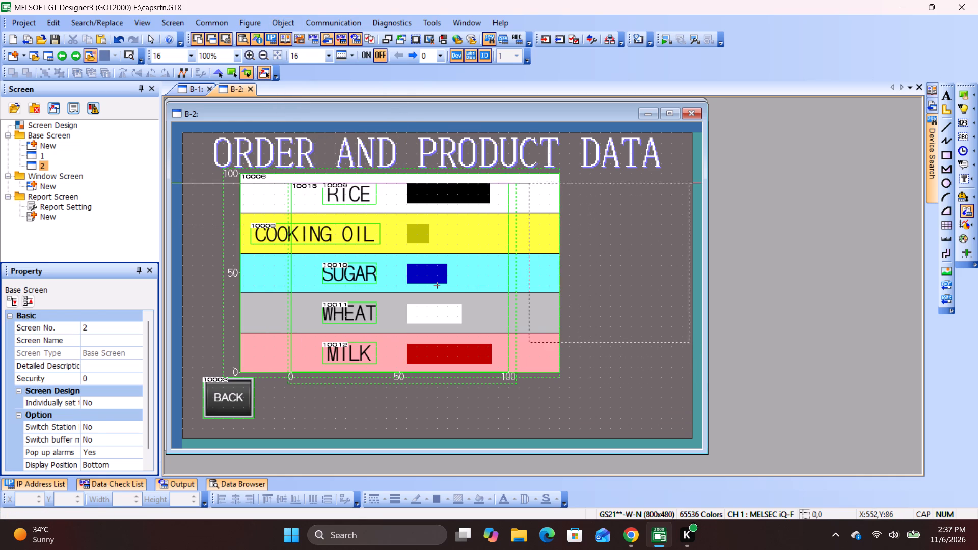
pyautogui.moveTo(531, 187); pyautogui.dragTo(530, 188)
pyautogui.click(545, 192)
pyautogui.click(689, 182)
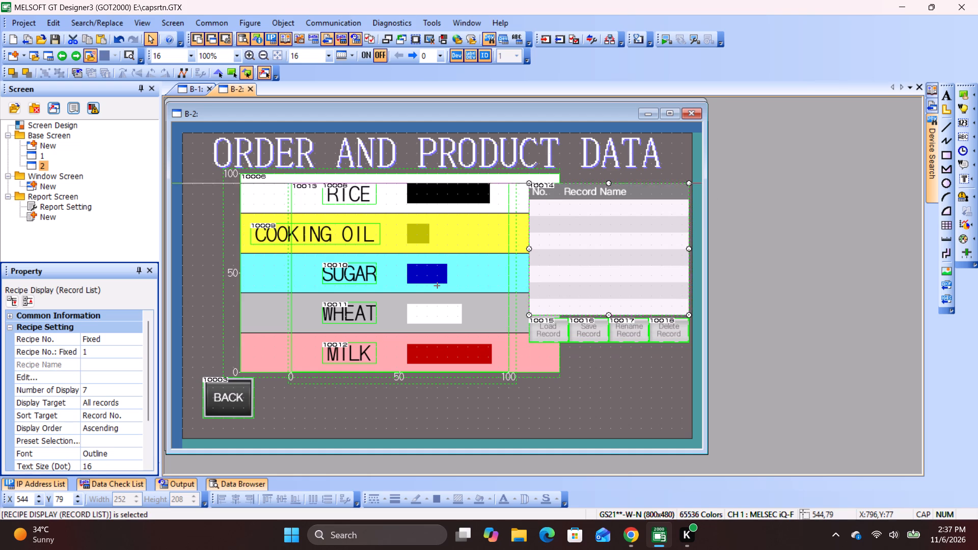
pyautogui.moveTo(653, 240); pyautogui.dragTo(614, 246)
pyautogui.click(614, 246)
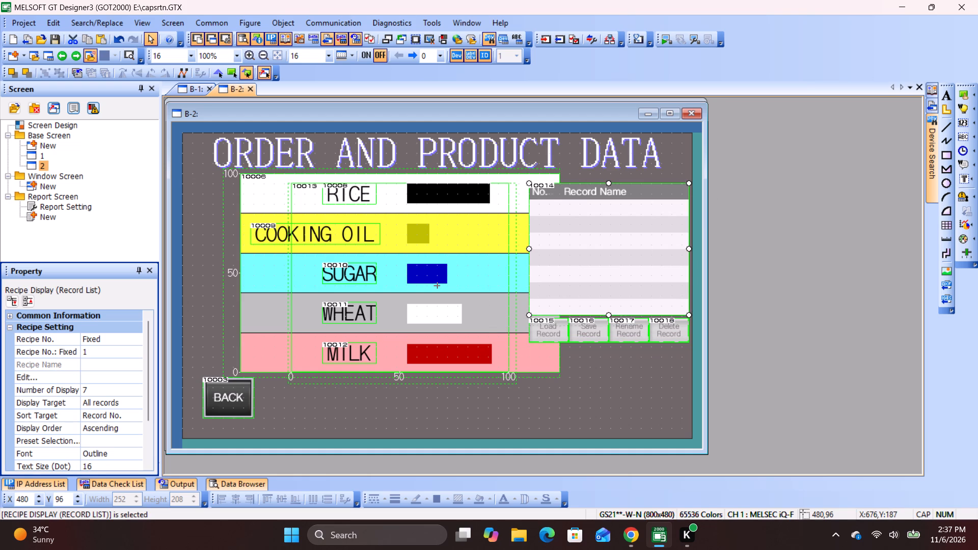
pyautogui.click(646, 258)
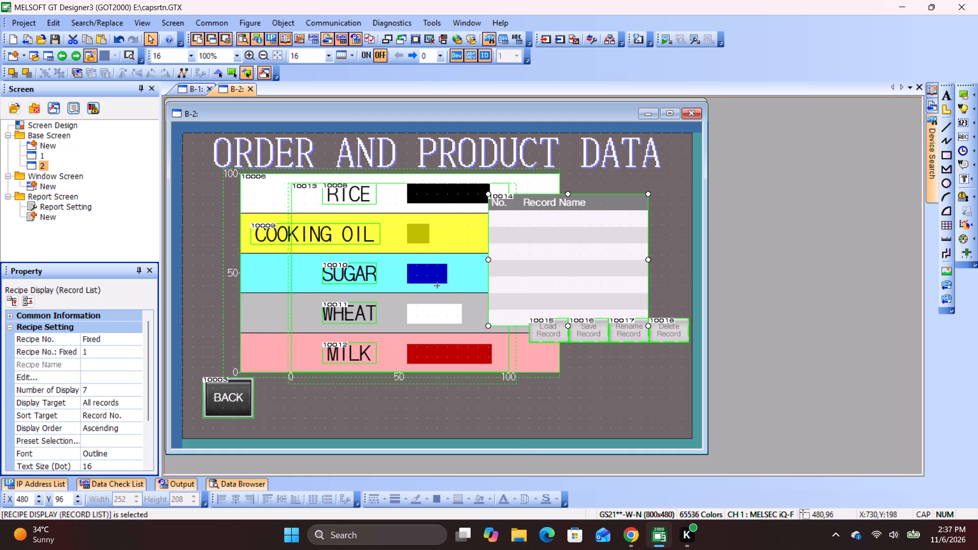
# Set the record list to 6 display rows with the blue preset style and accept the settings.
pyautogui.doubleClick(641, 266)
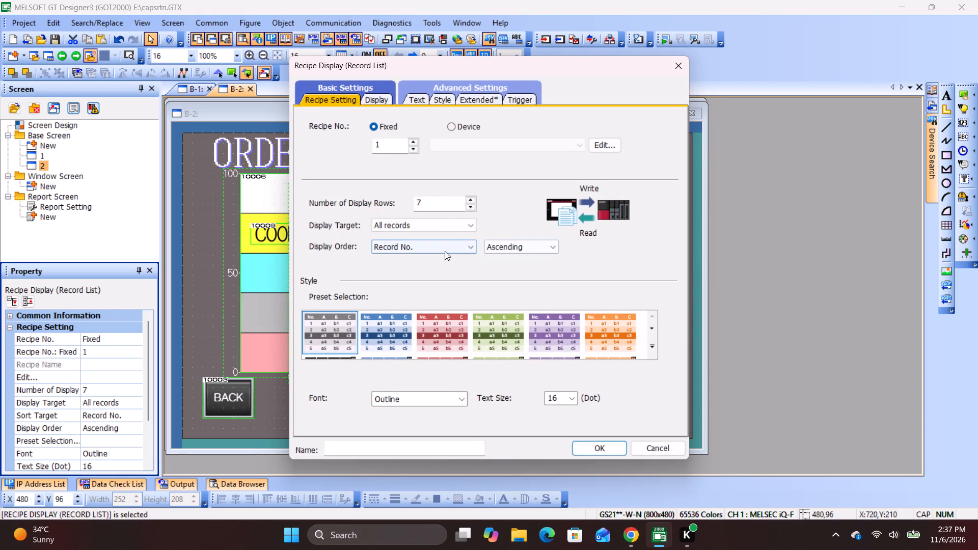
pyautogui.click(470, 204)
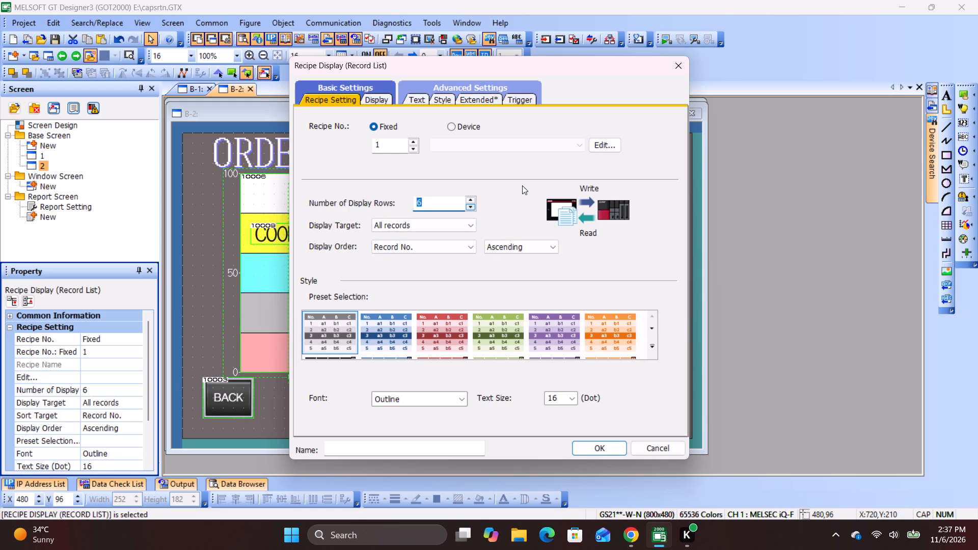
pyautogui.click(522, 185)
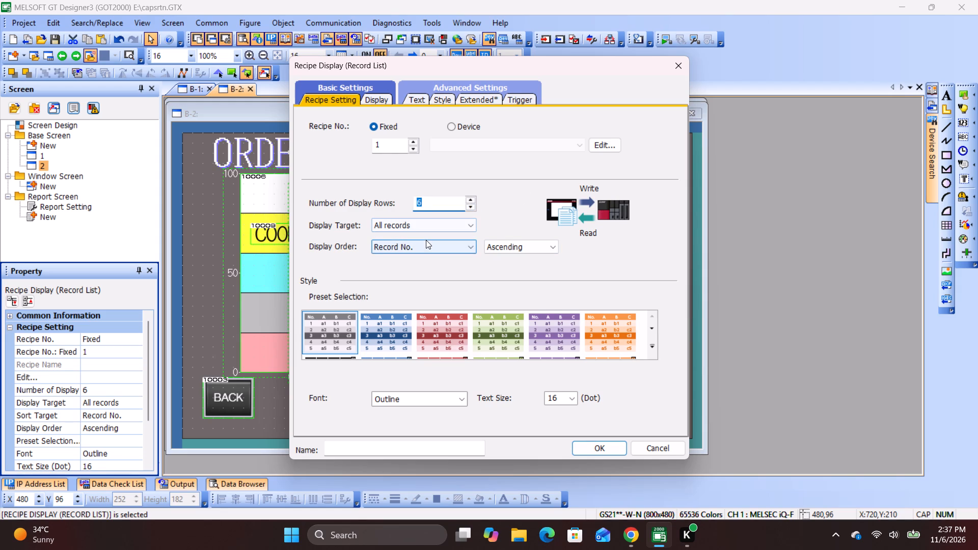
pyautogui.click(426, 240)
pyautogui.click(426, 240)
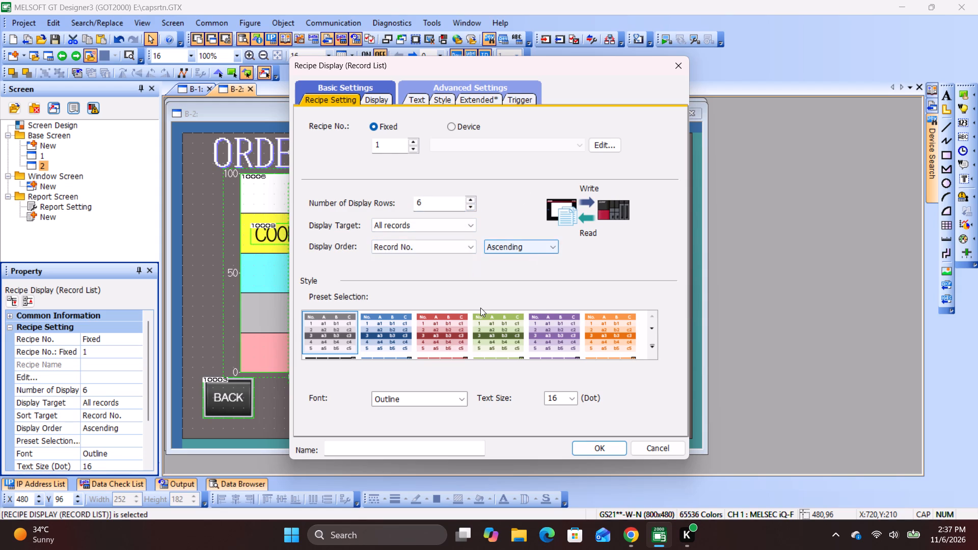
pyautogui.click(398, 333)
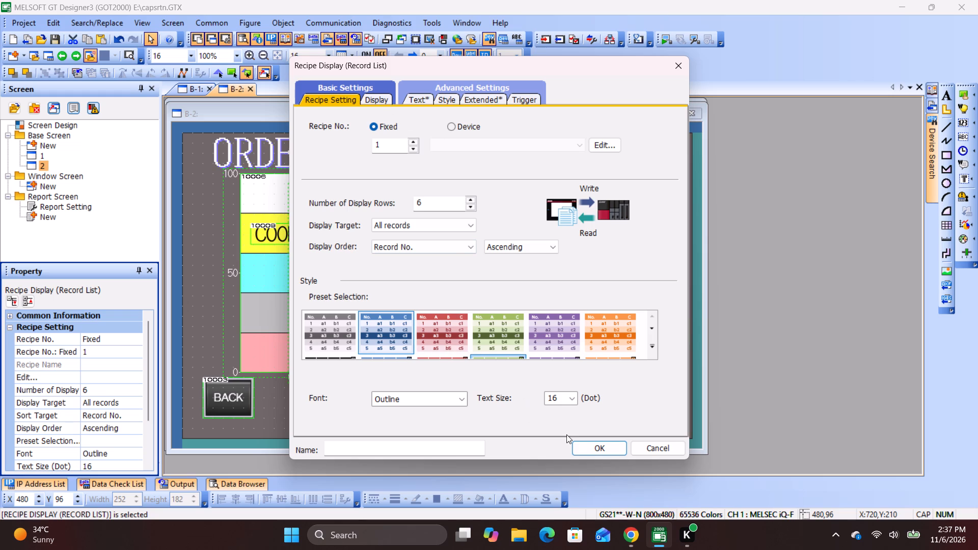
pyautogui.click(610, 453)
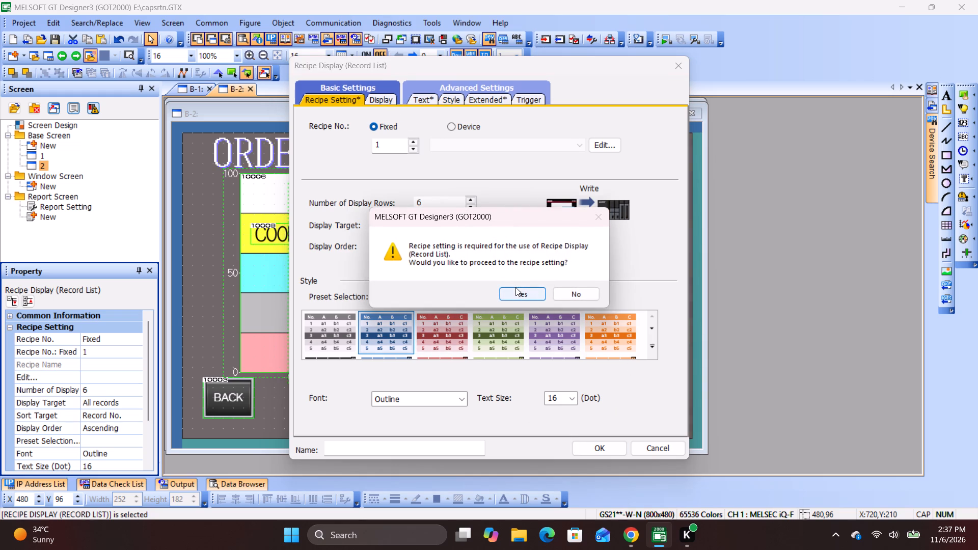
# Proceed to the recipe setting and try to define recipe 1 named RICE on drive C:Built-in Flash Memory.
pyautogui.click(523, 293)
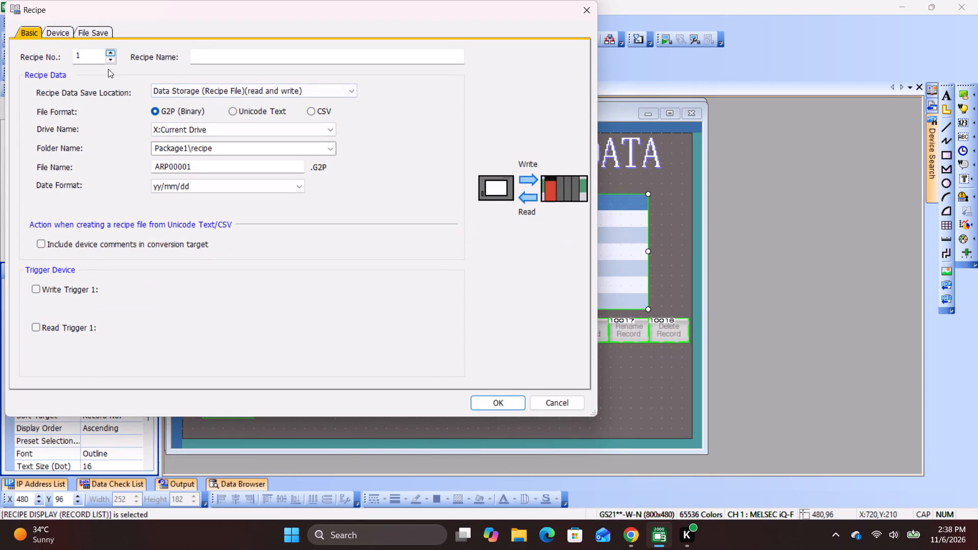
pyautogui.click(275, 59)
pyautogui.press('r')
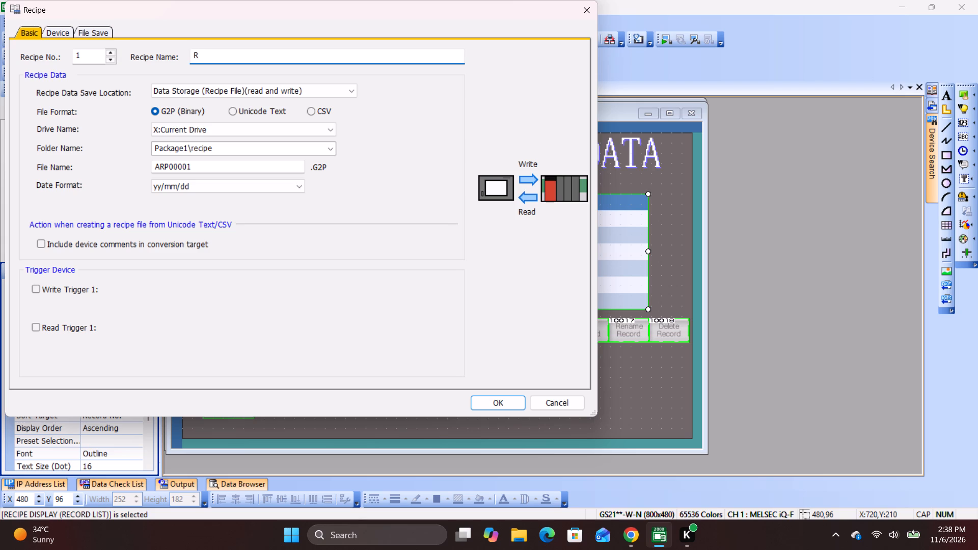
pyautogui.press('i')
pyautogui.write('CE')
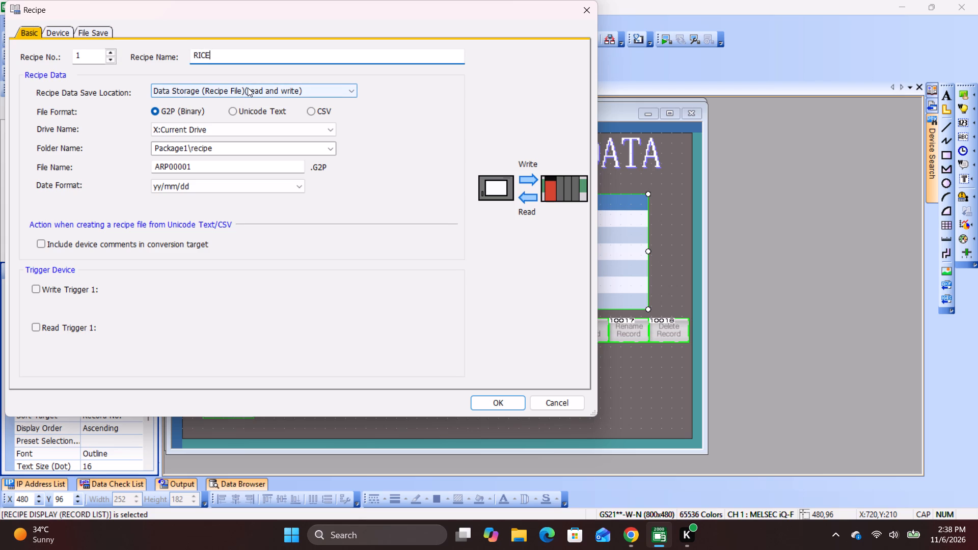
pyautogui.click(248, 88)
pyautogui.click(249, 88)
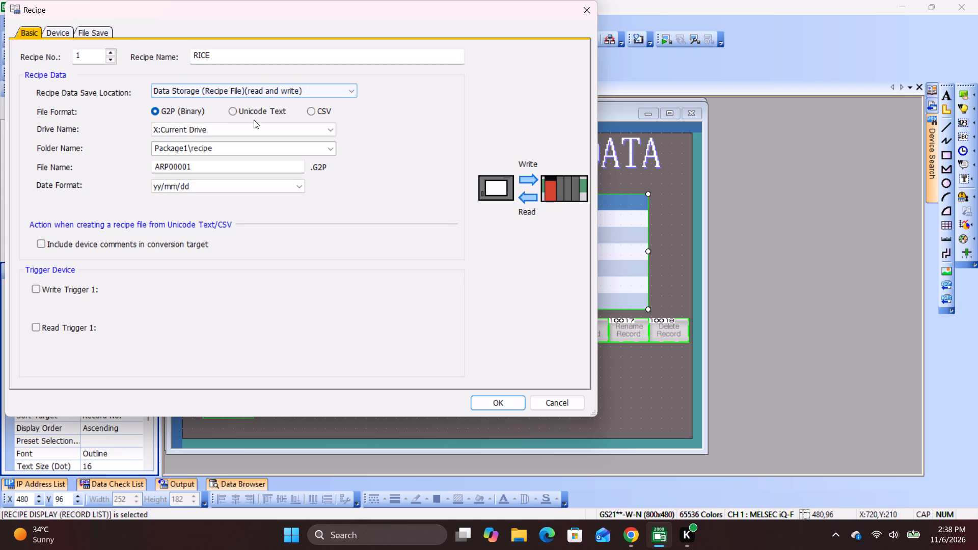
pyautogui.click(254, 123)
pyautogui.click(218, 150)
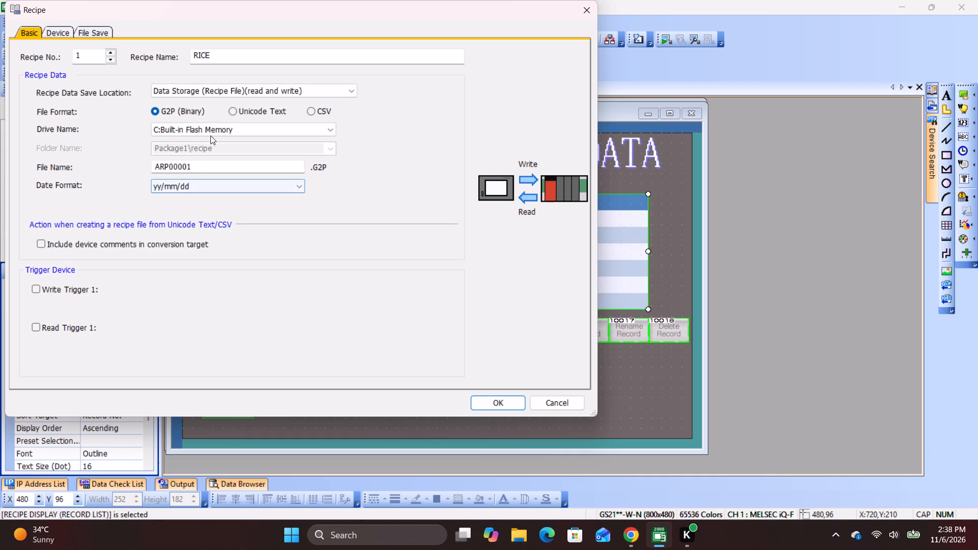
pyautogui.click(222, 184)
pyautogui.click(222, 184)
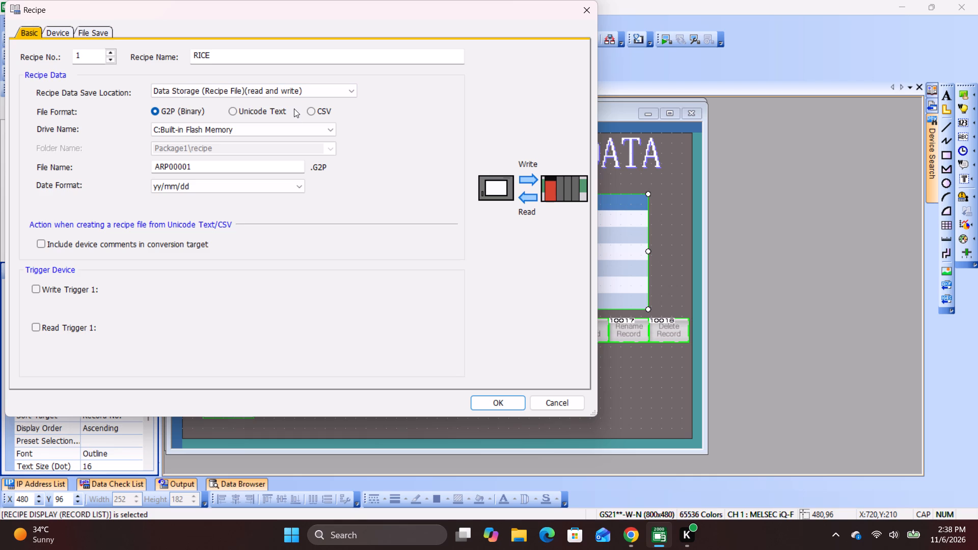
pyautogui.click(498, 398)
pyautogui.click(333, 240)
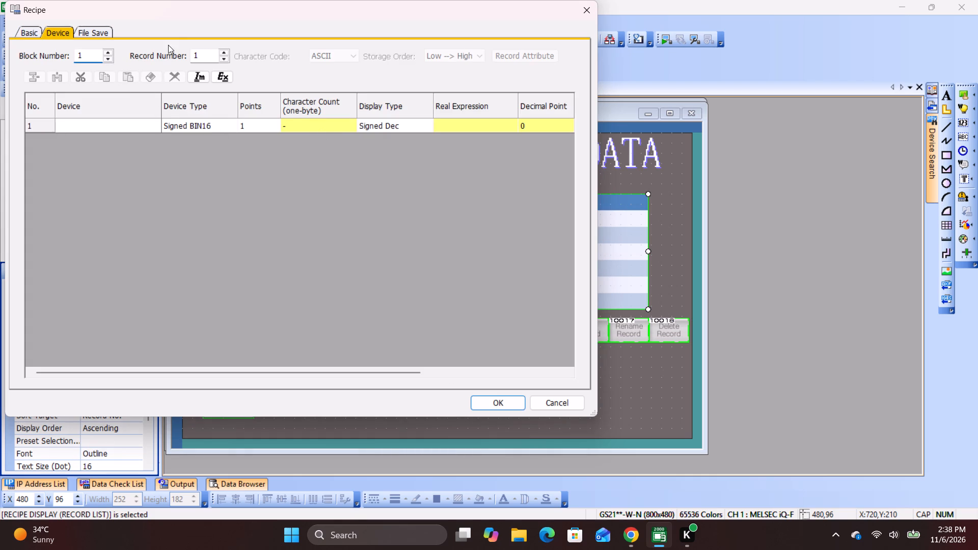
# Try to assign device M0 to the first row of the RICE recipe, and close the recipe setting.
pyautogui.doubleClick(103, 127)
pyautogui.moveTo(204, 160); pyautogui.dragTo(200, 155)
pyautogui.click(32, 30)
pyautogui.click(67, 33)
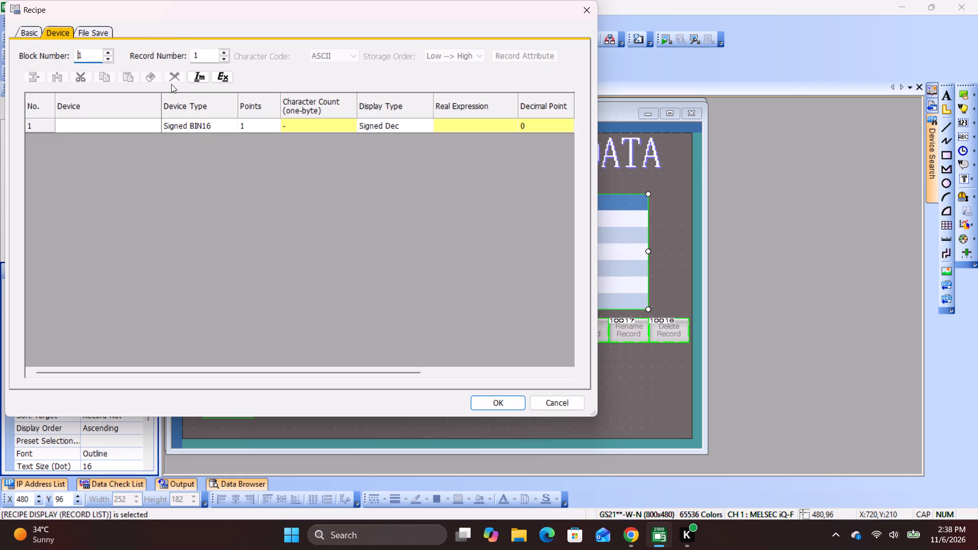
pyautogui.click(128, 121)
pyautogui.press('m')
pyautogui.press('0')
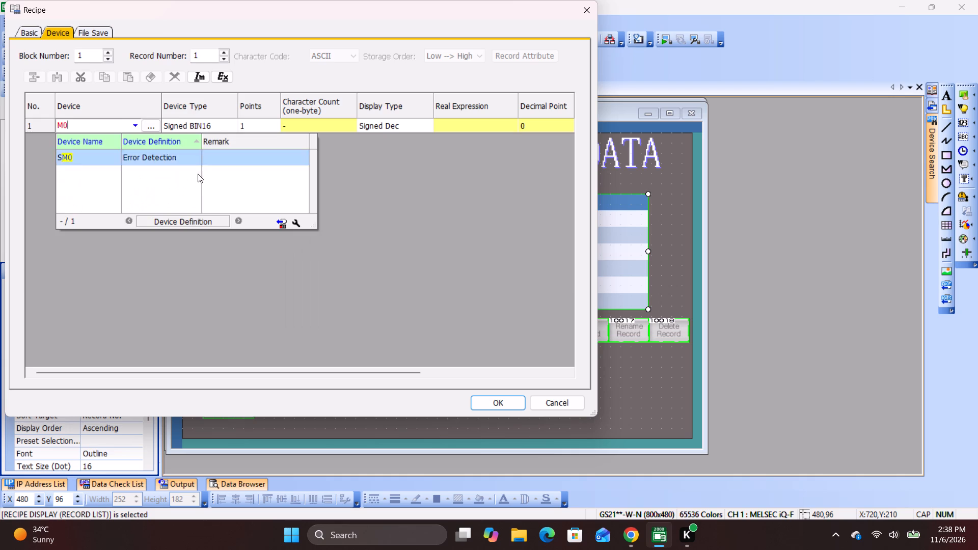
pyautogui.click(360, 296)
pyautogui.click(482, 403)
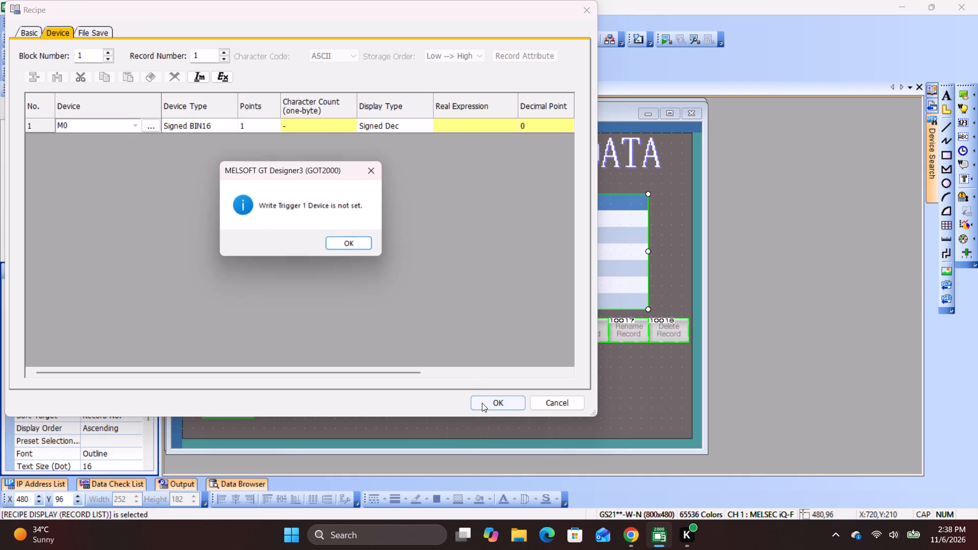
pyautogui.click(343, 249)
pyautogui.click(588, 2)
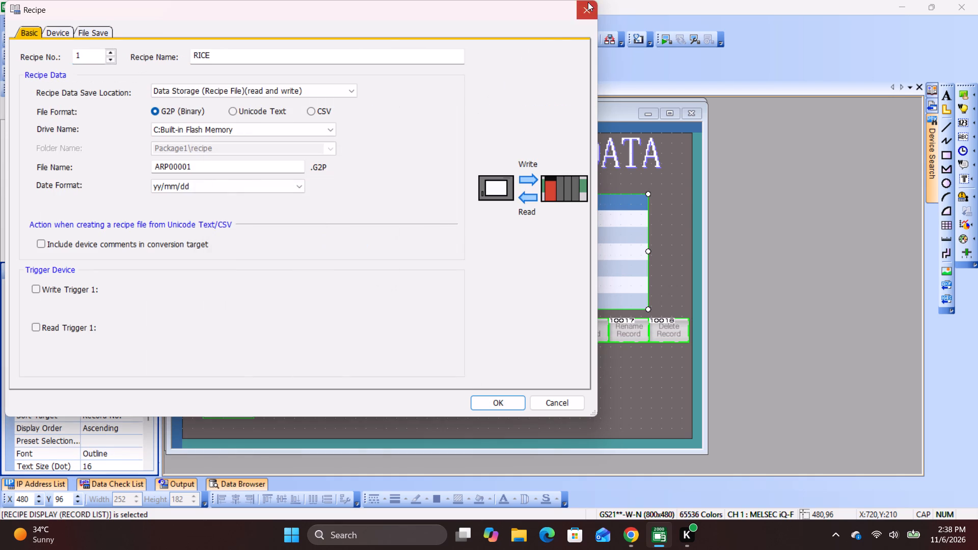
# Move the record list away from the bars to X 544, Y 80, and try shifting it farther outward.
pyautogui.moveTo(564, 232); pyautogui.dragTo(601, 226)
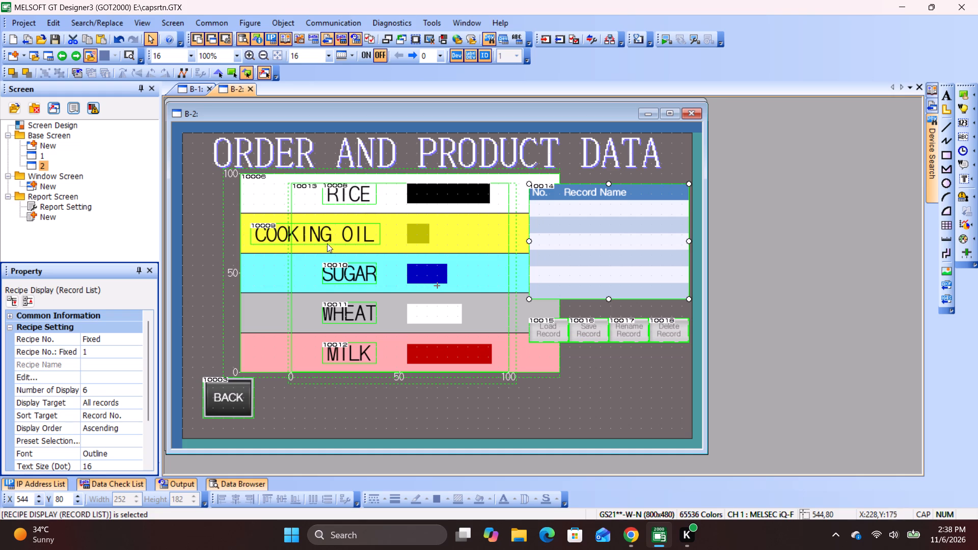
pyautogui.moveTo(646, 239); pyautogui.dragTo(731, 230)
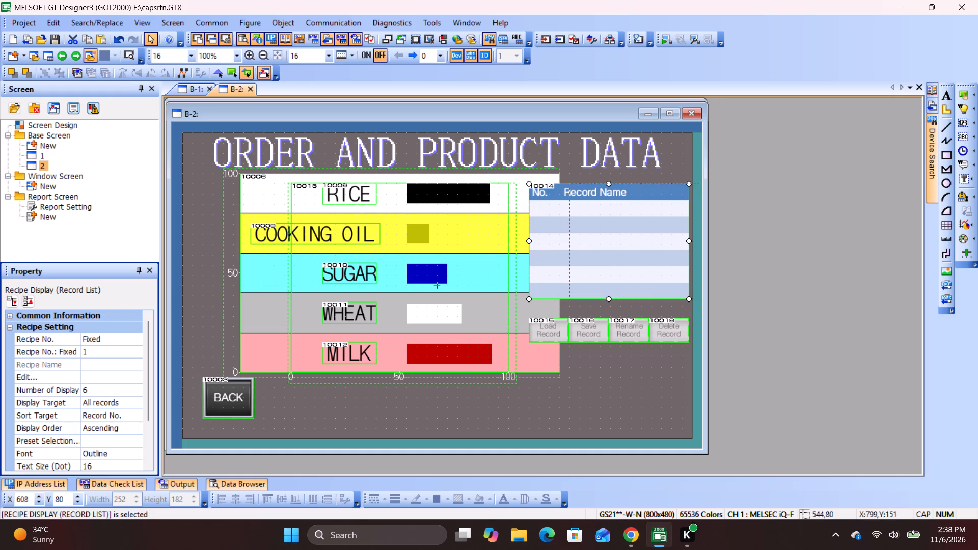
# Delete the Load, Save, Rename and Delete Record buttons beneath the record list.
pyautogui.click(627, 337)
pyautogui.press('Delete')
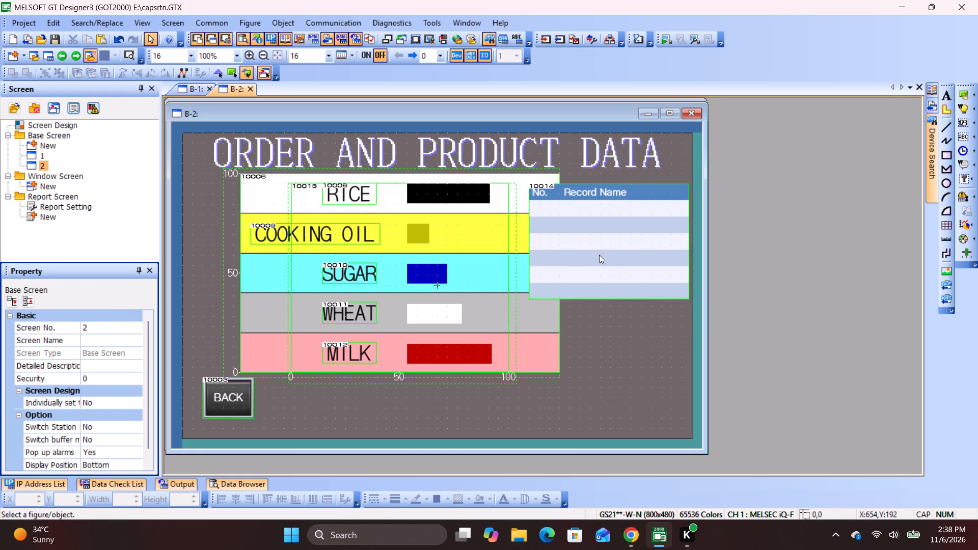
# Move the record list clear of the graph, down beside its lower divisions.
pyautogui.click(599, 255)
pyautogui.moveTo(599, 254); pyautogui.dragTo(685, 265)
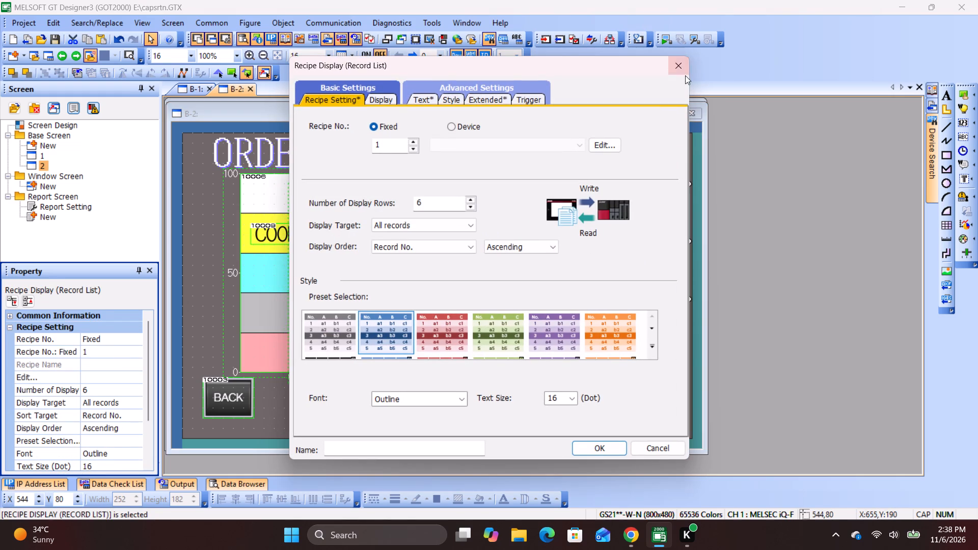
pyautogui.click(685, 75)
pyautogui.click(681, 66)
pyautogui.moveTo(611, 249); pyautogui.dragTo(676, 335)
# Group the RICE, COOKING OIL, SUGAR, WHEAT and MILK text displays.
pyautogui.click(428, 305)
pyautogui.moveTo(585, 371); pyautogui.dragTo(434, 269)
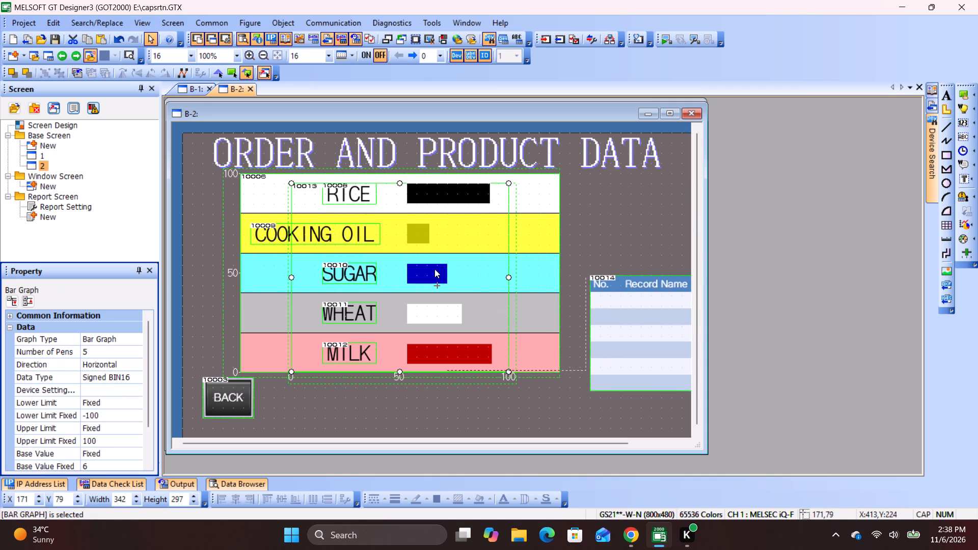
pyautogui.moveTo(434, 269); pyautogui.dragTo(211, 171)
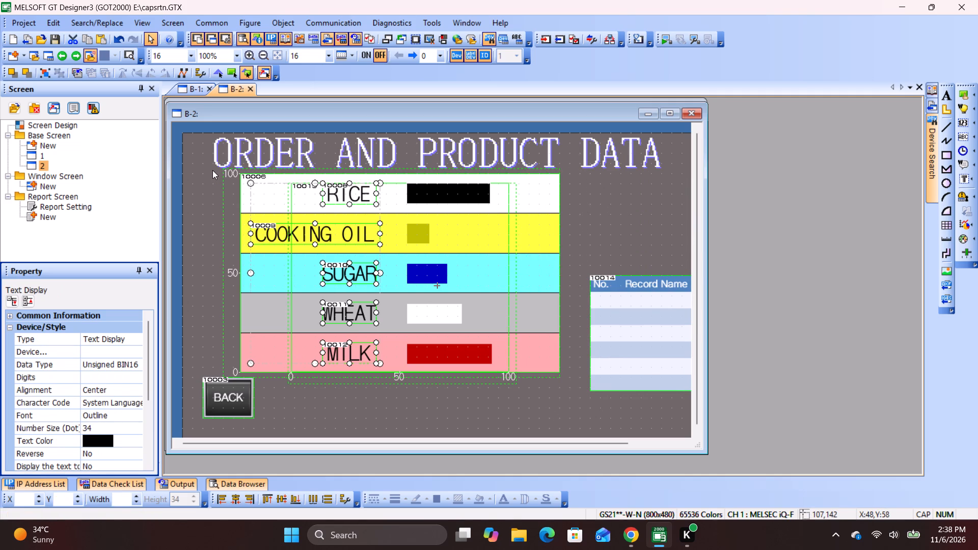
pyautogui.hotkey('ctrl', 'g')
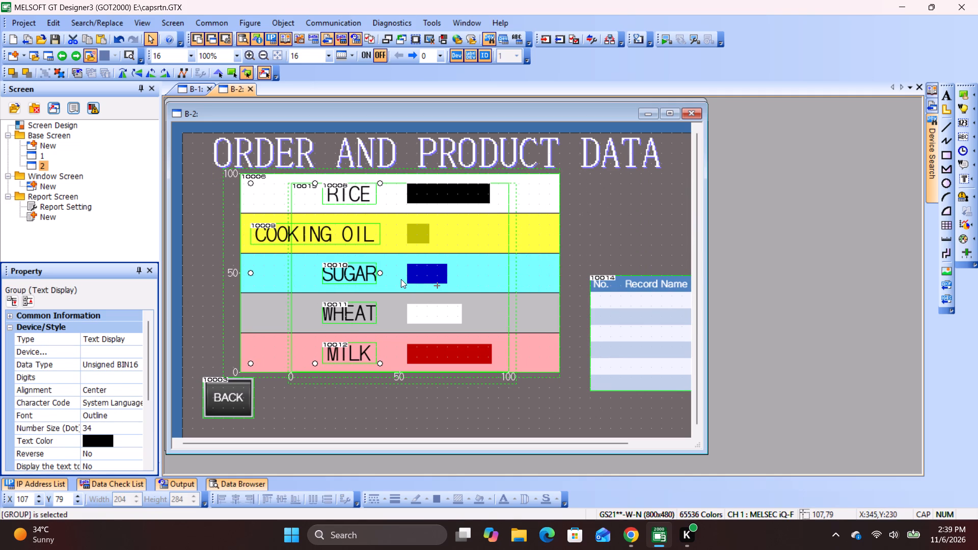
pyautogui.moveTo(396, 279); pyautogui.dragTo(389, 278)
# Move the statistics bar graph behind the product labels to X 64, Y 64.
pyautogui.click(535, 346)
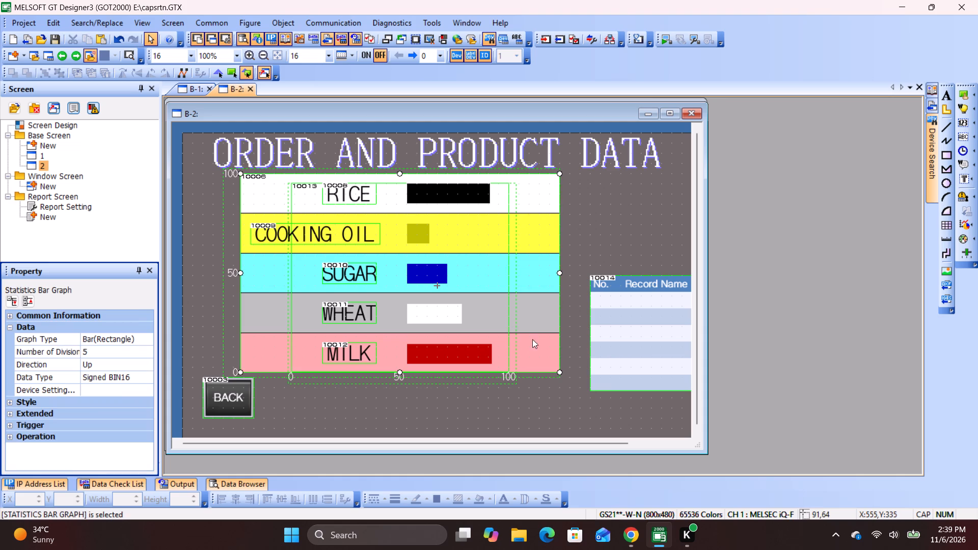
pyautogui.moveTo(523, 322); pyautogui.dragTo(507, 321)
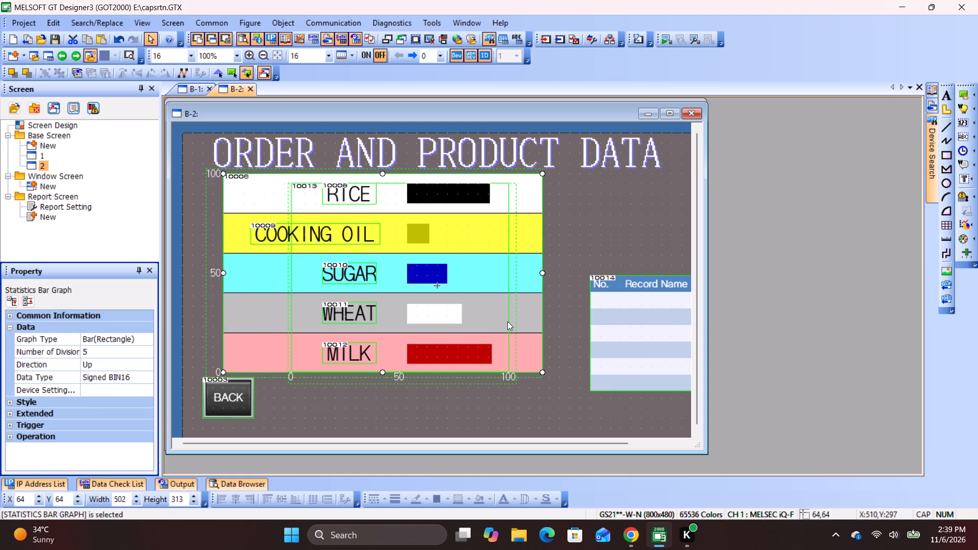
# Undo the last move of the statistics bar graph.
pyautogui.hotkey('ctrl', 'z')
# Group the statistics bar graph, the bar graph and the five product labels together.
pyautogui.click(581, 383)
pyautogui.moveTo(577, 380); pyautogui.dragTo(268, 209)
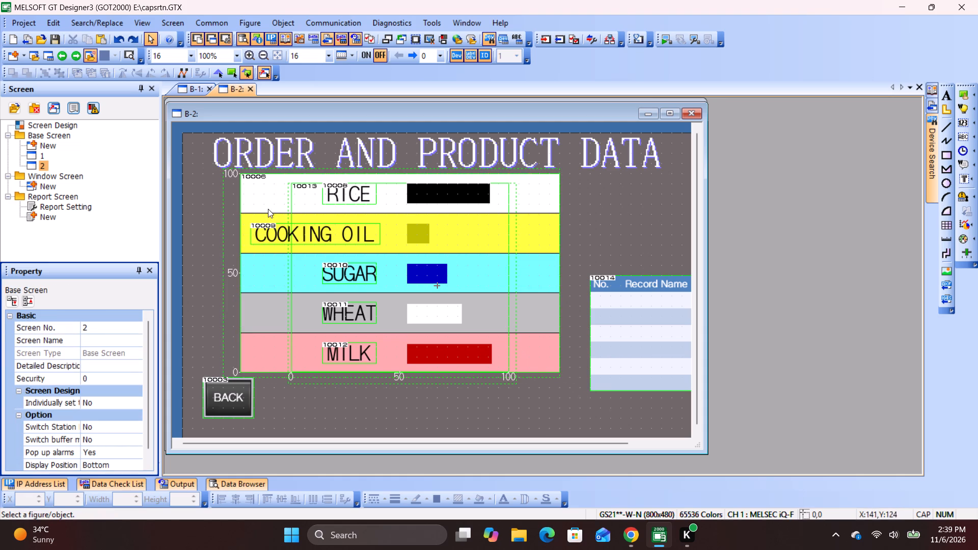
pyautogui.moveTo(268, 209); pyautogui.dragTo(204, 169)
pyautogui.hotkey('ctrl', 'g')
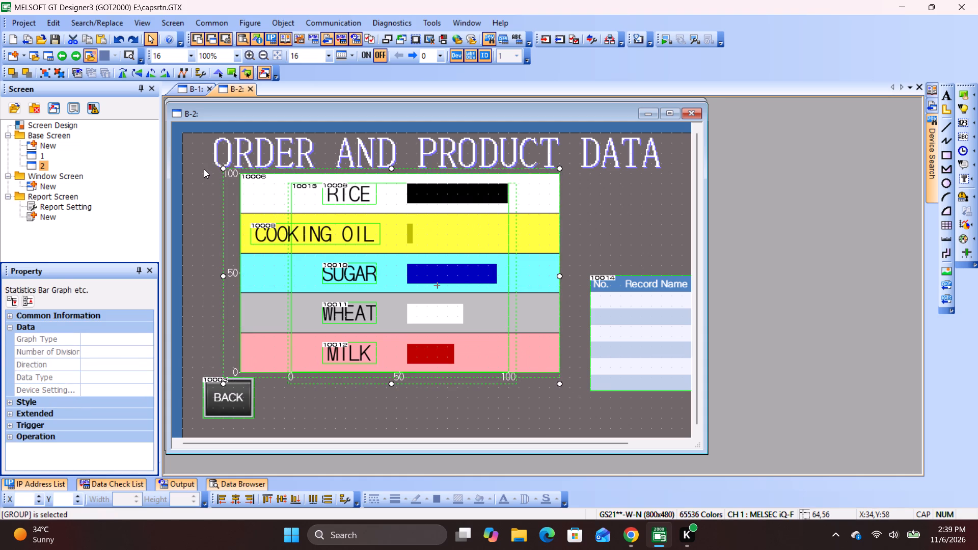
# Move the graph-and-labels group to X 0, Y 48 at the screen's edge.
pyautogui.moveTo(461, 317); pyautogui.dragTo(446, 316)
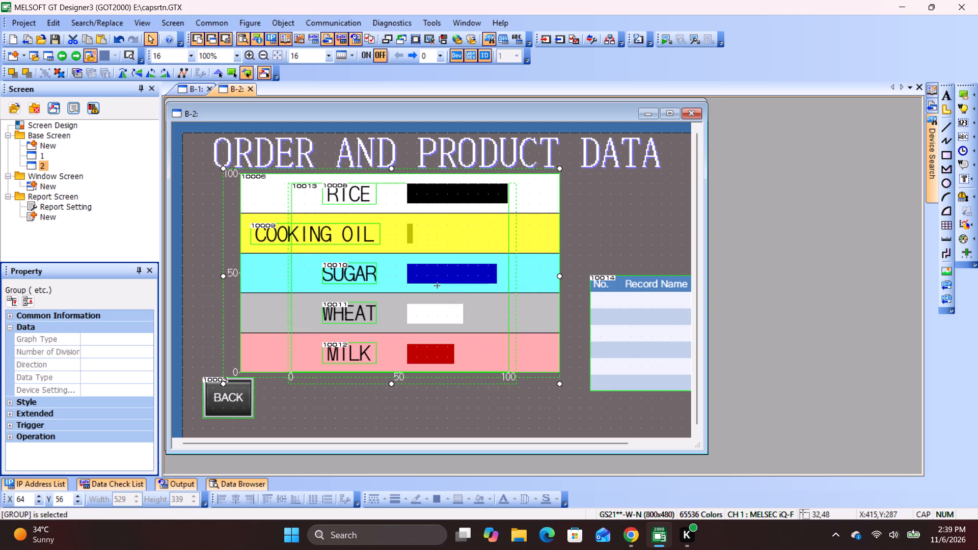
pyautogui.click(446, 316)
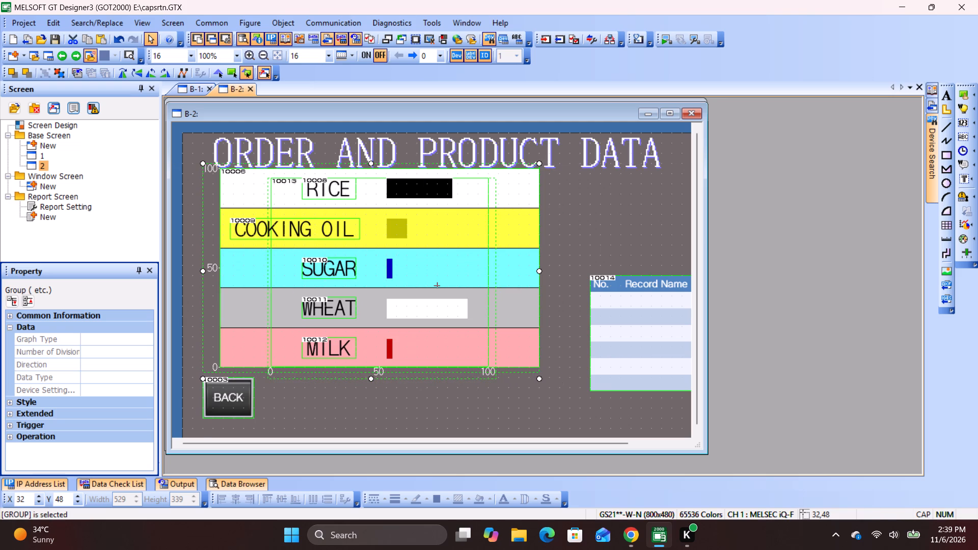
pyautogui.moveTo(513, 282); pyautogui.dragTo(499, 283)
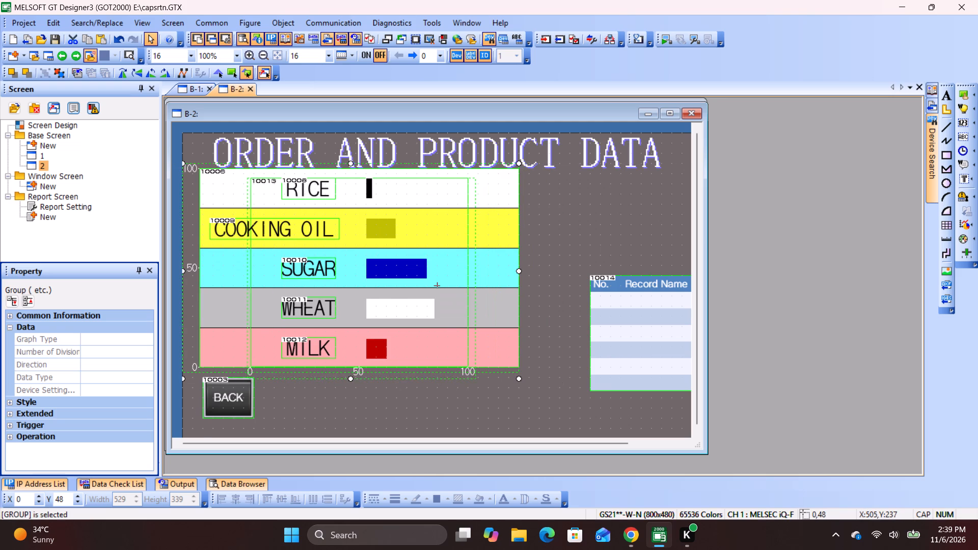
pyautogui.click(503, 283)
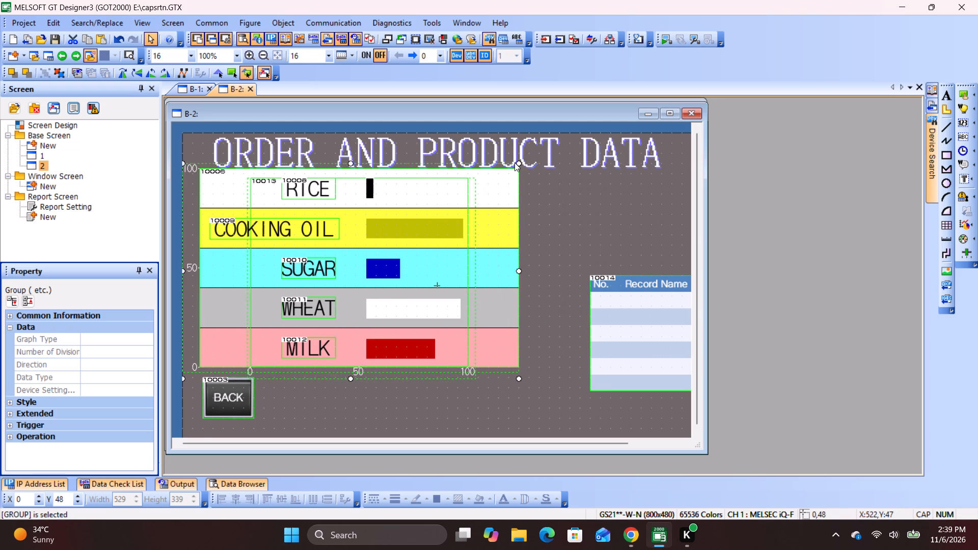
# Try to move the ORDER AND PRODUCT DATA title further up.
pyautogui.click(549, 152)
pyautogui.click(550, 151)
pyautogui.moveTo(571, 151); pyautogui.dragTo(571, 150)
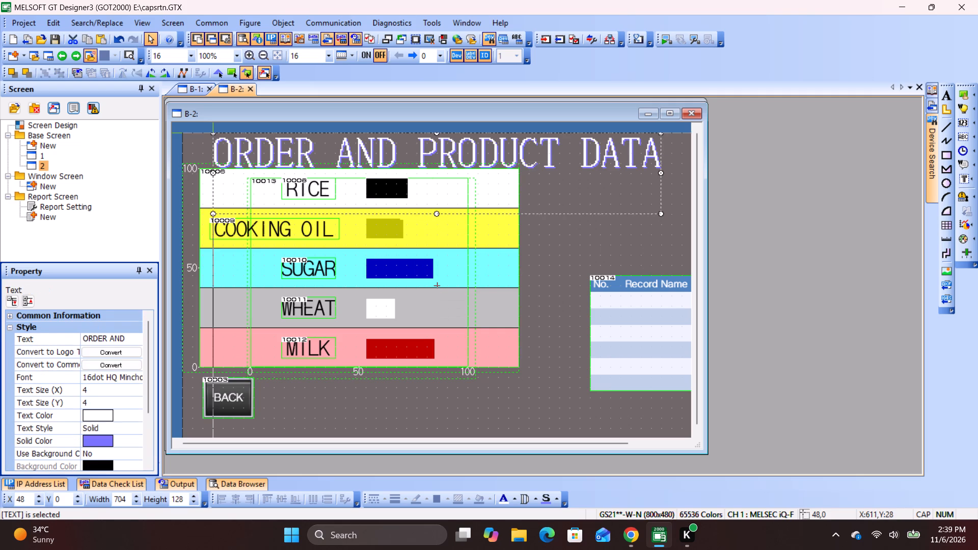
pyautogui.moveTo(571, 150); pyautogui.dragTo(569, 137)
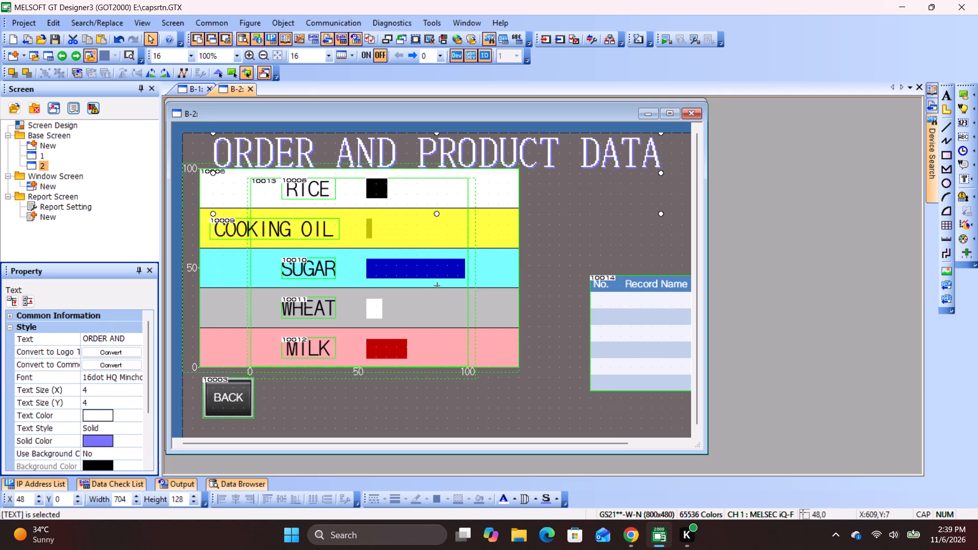
# Move the BACK switch down to X 32, Y 400.
pyautogui.click(230, 401)
pyautogui.moveTo(230, 401); pyautogui.dragTo(230, 423)
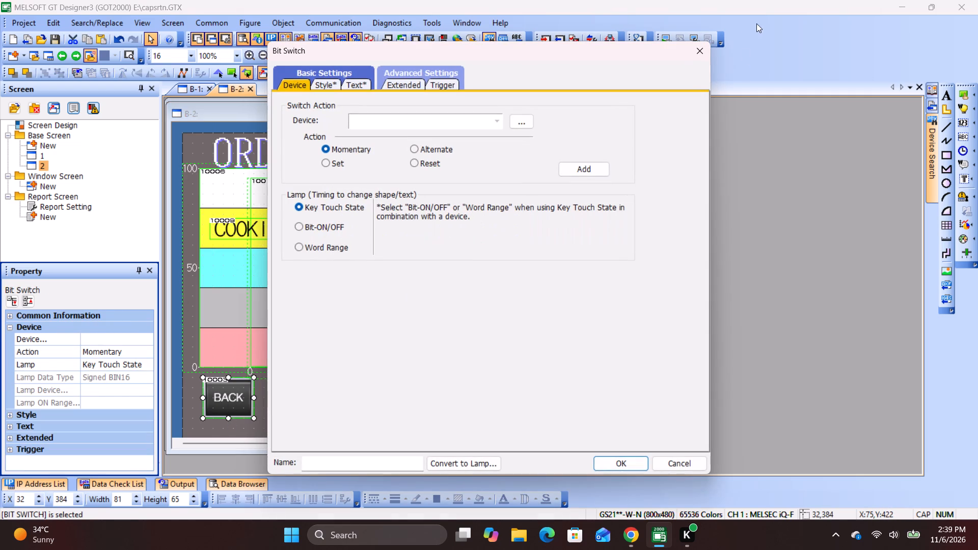
pyautogui.click(701, 53)
pyautogui.moveTo(222, 393); pyautogui.dragTo(222, 401)
pyautogui.click(761, 212)
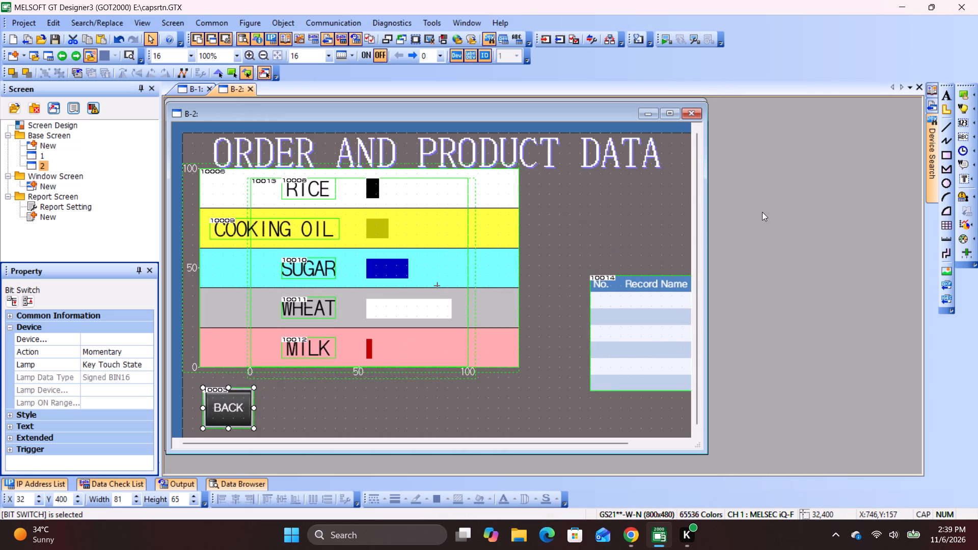
# Move the graph-and-labels group down to X 0, Y 64, between the title and the BACK switch.
pyautogui.click(397, 267)
pyautogui.moveTo(397, 267); pyautogui.dragTo(399, 286)
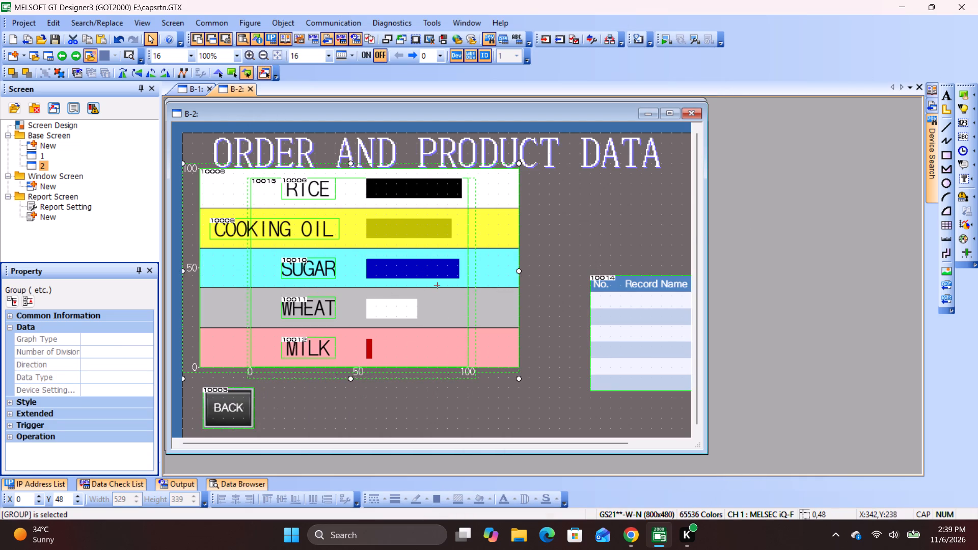
pyautogui.moveTo(399, 286); pyautogui.dragTo(397, 317)
pyautogui.moveTo(504, 282); pyautogui.dragTo(500, 297)
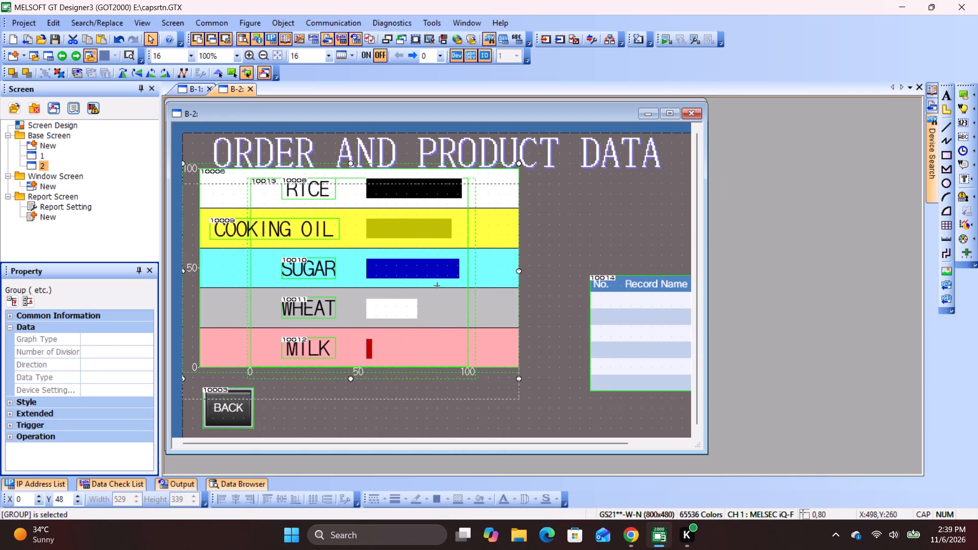
pyautogui.moveTo(500, 297); pyautogui.dragTo(500, 288)
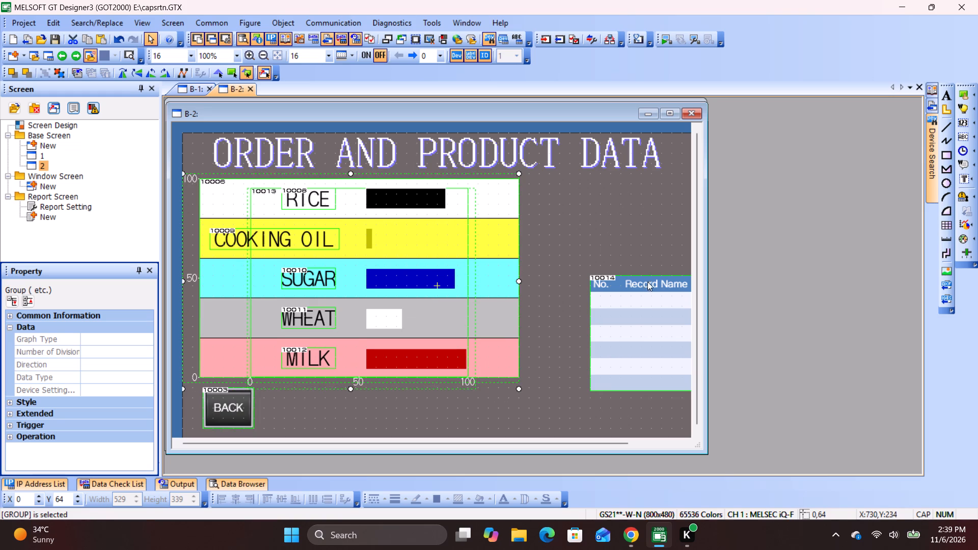
# Move the record list to X 544, Y 112, beside the graph's upper divisions and fully inside the screen.
pyautogui.click(631, 313)
pyautogui.moveTo(631, 313); pyautogui.dragTo(574, 199)
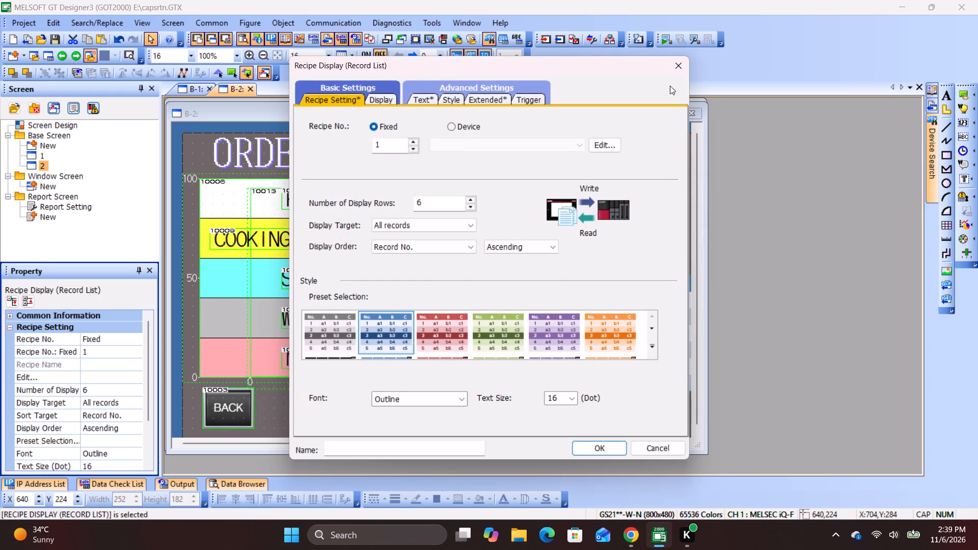
pyautogui.click(673, 69)
pyautogui.moveTo(644, 317); pyautogui.dragTo(614, 296)
pyautogui.moveTo(644, 289); pyautogui.dragTo(580, 289)
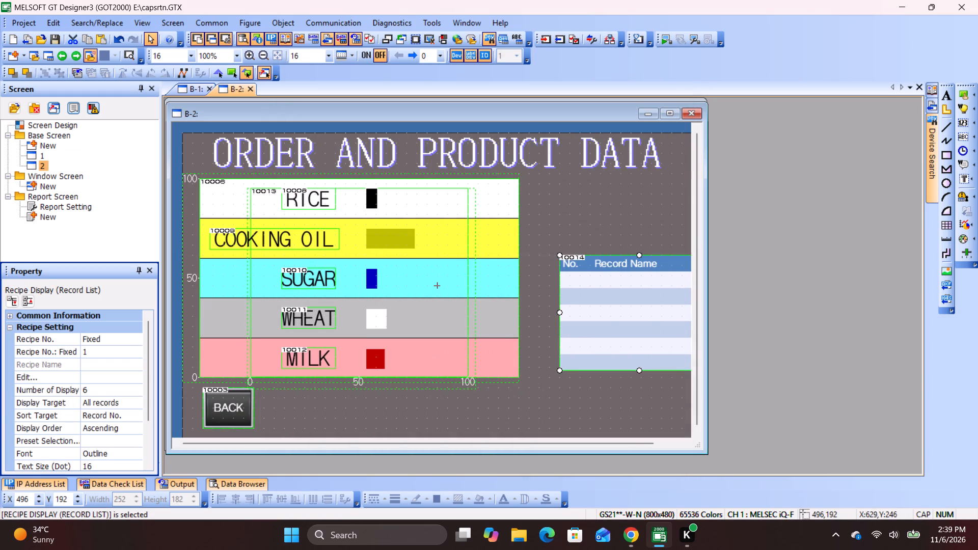
pyautogui.moveTo(586, 299); pyautogui.dragTo(610, 298)
pyautogui.moveTo(605, 300); pyautogui.dragTo(617, 298)
pyautogui.moveTo(610, 299); pyautogui.dragTo(609, 217)
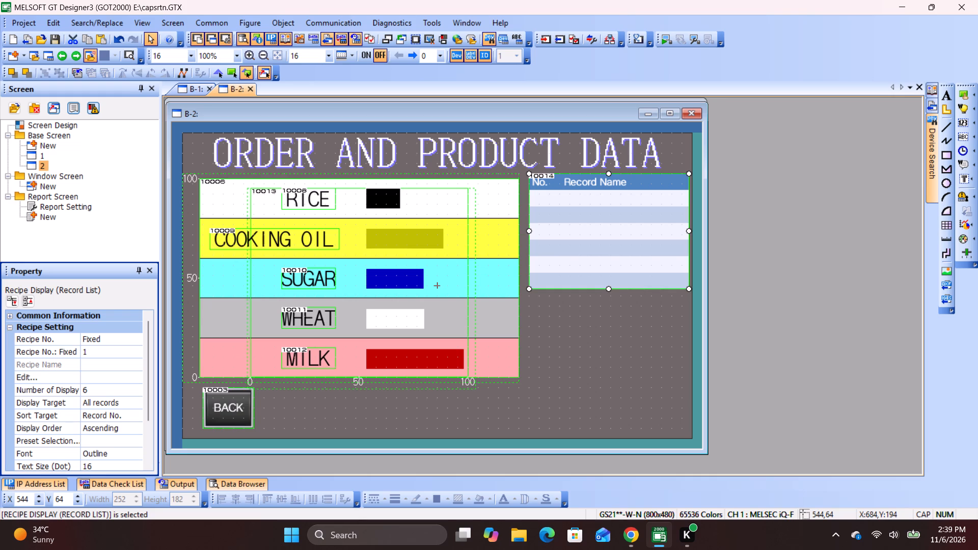
pyautogui.moveTo(610, 288); pyautogui.dragTo(610, 293)
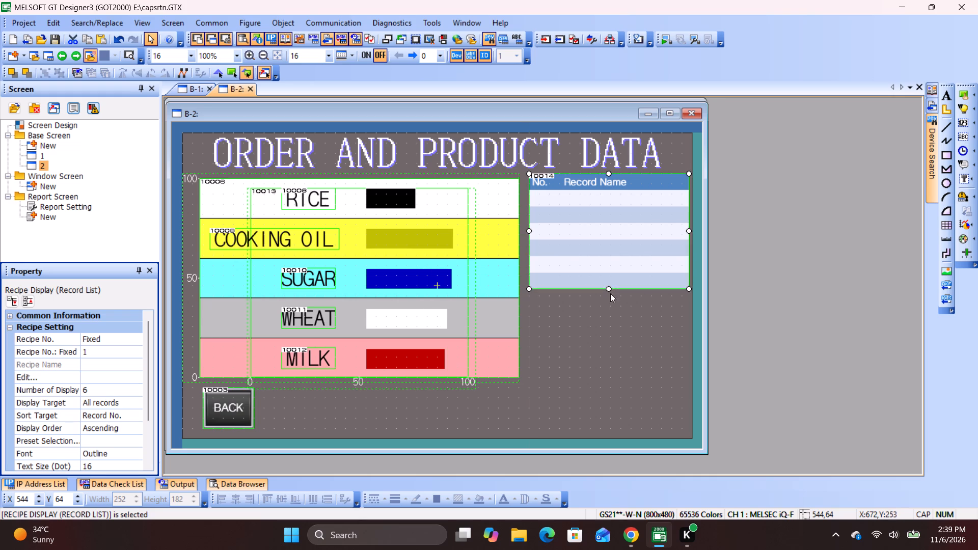
pyautogui.moveTo(602, 258); pyautogui.dragTo(605, 290)
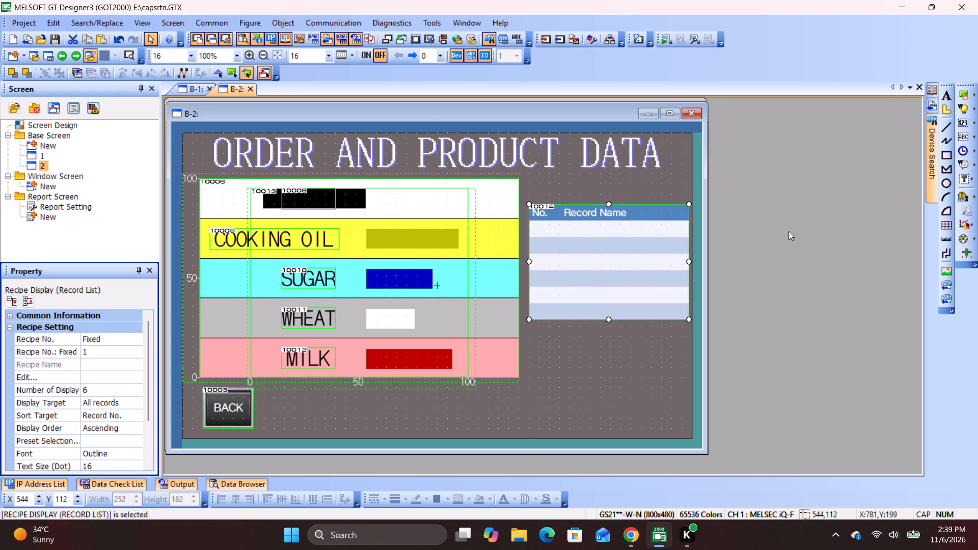
pyautogui.click(791, 228)
pyautogui.click(828, 206)
# Inspect the data settings of the bar graph inside the group, leaving them as they are.
pyautogui.click(354, 190)
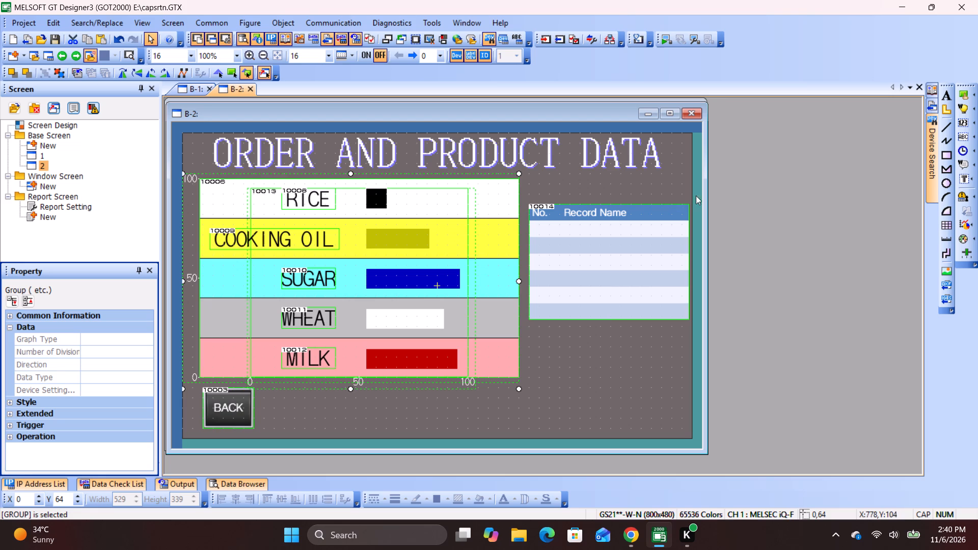
pyautogui.click(778, 195)
pyautogui.click(348, 212)
pyautogui.click(349, 212)
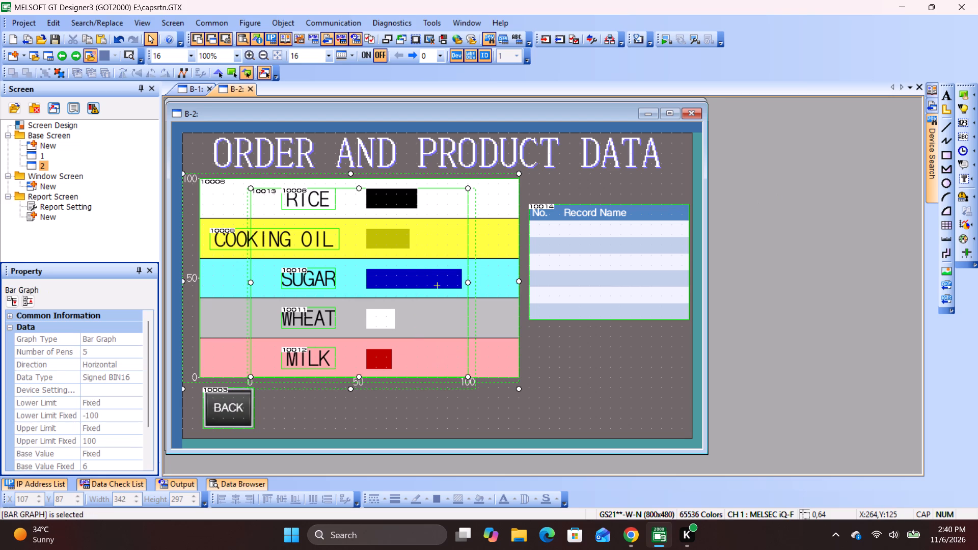
pyautogui.click(350, 212)
pyautogui.click(351, 212)
pyautogui.click(352, 212)
pyautogui.click(352, 212)
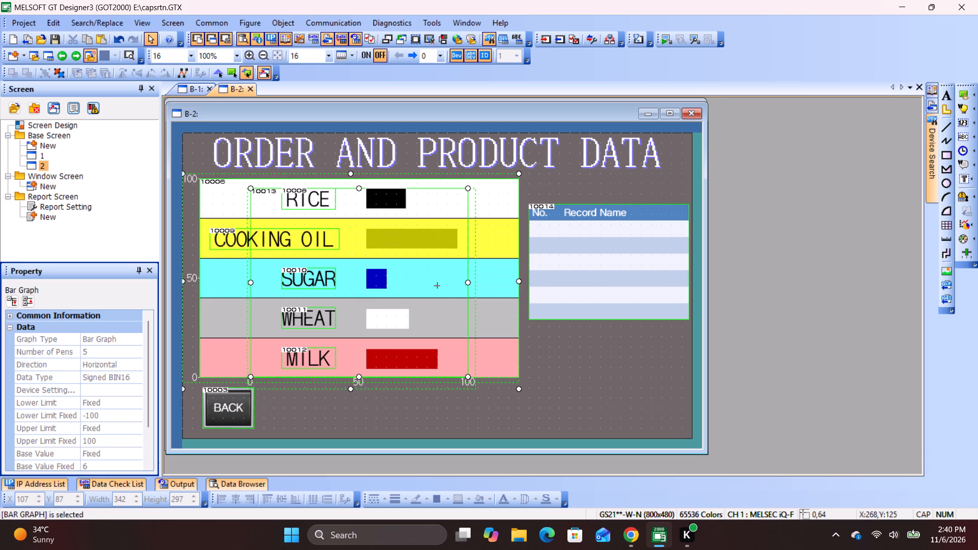
pyautogui.click(354, 212)
pyautogui.doubleClick(354, 212)
pyautogui.click(355, 212)
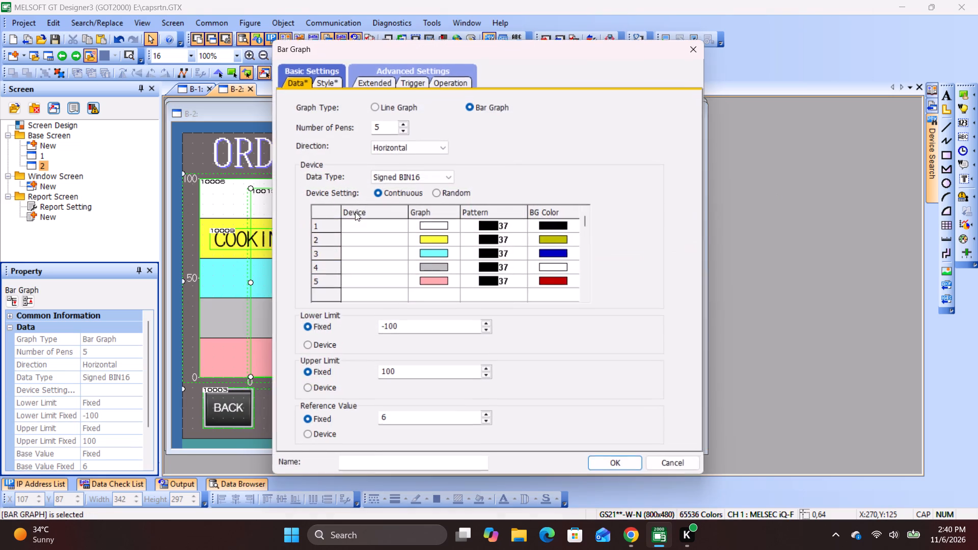
pyautogui.click(689, 46)
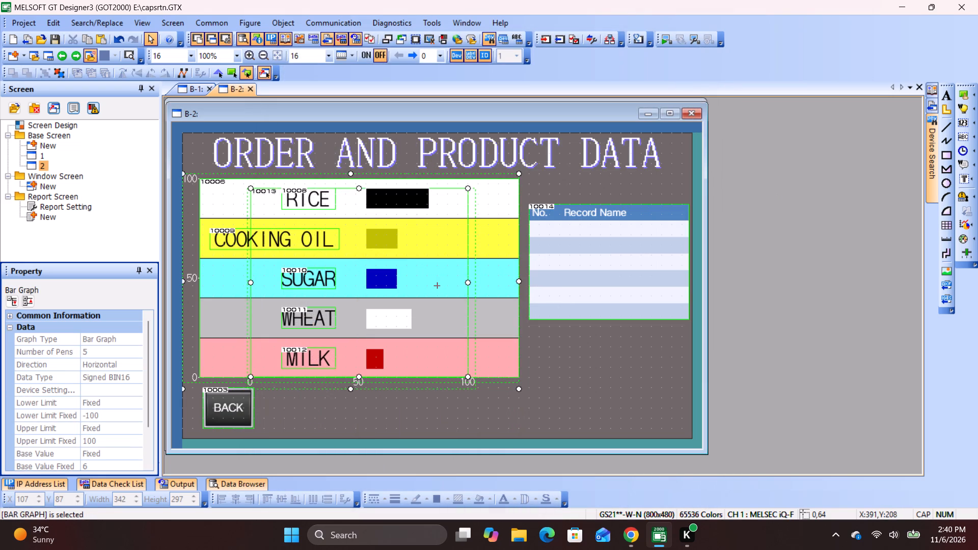
pyautogui.click(431, 265)
pyautogui.click(431, 265)
pyautogui.click(431, 265)
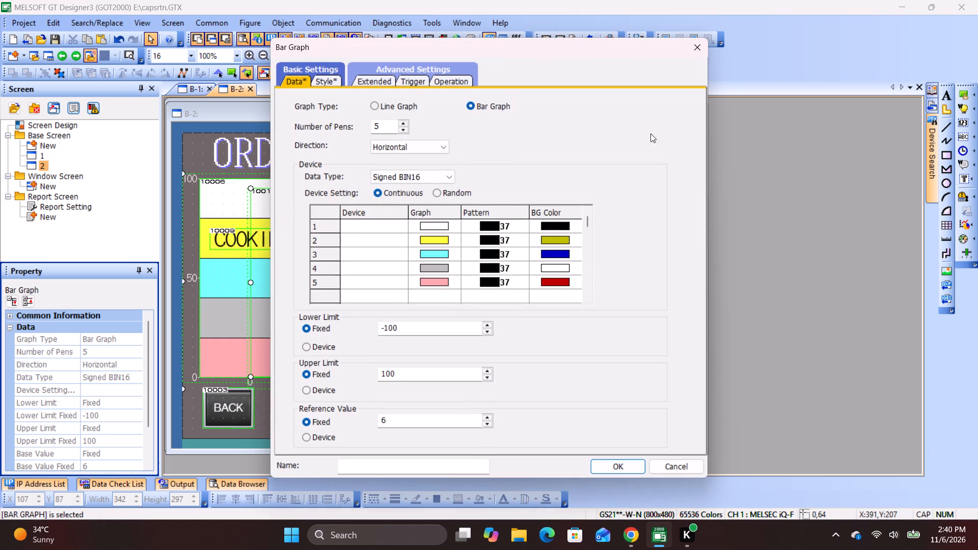
pyautogui.click(698, 46)
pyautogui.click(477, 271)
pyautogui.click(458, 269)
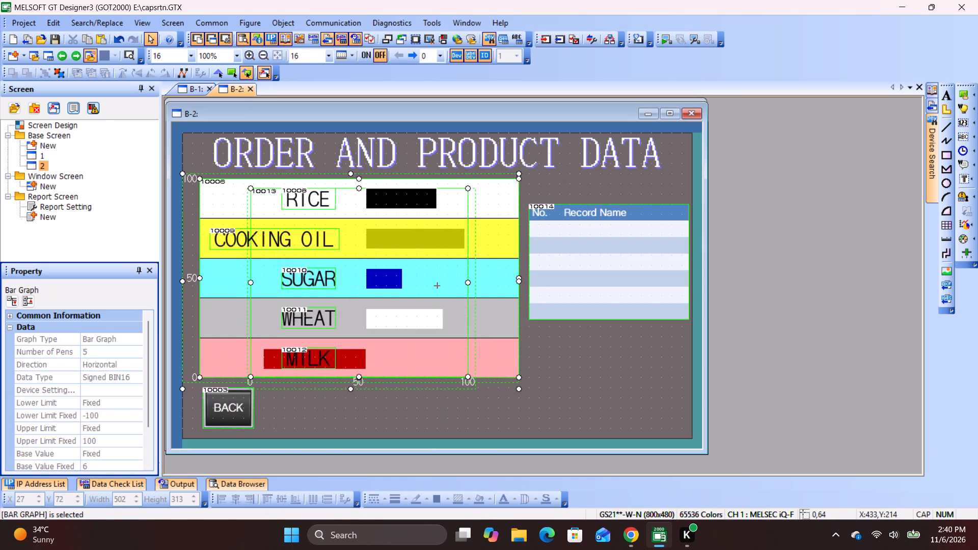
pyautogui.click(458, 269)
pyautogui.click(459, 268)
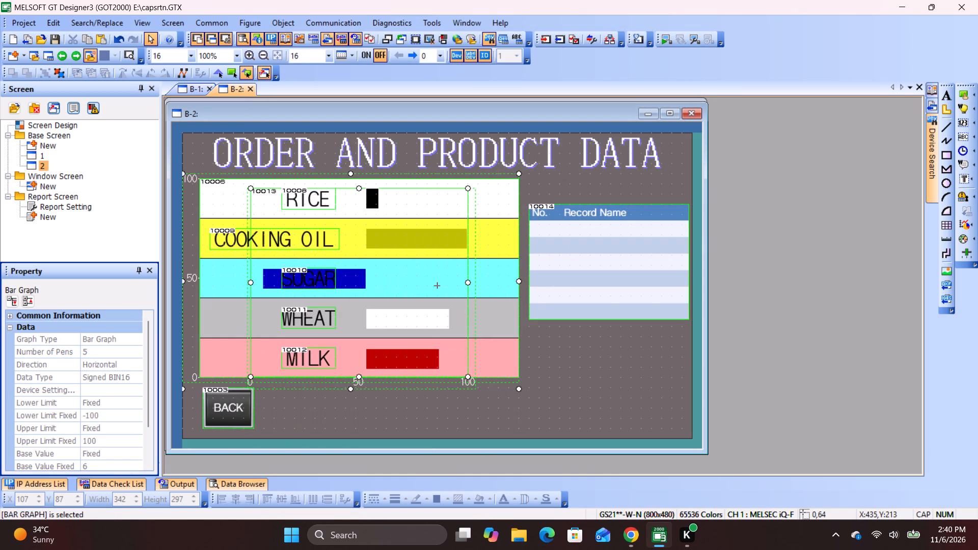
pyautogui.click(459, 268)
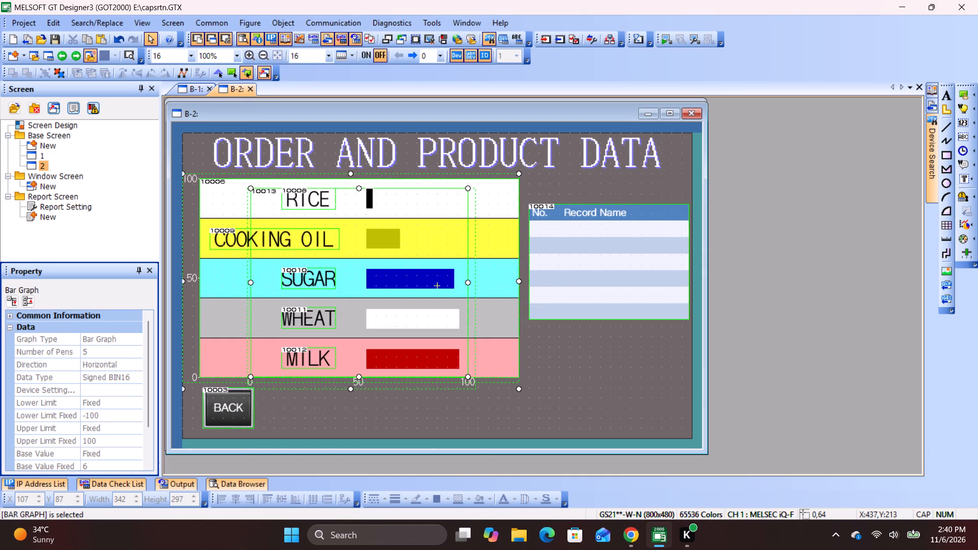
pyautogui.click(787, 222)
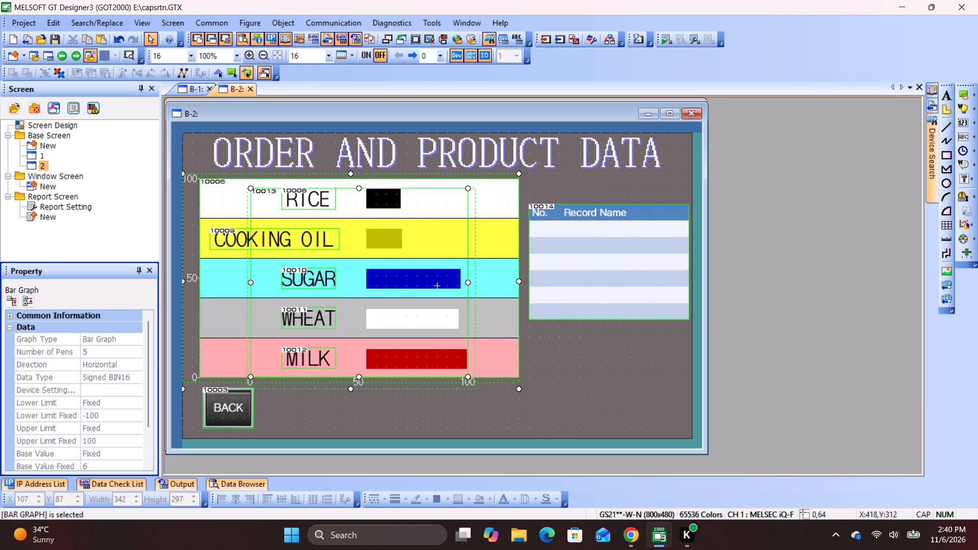
# Ungroup the combined group of the statistics bar graph, bar graph and product labels.
pyautogui.click(417, 249)
pyautogui.click(417, 249)
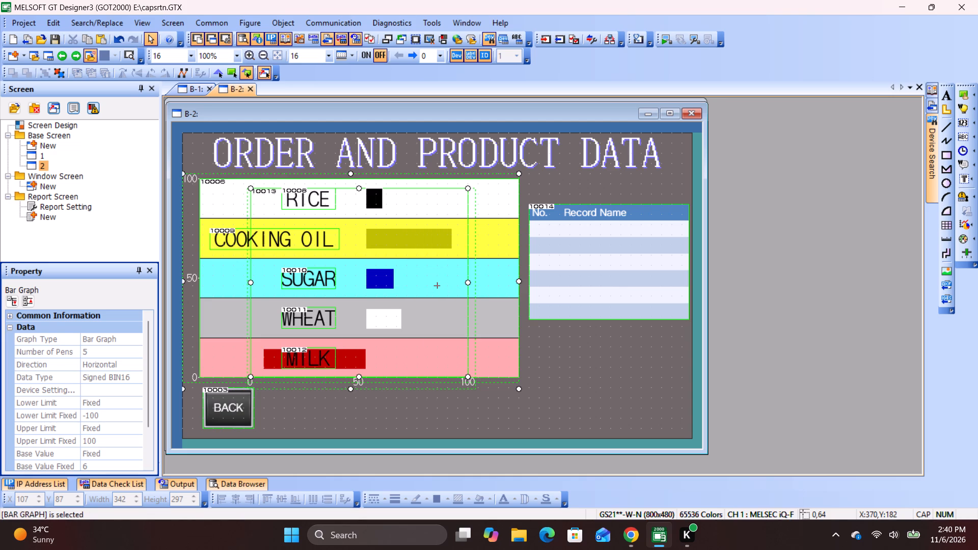
pyautogui.click(418, 249)
pyautogui.click(418, 249)
pyautogui.click(418, 249)
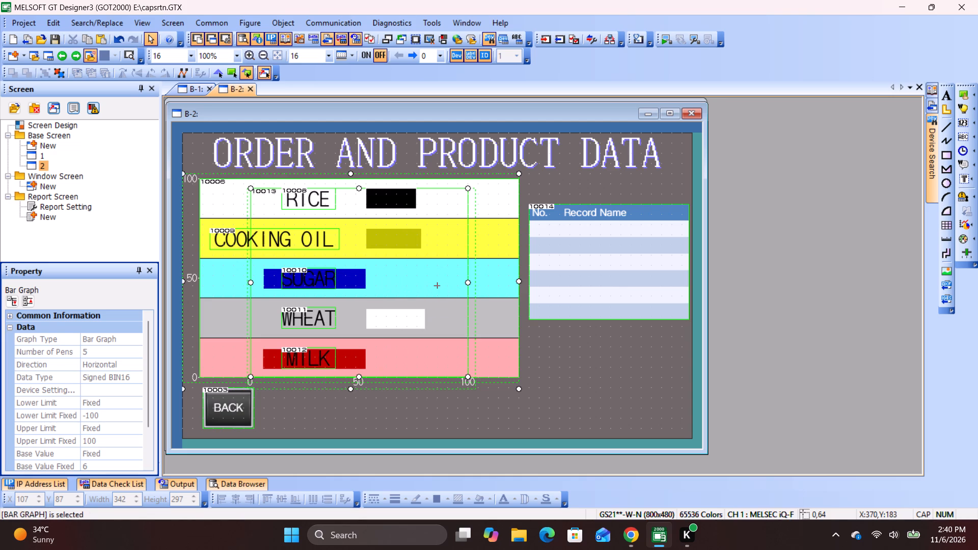
pyautogui.click(418, 249)
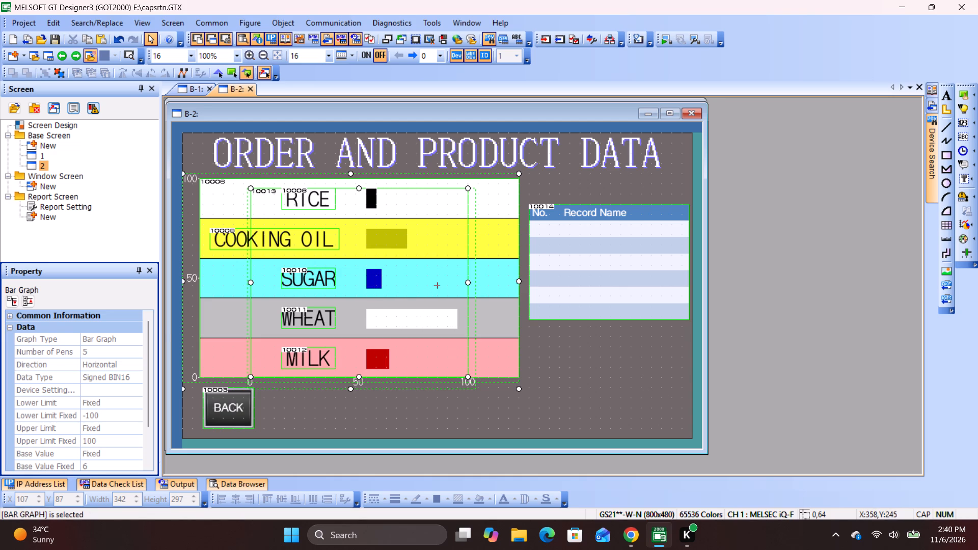
pyautogui.click(402, 254)
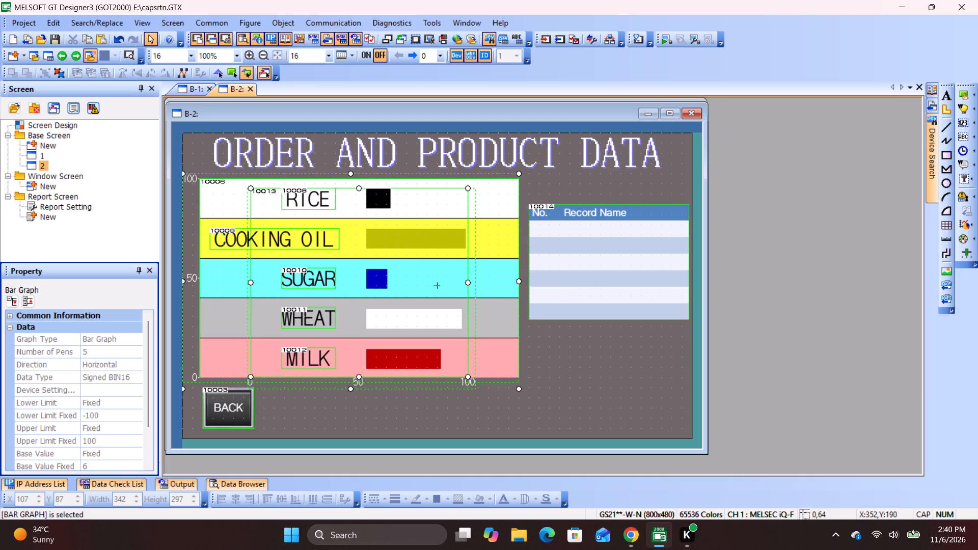
pyautogui.hotkey('ctrl', 'u')
pyautogui.click(817, 304)
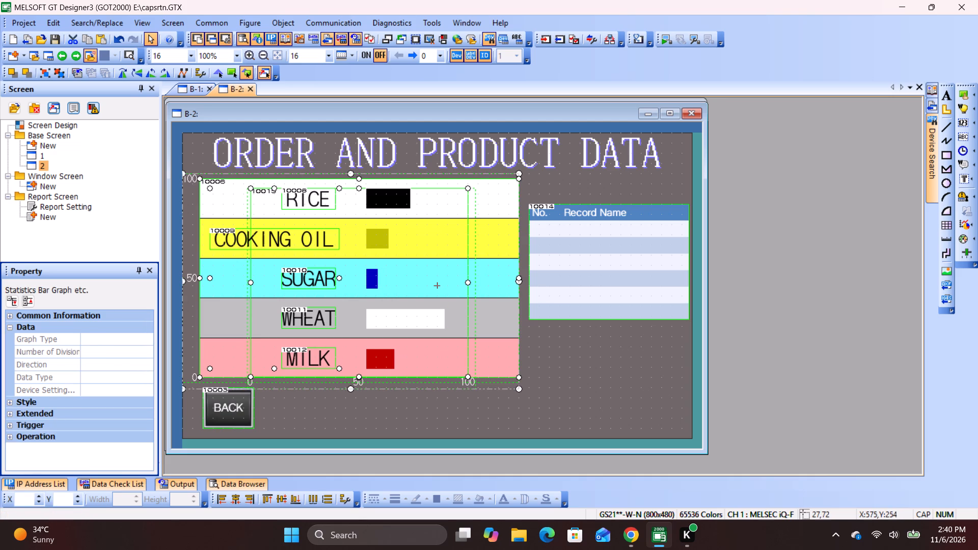
pyautogui.click(400, 266)
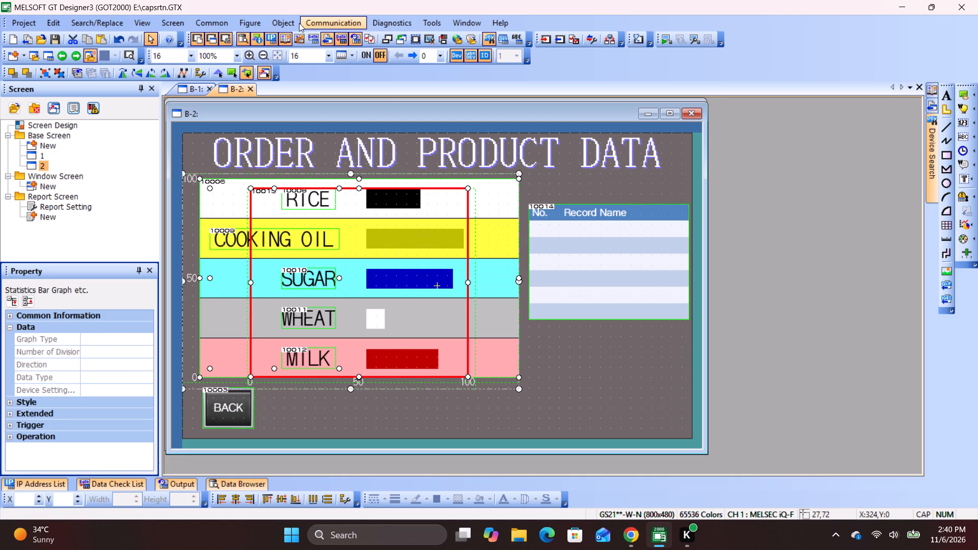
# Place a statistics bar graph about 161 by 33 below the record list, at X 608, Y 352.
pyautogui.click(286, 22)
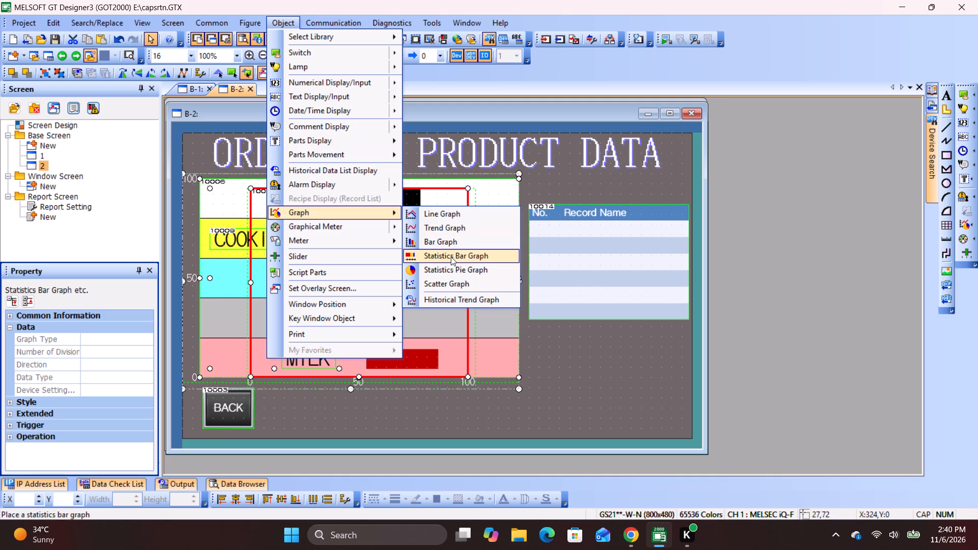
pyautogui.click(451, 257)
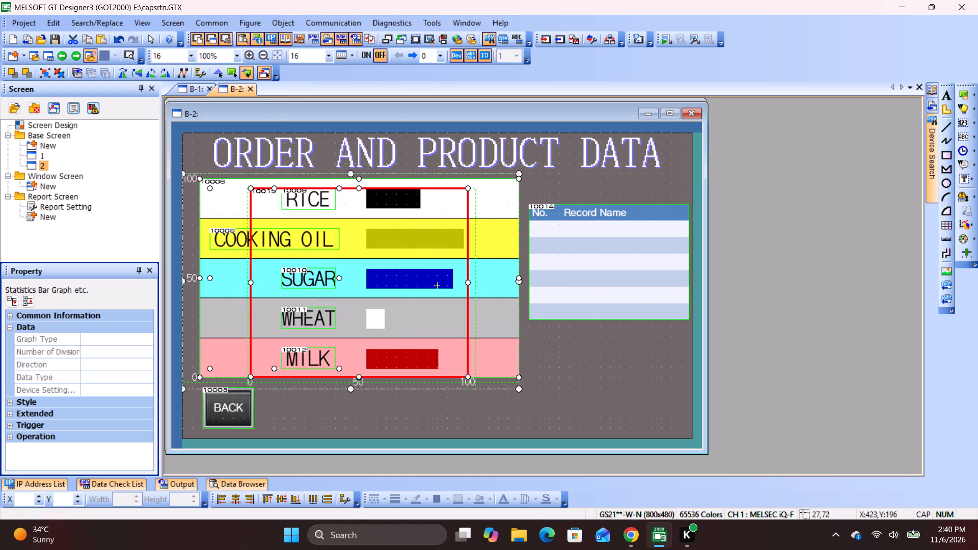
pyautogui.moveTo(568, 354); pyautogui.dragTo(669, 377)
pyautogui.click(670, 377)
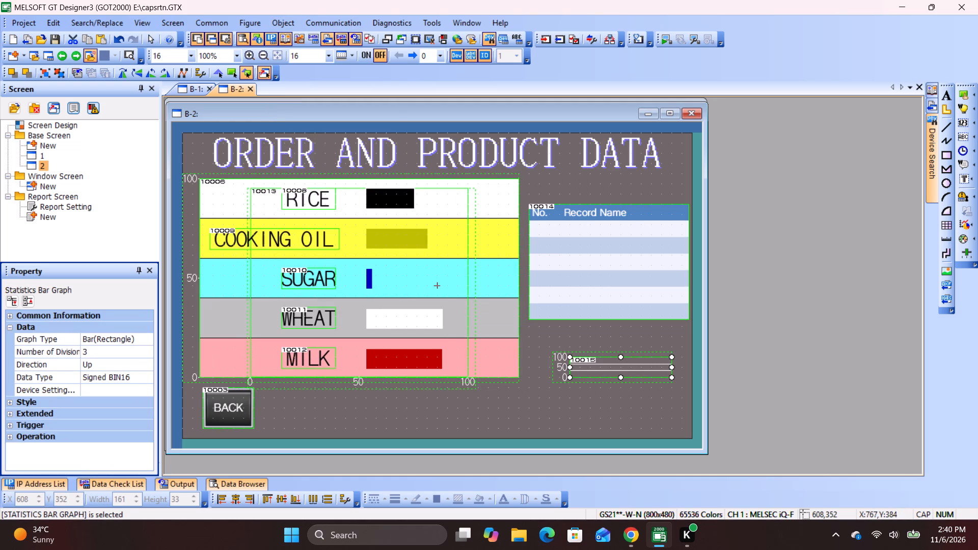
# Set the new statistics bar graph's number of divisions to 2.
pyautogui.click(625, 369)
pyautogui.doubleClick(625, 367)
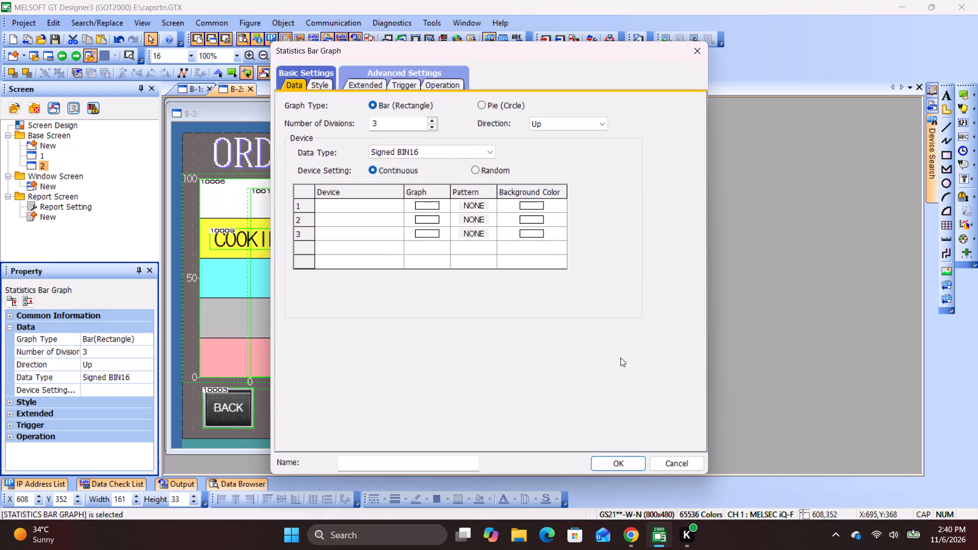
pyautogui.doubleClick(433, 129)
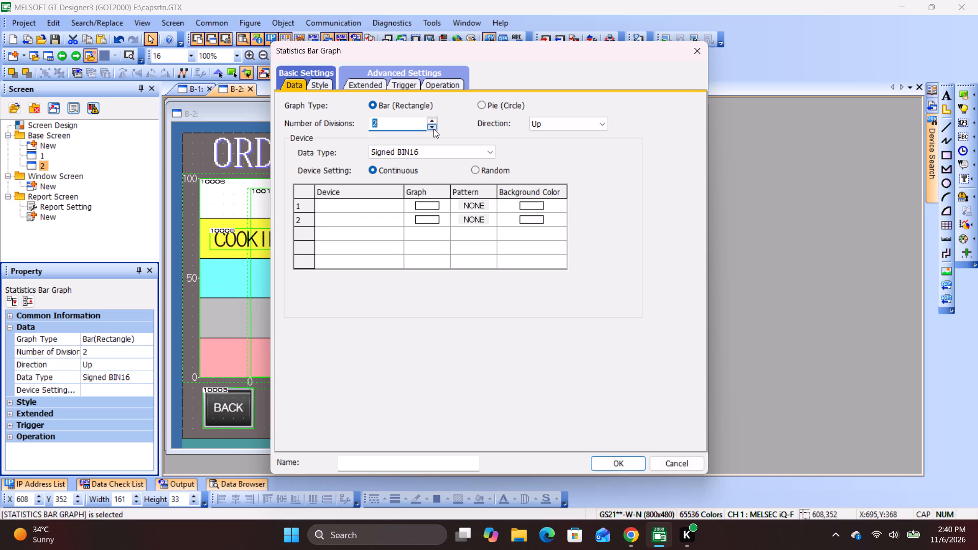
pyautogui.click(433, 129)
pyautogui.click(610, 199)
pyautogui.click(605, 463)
# Inspect the data and style settings of the small statistics bar graph, leaving them as they are.
pyautogui.click(620, 388)
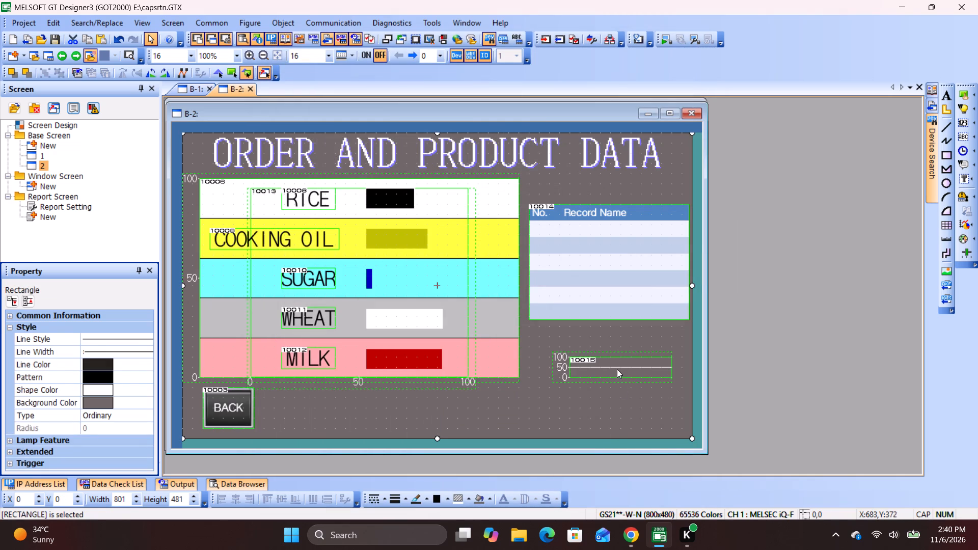
pyautogui.click(617, 369)
pyautogui.tripleClick(617, 369)
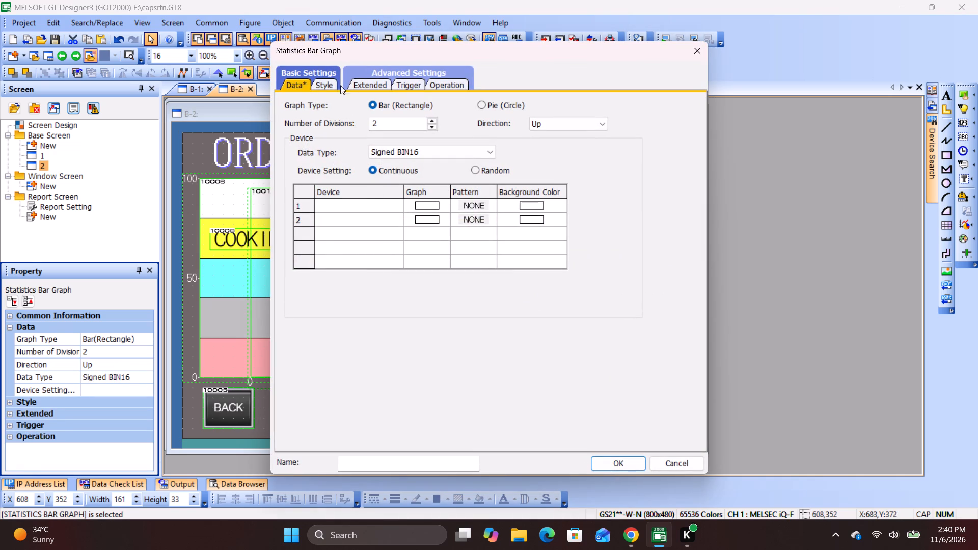
pyautogui.click(309, 80)
pyautogui.click(323, 82)
pyautogui.click(304, 85)
pyautogui.click(694, 48)
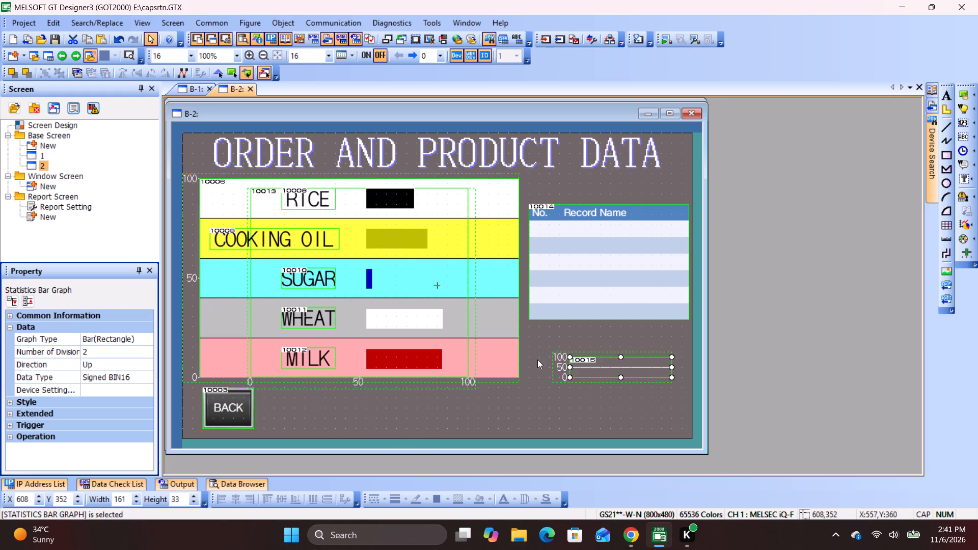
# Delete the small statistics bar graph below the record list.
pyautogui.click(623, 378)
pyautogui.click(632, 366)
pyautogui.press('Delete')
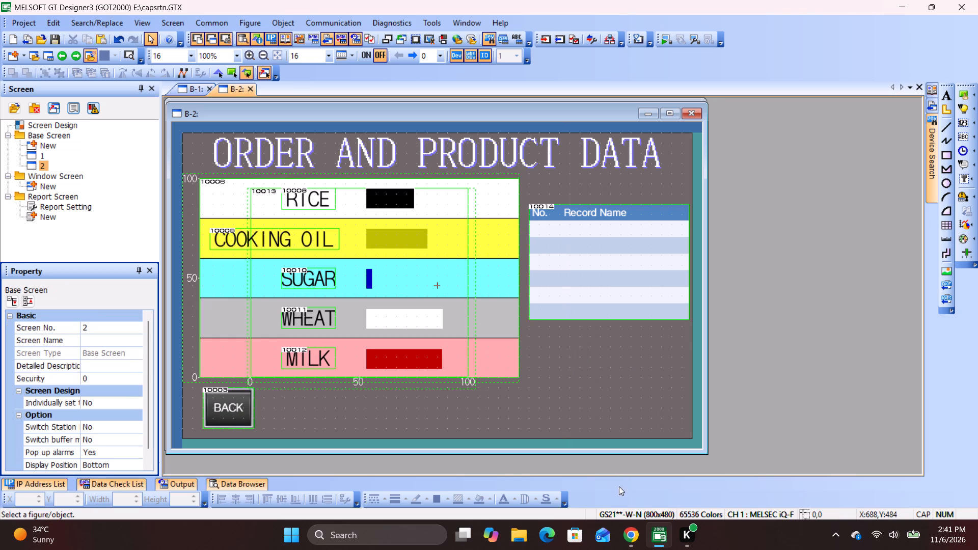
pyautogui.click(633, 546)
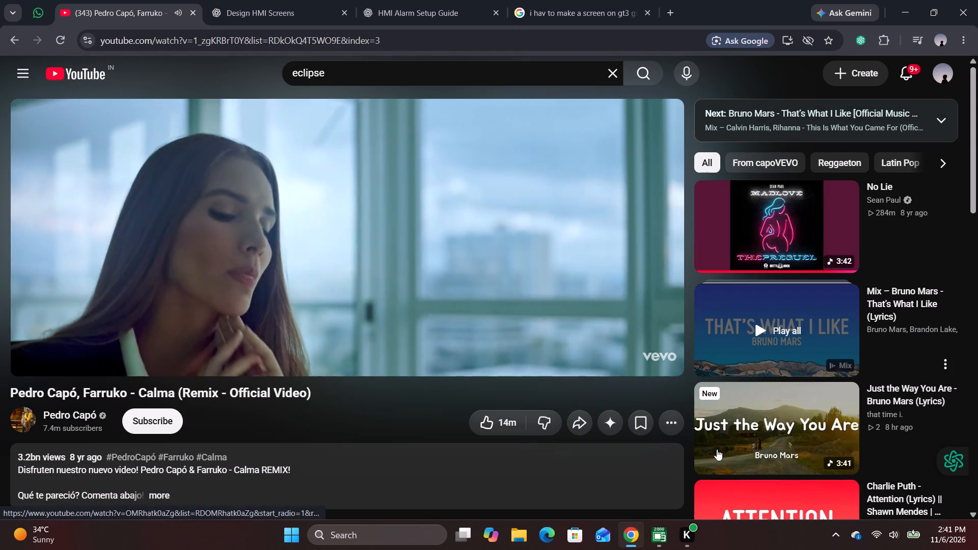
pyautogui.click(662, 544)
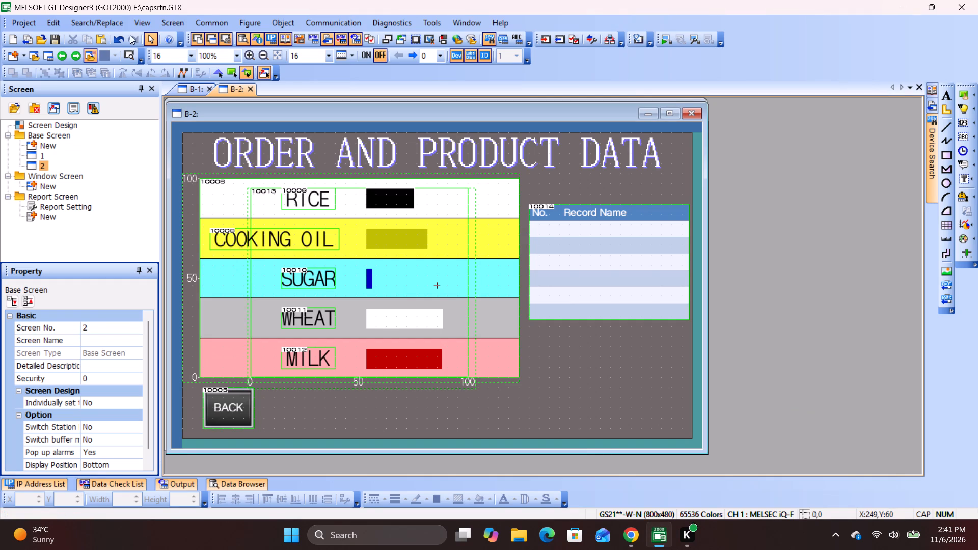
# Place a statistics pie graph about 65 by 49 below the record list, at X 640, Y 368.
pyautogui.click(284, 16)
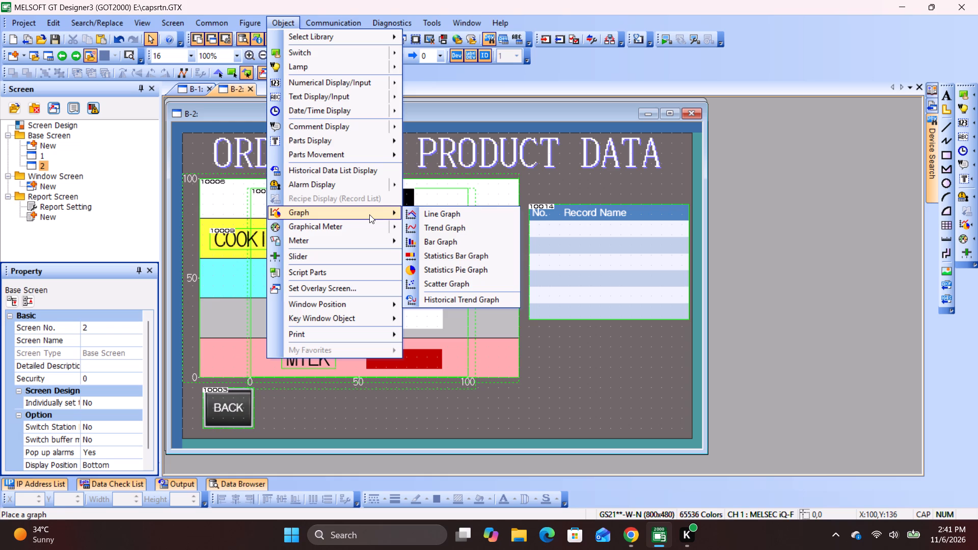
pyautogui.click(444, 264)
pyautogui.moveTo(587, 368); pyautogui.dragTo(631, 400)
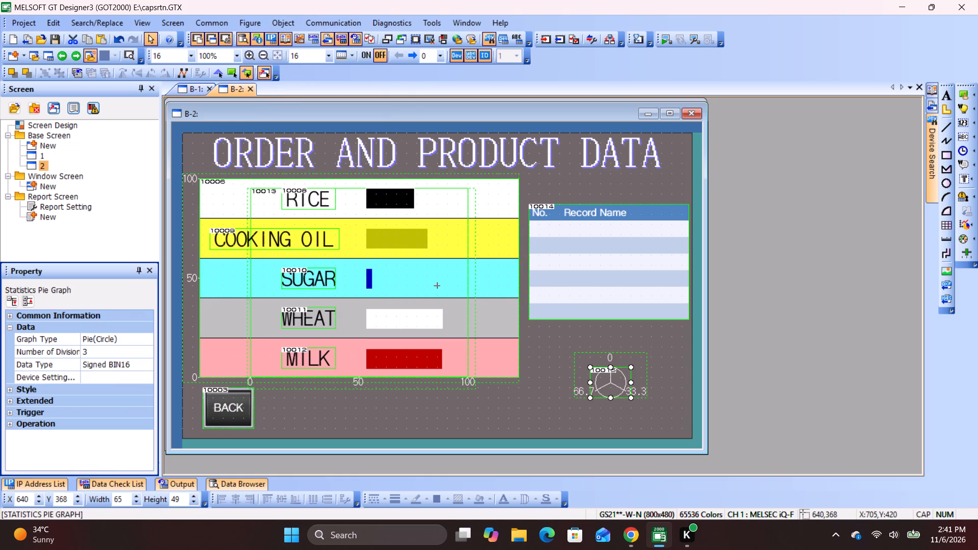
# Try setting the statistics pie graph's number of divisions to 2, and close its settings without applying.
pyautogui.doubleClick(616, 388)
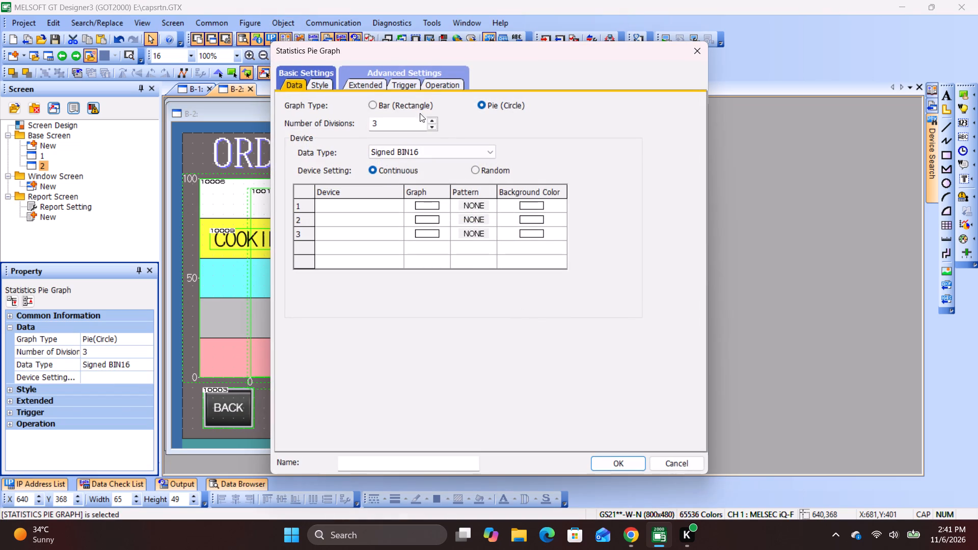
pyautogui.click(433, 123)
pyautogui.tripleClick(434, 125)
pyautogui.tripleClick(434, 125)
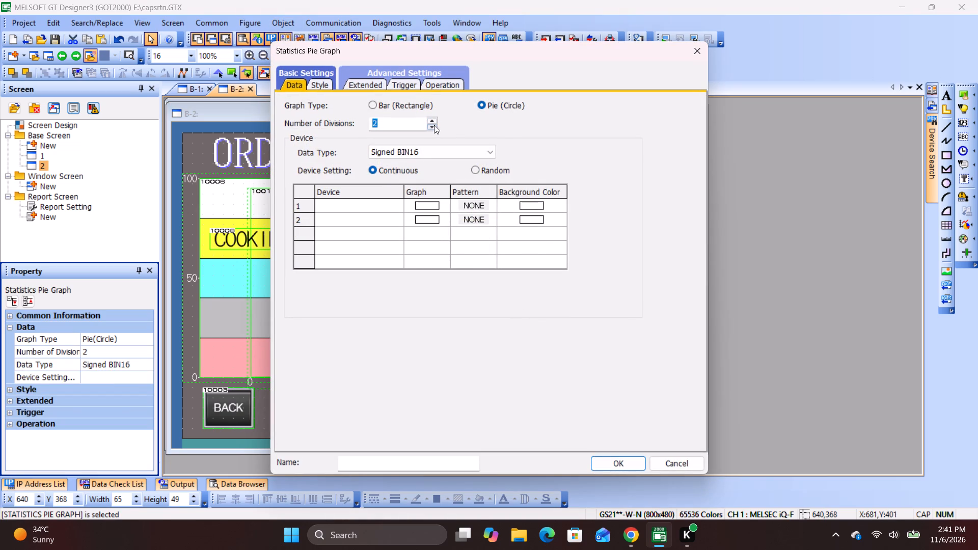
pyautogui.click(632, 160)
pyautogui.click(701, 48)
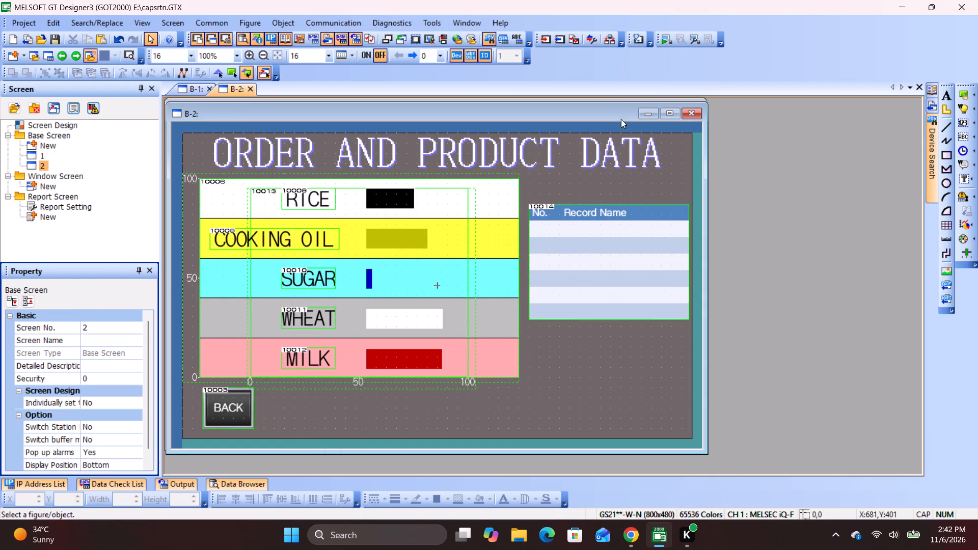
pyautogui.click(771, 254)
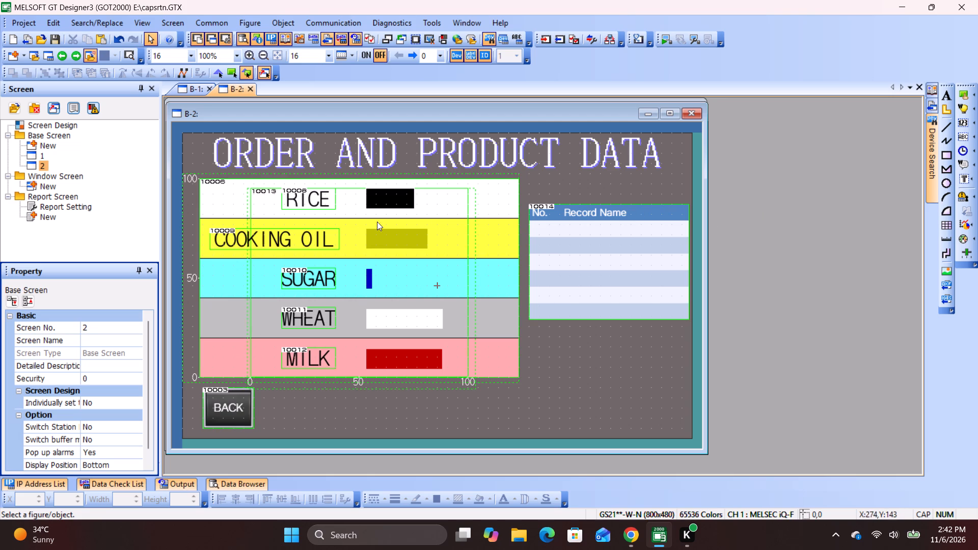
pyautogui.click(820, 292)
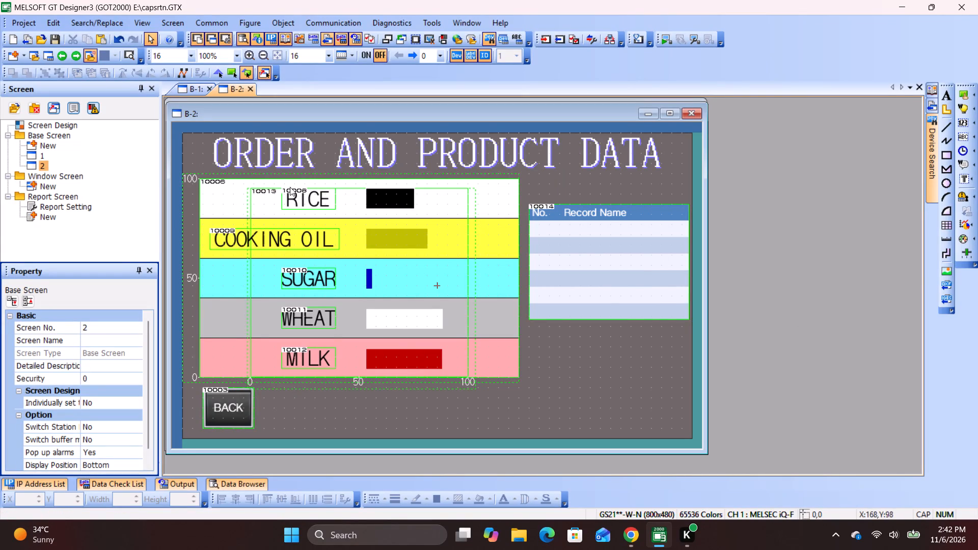
# Review the record list's recipe and display settings, accept them and proceed to the required recipe setting.
pyautogui.click(623, 246)
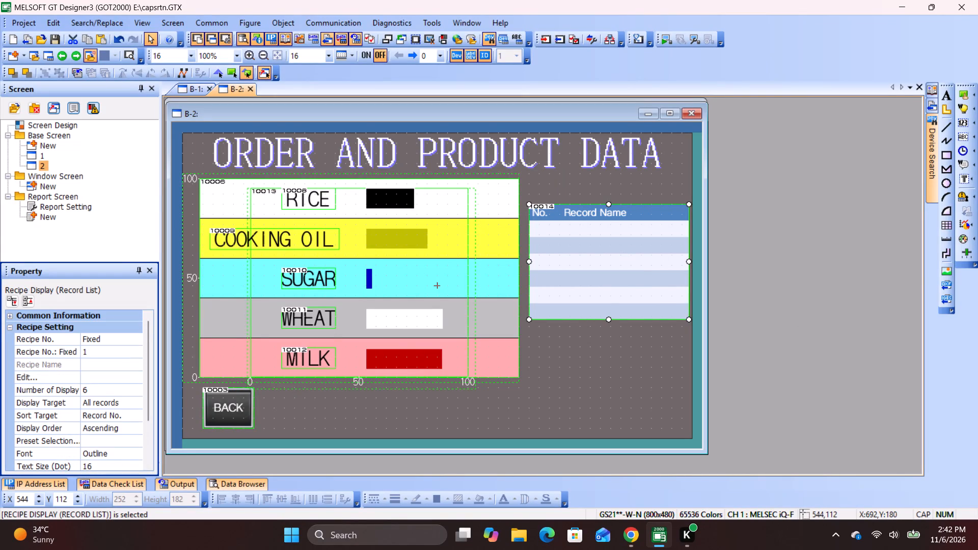
pyautogui.doubleClick(599, 241)
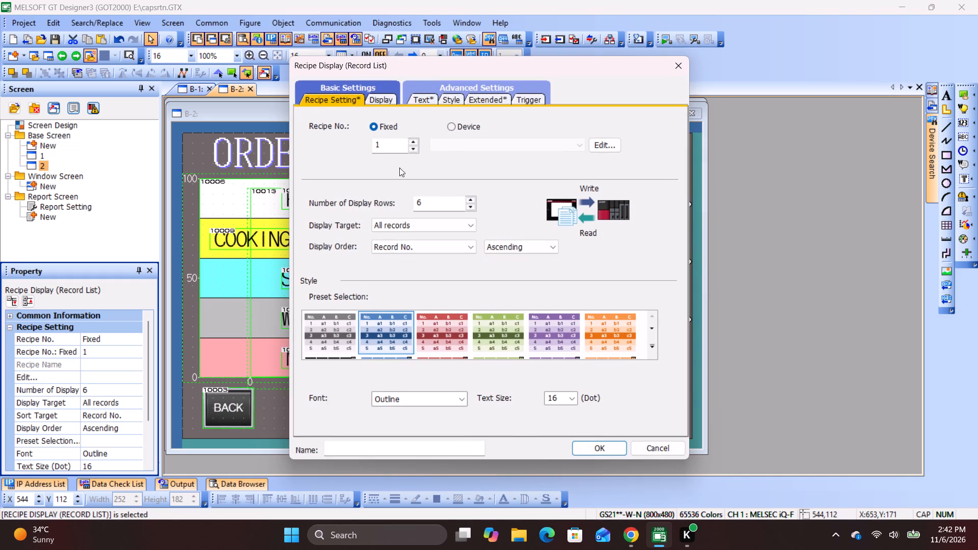
pyautogui.click(379, 99)
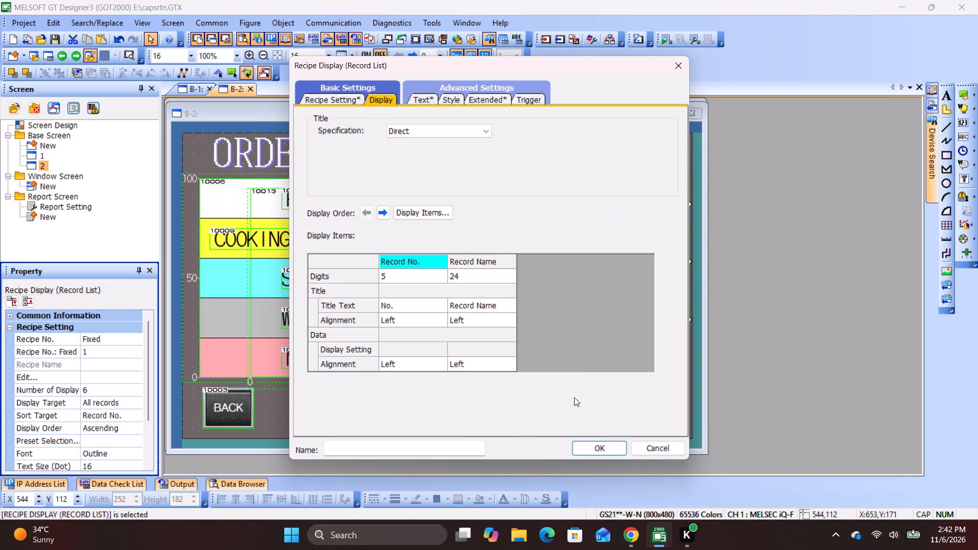
pyautogui.click(590, 451)
pyautogui.click(523, 293)
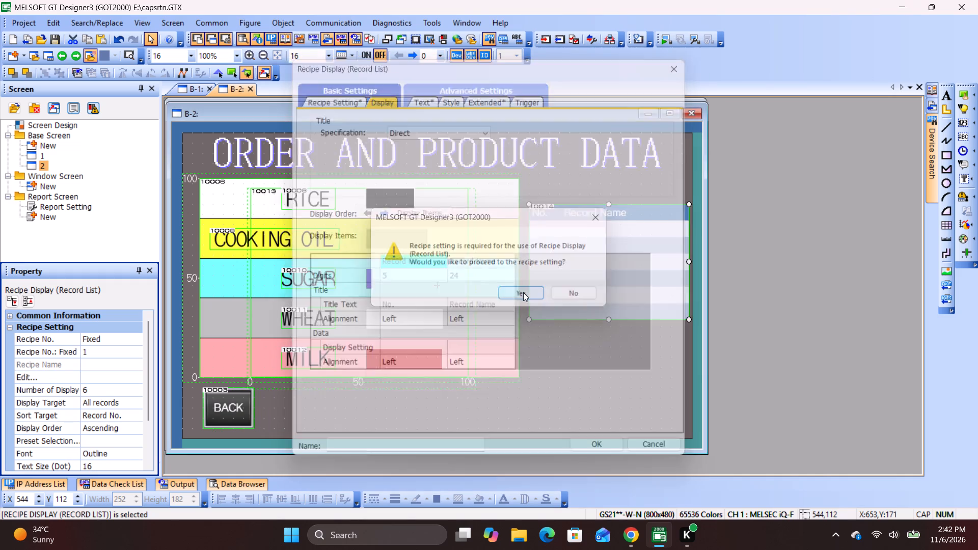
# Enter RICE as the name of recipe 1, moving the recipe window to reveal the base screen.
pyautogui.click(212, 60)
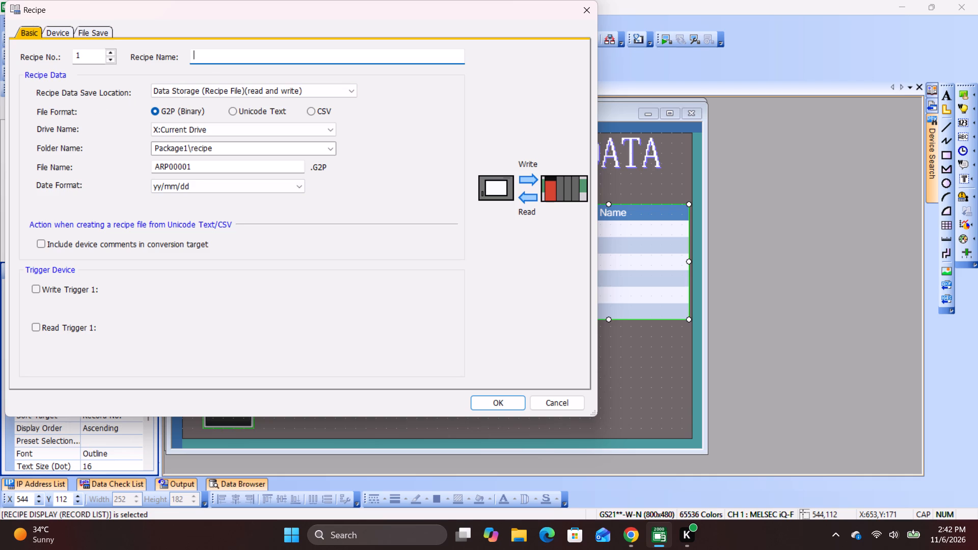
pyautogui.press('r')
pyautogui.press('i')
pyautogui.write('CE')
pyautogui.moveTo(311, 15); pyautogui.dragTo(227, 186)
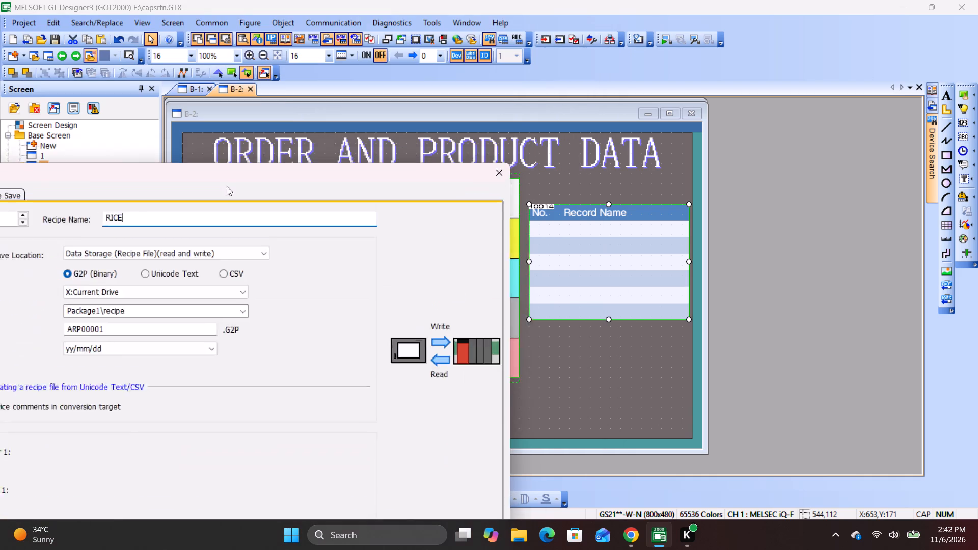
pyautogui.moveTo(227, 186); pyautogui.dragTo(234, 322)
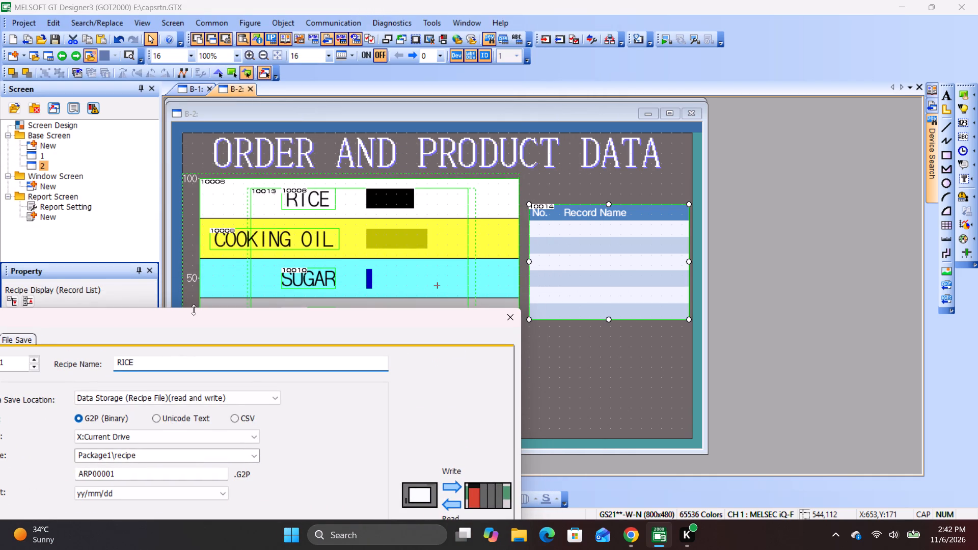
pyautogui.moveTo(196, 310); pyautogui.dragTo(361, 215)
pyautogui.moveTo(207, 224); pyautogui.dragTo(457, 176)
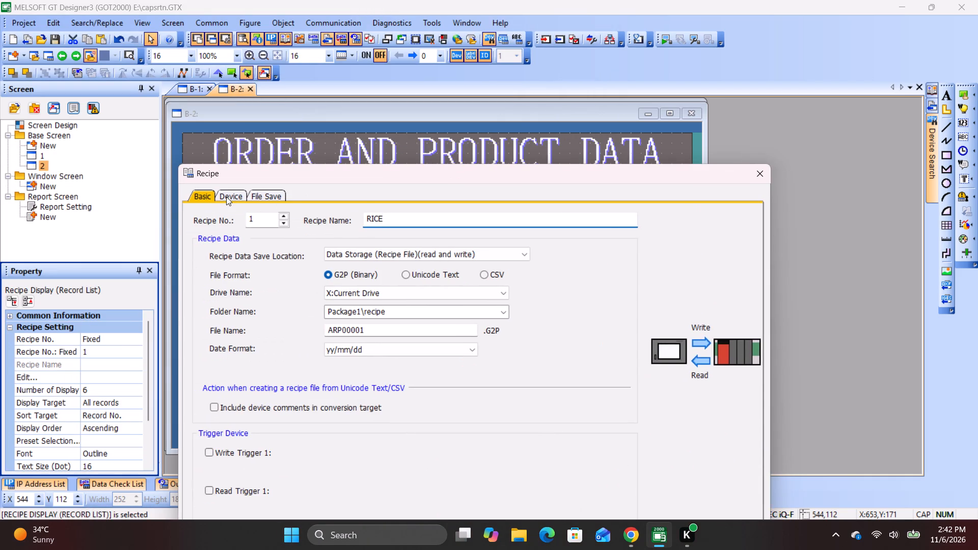
# Examine the recipe's device and basic settings, and close the recipe window without saving.
pyautogui.click(226, 197)
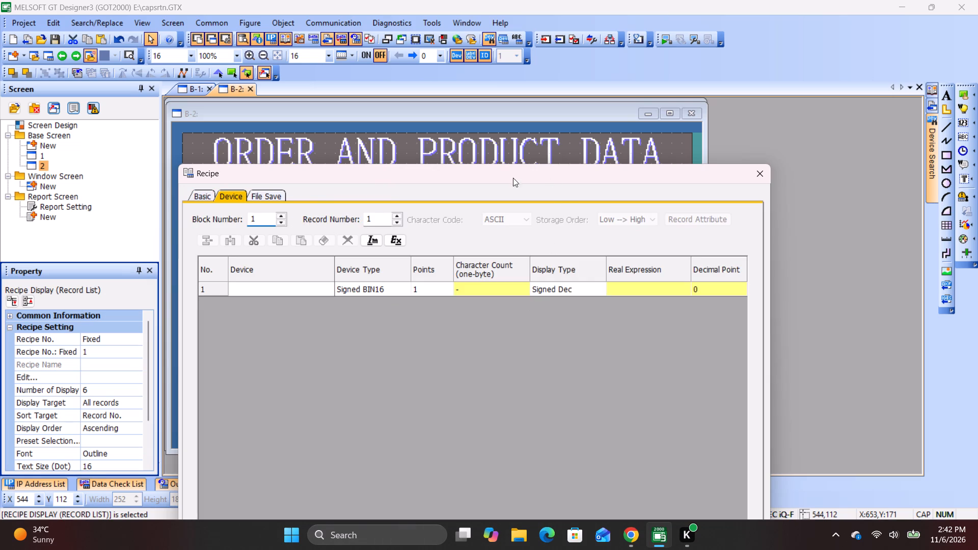
pyautogui.click(205, 198)
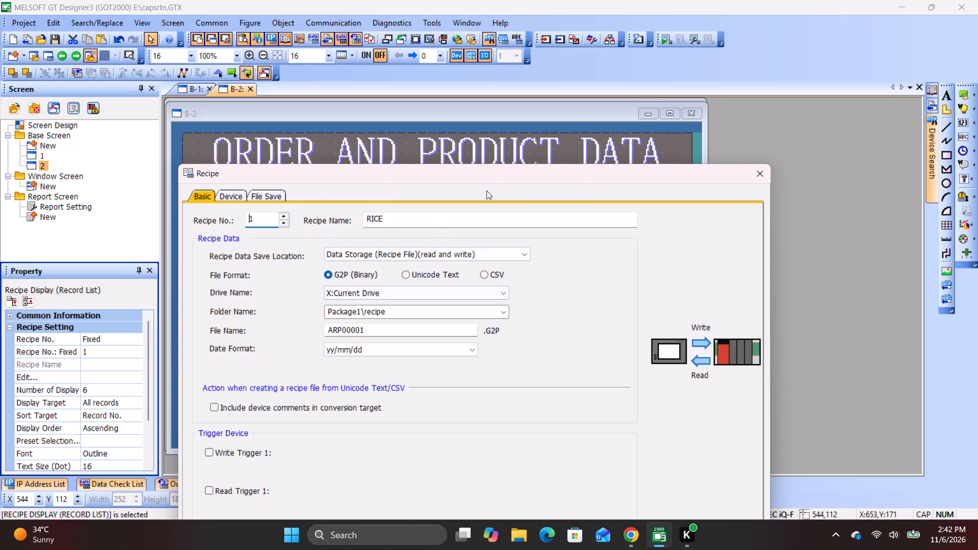
pyautogui.moveTo(493, 171); pyautogui.dragTo(507, 370)
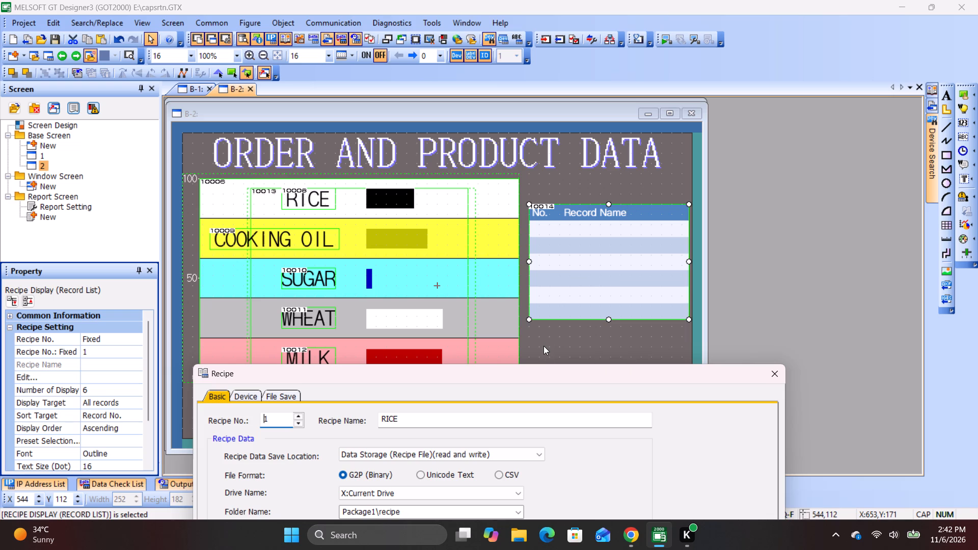
pyautogui.click(769, 370)
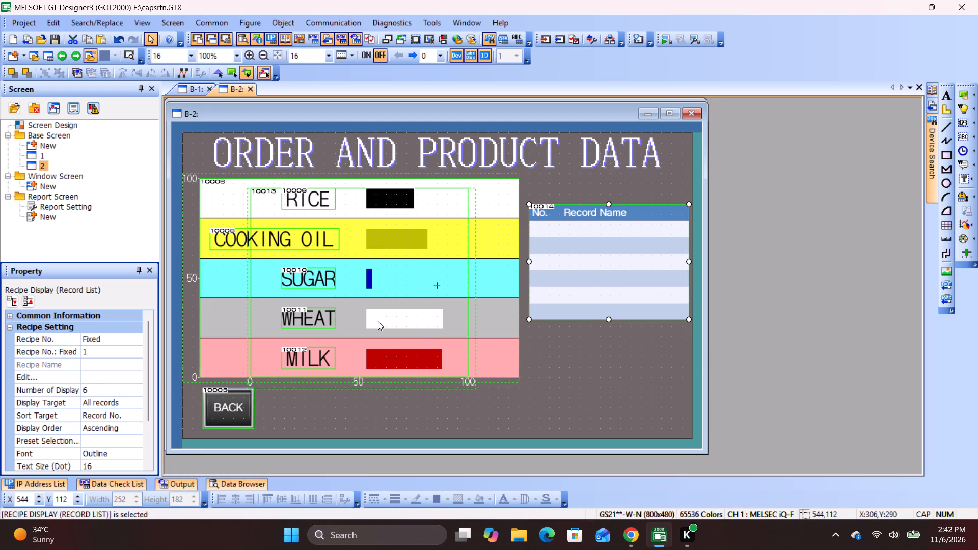
# Inspect the data settings of the horizontal bar graph with the product bars, leaving them as they are.
pyautogui.click(404, 300)
pyautogui.click(404, 300)
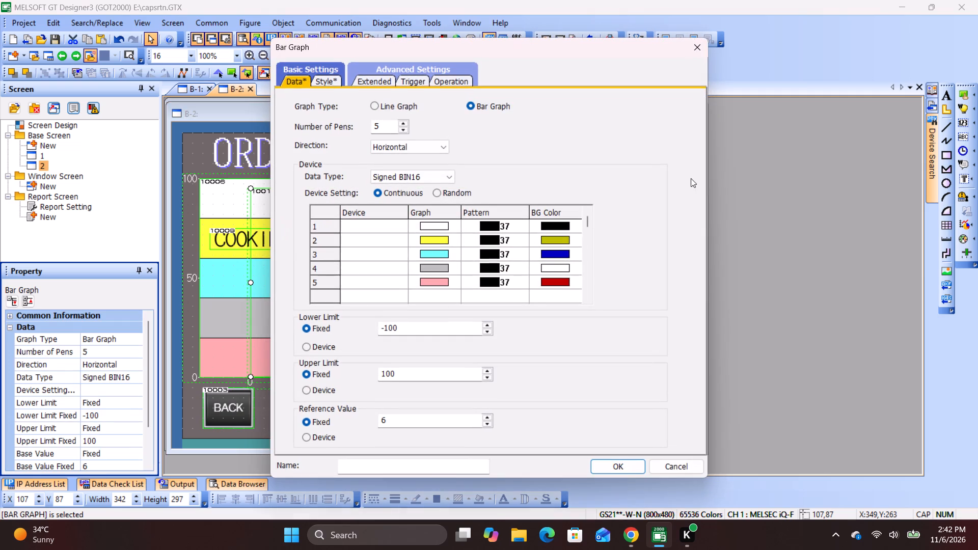
pyautogui.click(700, 54)
pyautogui.click(440, 293)
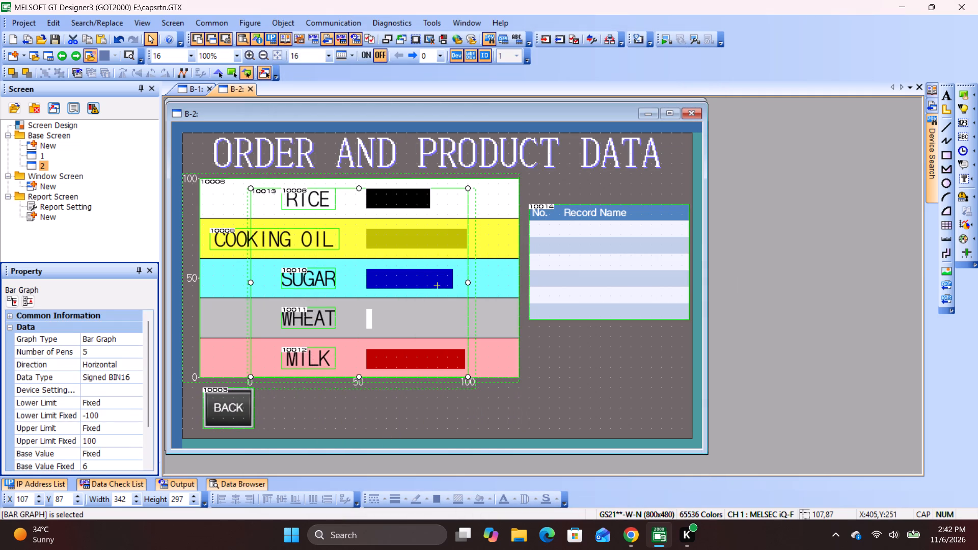
# Select both bar graphs together with the grouped product labels and ungroup the labels.
pyautogui.click(608, 352)
pyautogui.click(434, 314)
pyautogui.click(565, 367)
pyautogui.moveTo(549, 395); pyautogui.dragTo(277, 244)
pyautogui.click(277, 244)
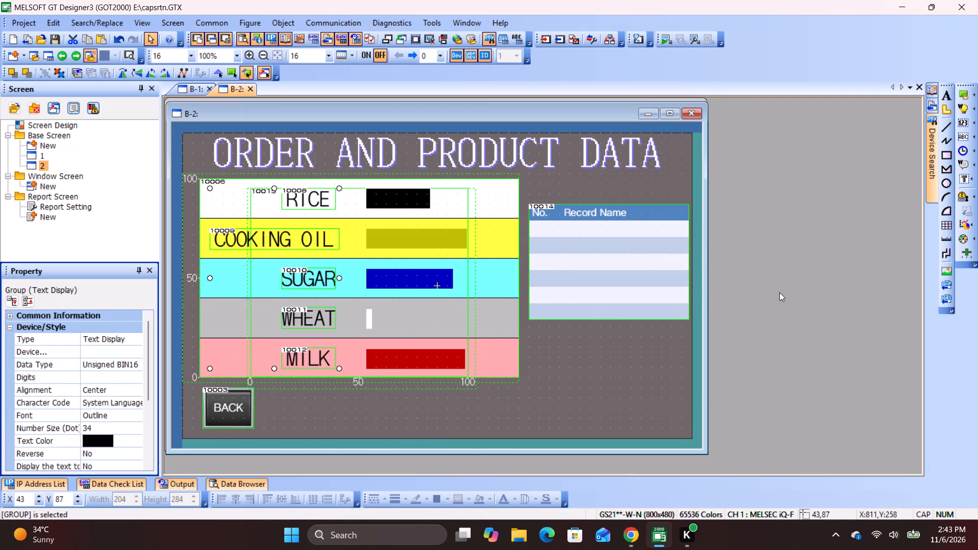
pyautogui.click(860, 307)
pyautogui.moveTo(538, 405); pyautogui.dragTo(226, 199)
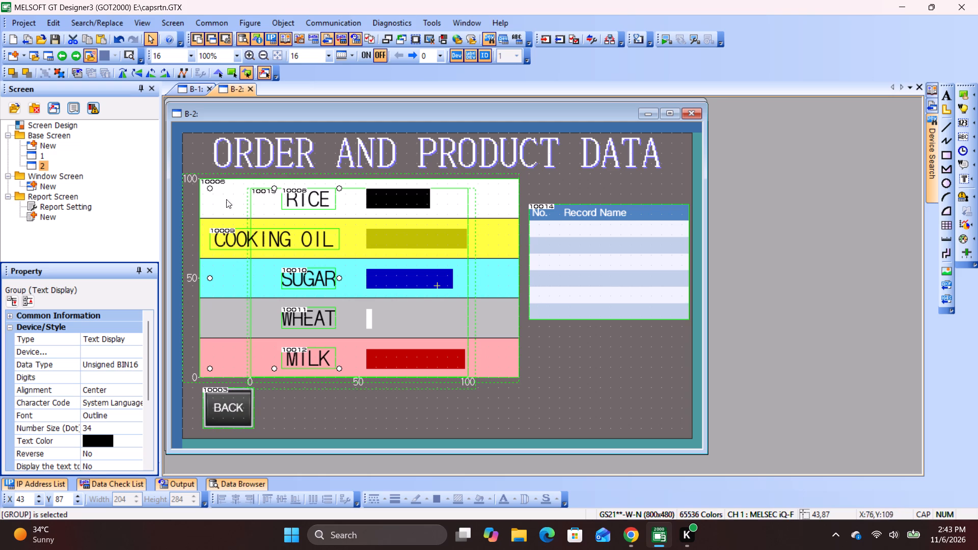
pyautogui.moveTo(226, 199); pyautogui.dragTo(188, 170)
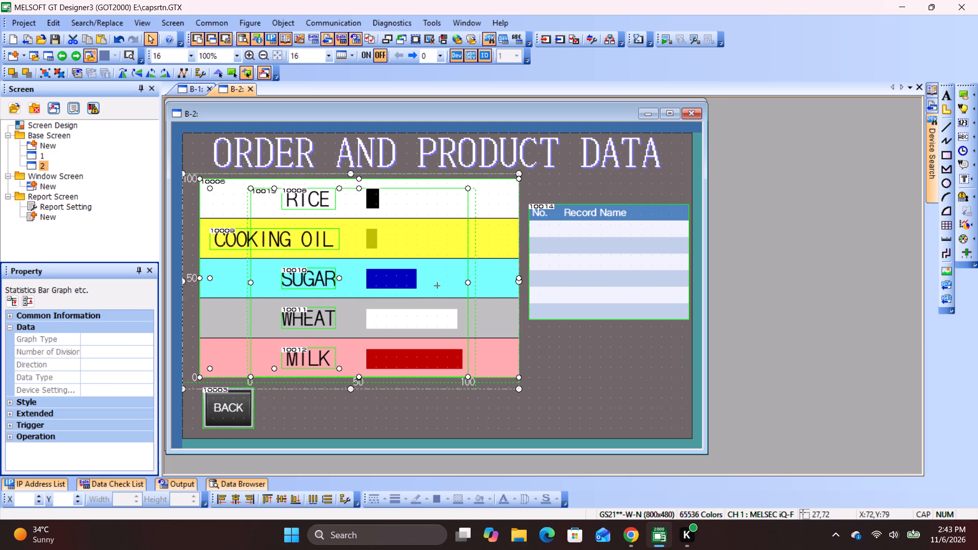
pyautogui.hotkey('ctrl', 'u')
# Move the selected bar graphs and product labels slightly up and to the right, to about X 32, Y 64.
pyautogui.click(432, 316)
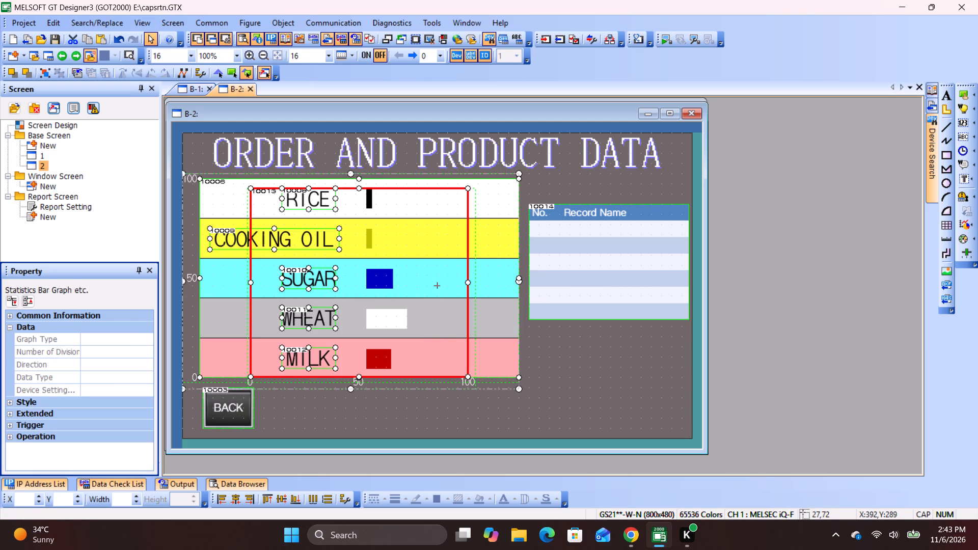
pyautogui.click(435, 316)
pyautogui.click(436, 316)
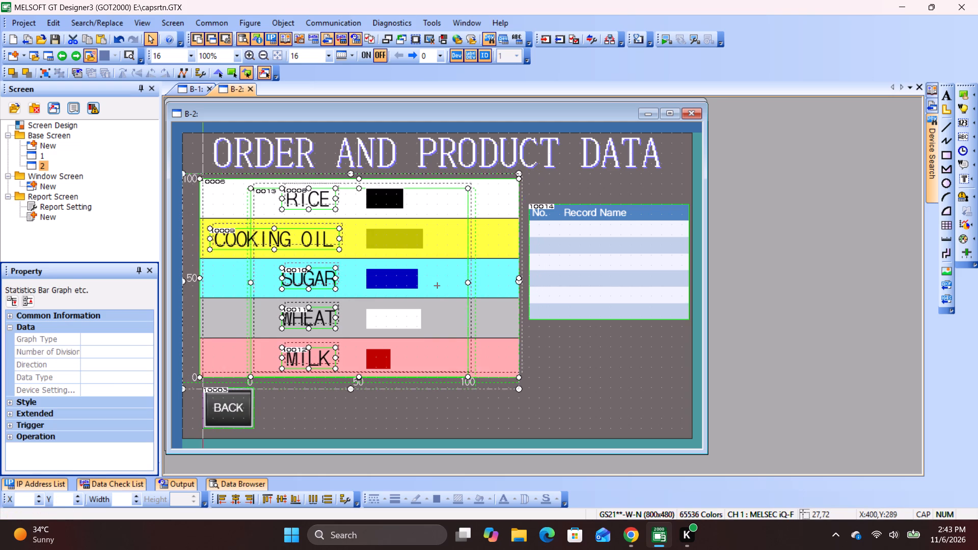
pyautogui.click(436, 316)
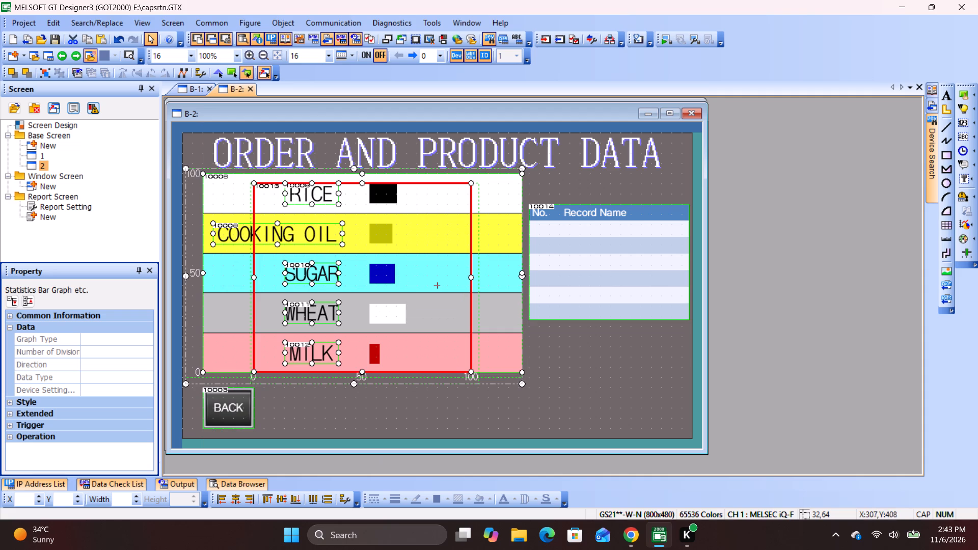
pyautogui.click(820, 307)
pyautogui.click(412, 232)
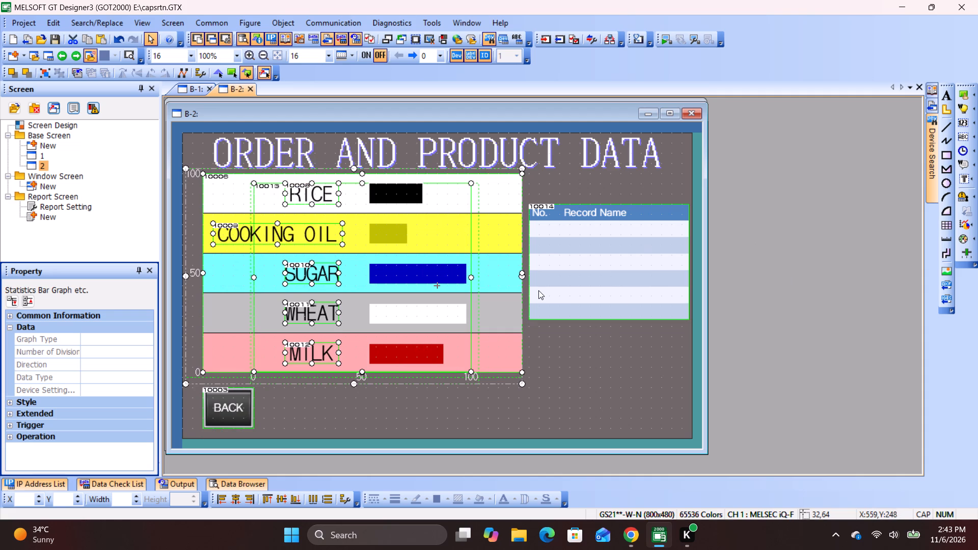
pyautogui.click(794, 274)
# Switch to File Explorer, examine the Mahindra Pick-to-Light HMI Screen Suite image in Downloads as a design reference, and close it.
pyautogui.click(527, 538)
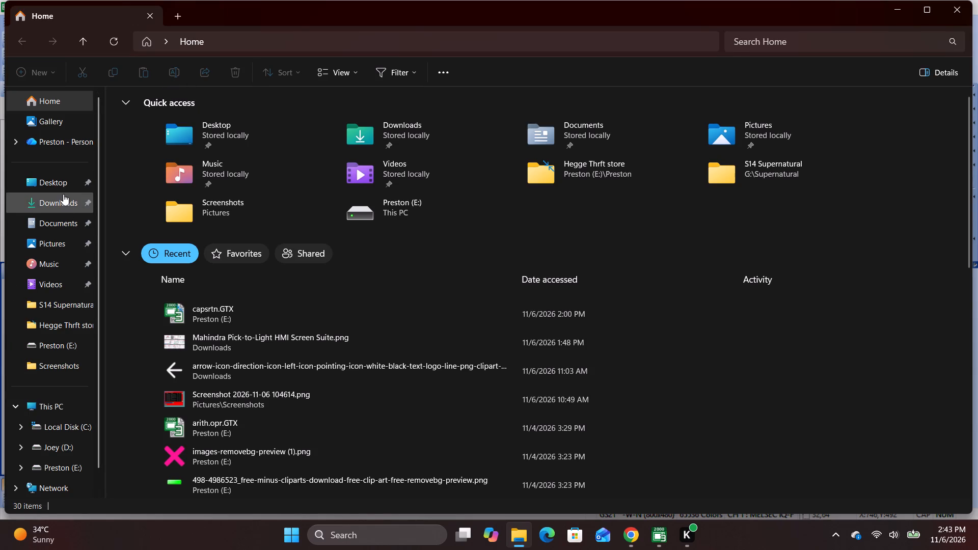
pyautogui.click(63, 194)
pyautogui.doubleClick(170, 150)
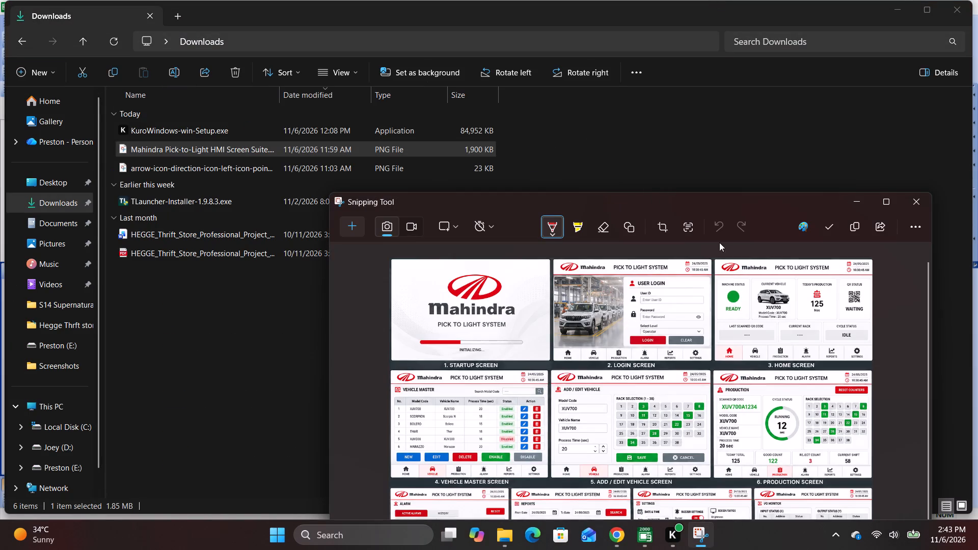
pyautogui.keyDown('ctrl'); pyautogui.scroll(5, 694, 300); pyautogui.keyUp('ctrl')
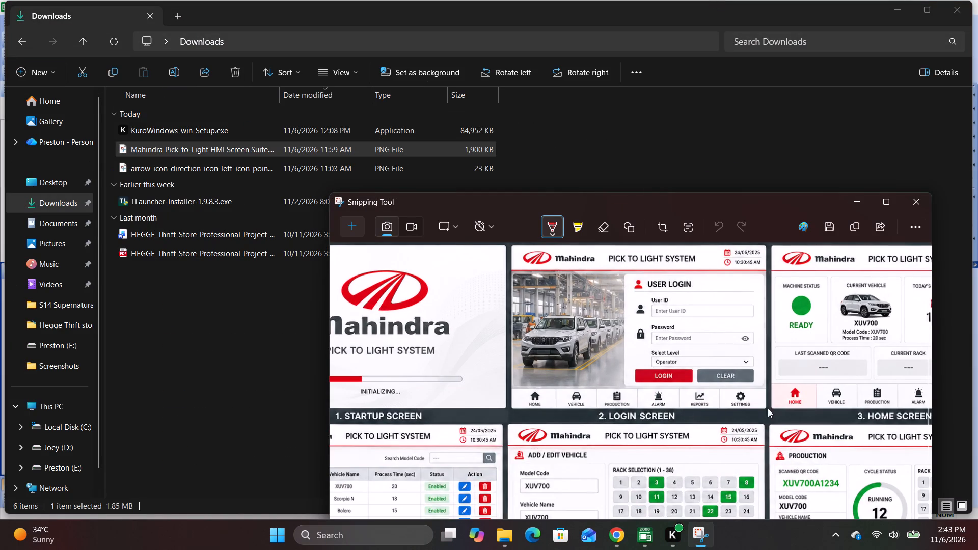
pyautogui.click(964, 6)
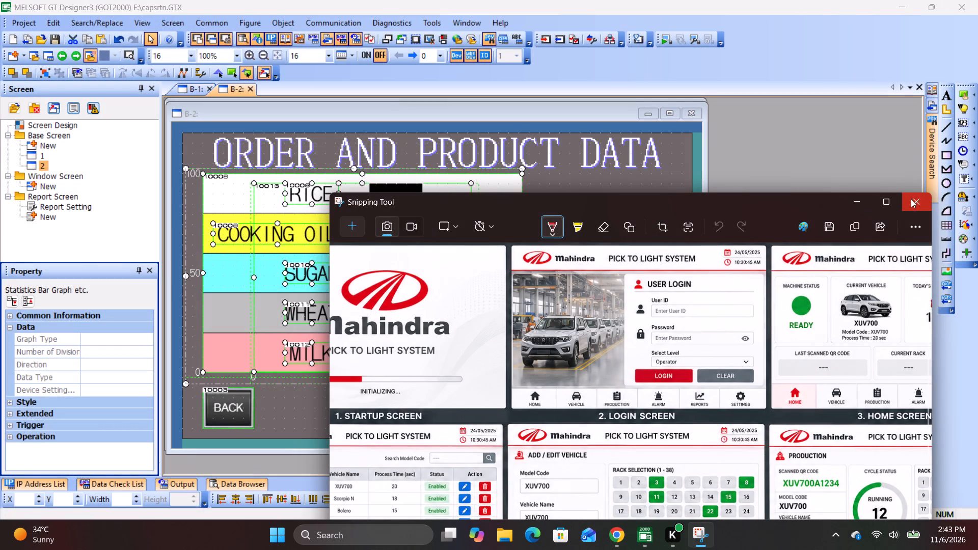
pyautogui.click(907, 200)
# Place a time display with number size about 40 above the record list, at about X 608, Y 64.
pyautogui.click(289, 19)
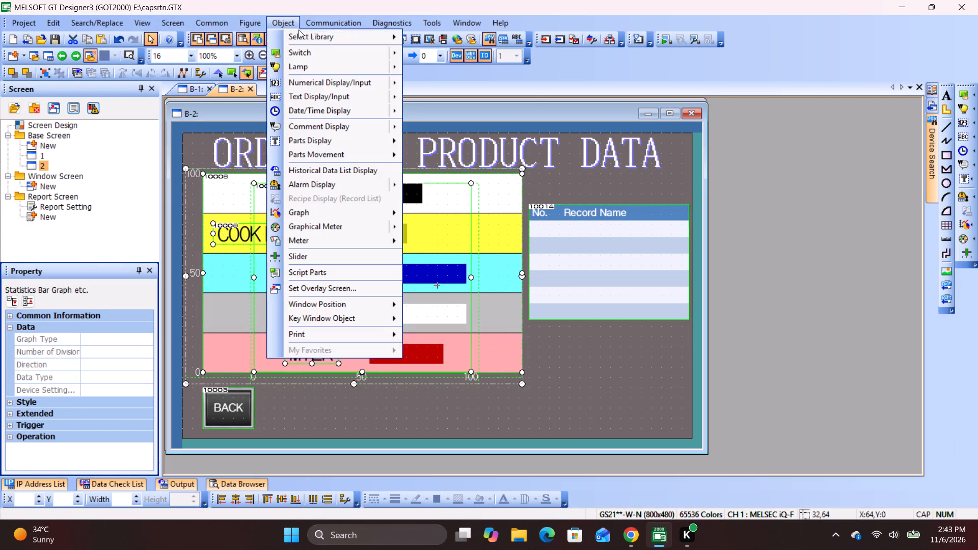
pyautogui.click(310, 114)
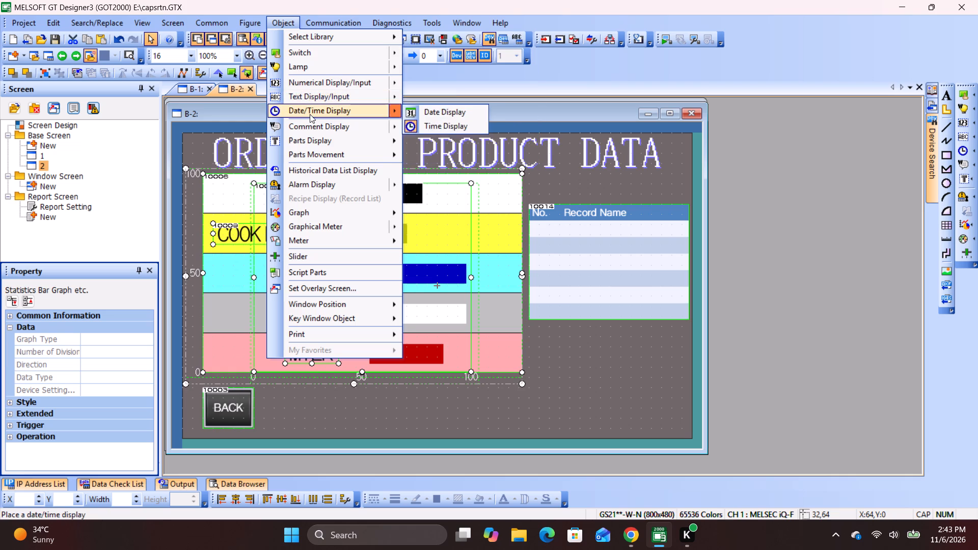
pyautogui.moveTo(565, 177); pyautogui.dragTo(649, 198)
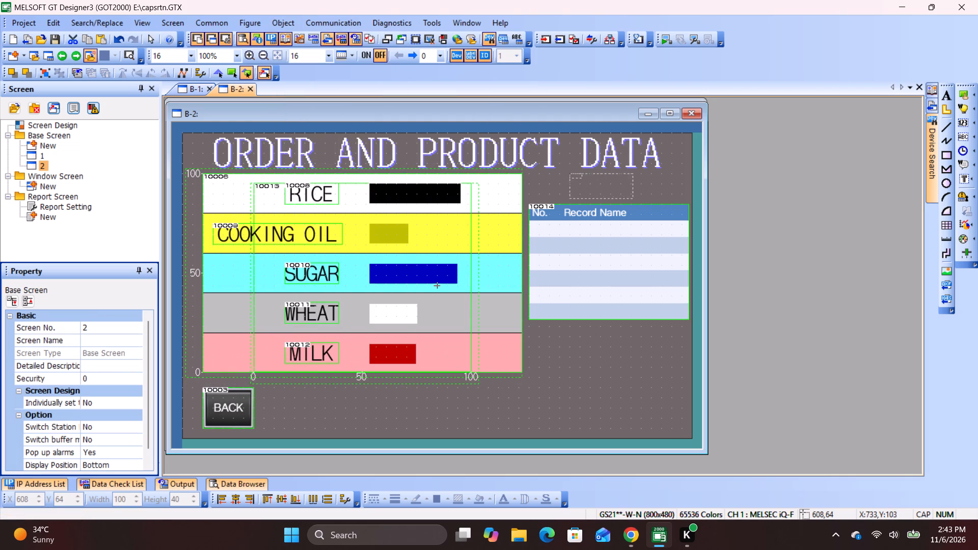
pyautogui.moveTo(649, 198); pyautogui.dragTo(662, 199)
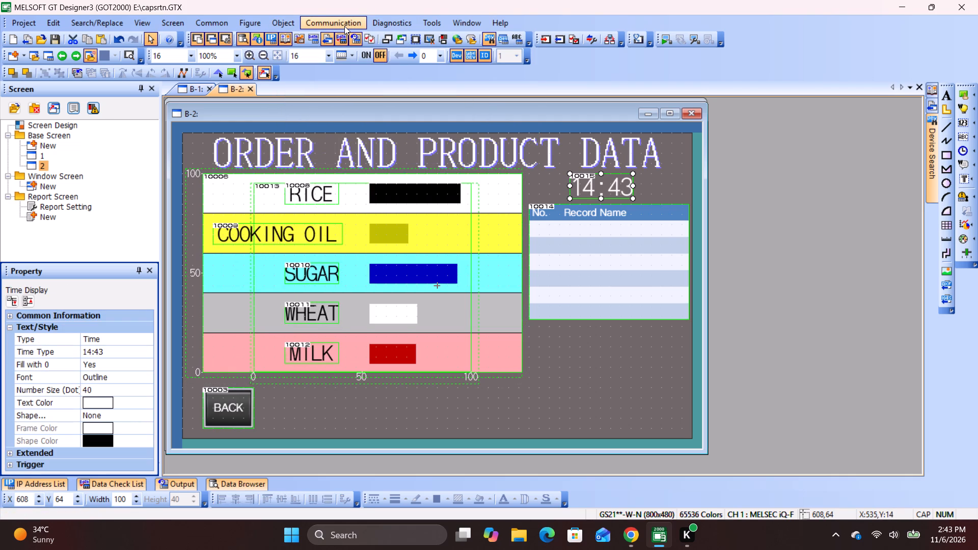
# Place a date display below the record list and move it to about X 672, Y 400.
pyautogui.click(289, 26)
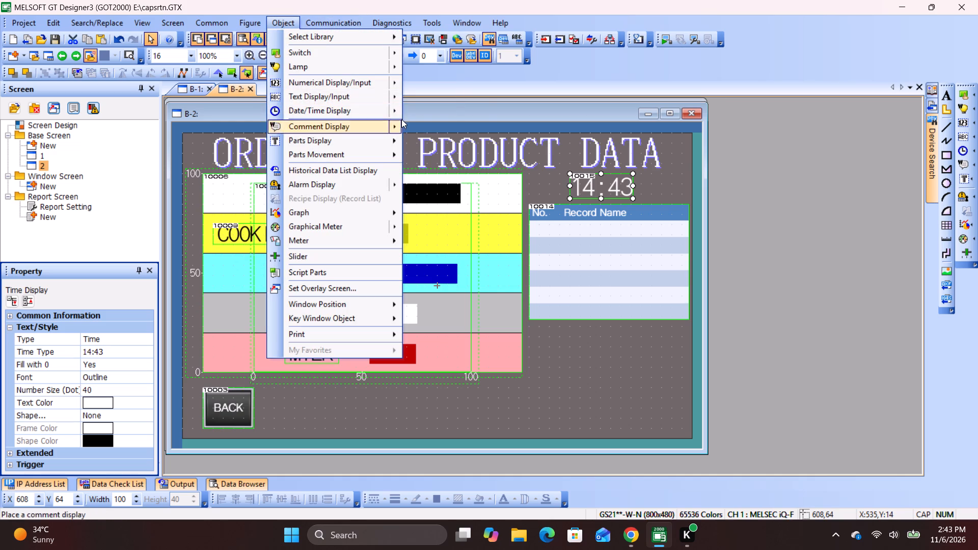
pyautogui.click(391, 114)
pyautogui.click(422, 111)
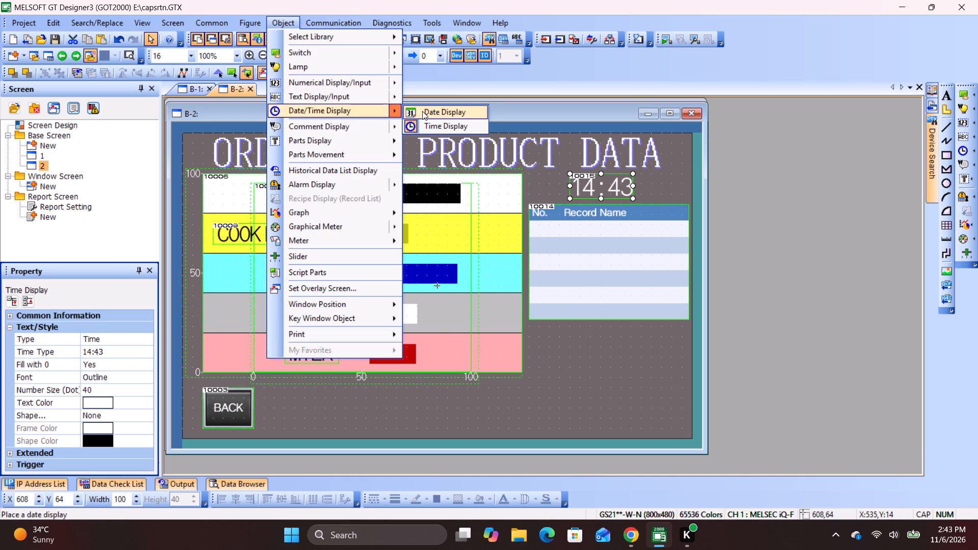
pyautogui.moveTo(587, 347); pyautogui.dragTo(640, 386)
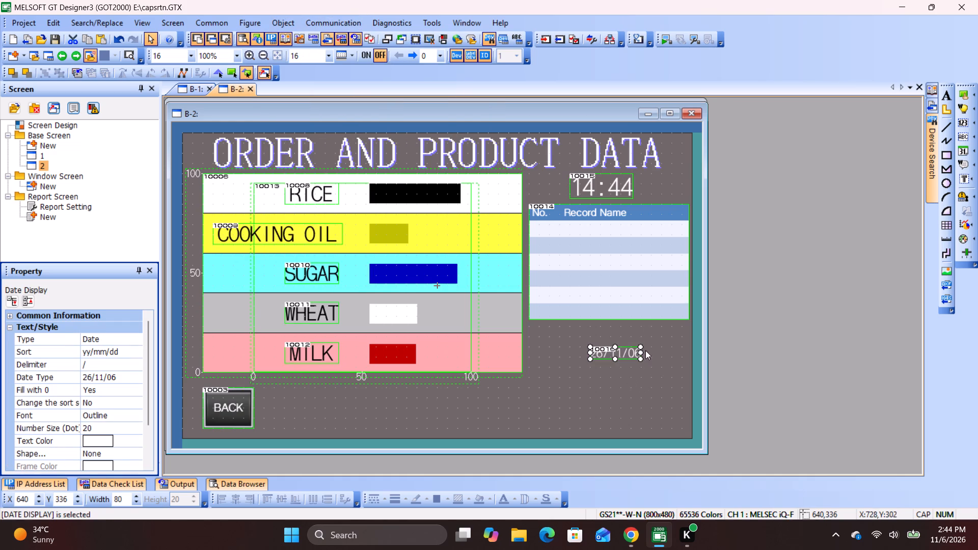
pyautogui.moveTo(626, 354); pyautogui.dragTo(649, 395)
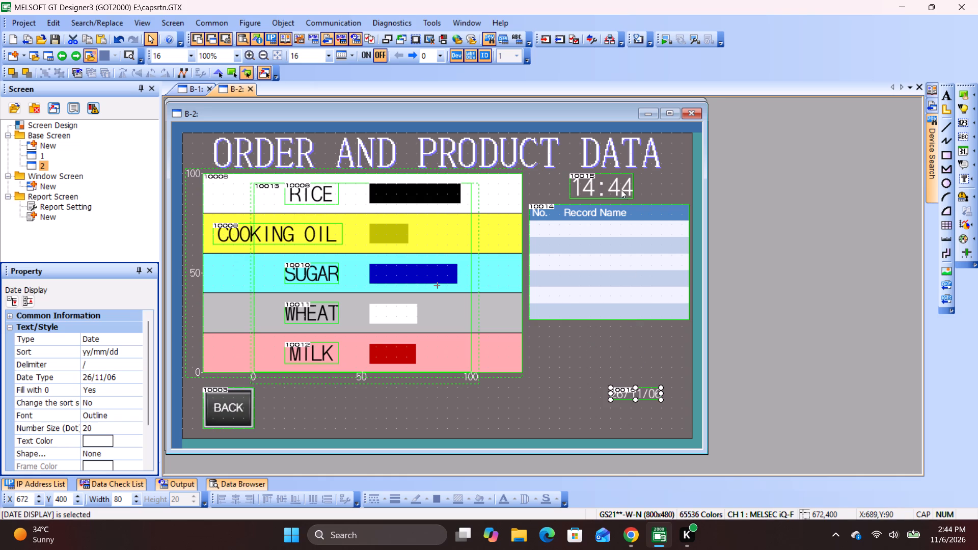
# Move the time display to the base screen's lower-right corner, at about X 688, Y 432.
pyautogui.click(616, 186)
pyautogui.moveTo(612, 186); pyautogui.dragTo(661, 413)
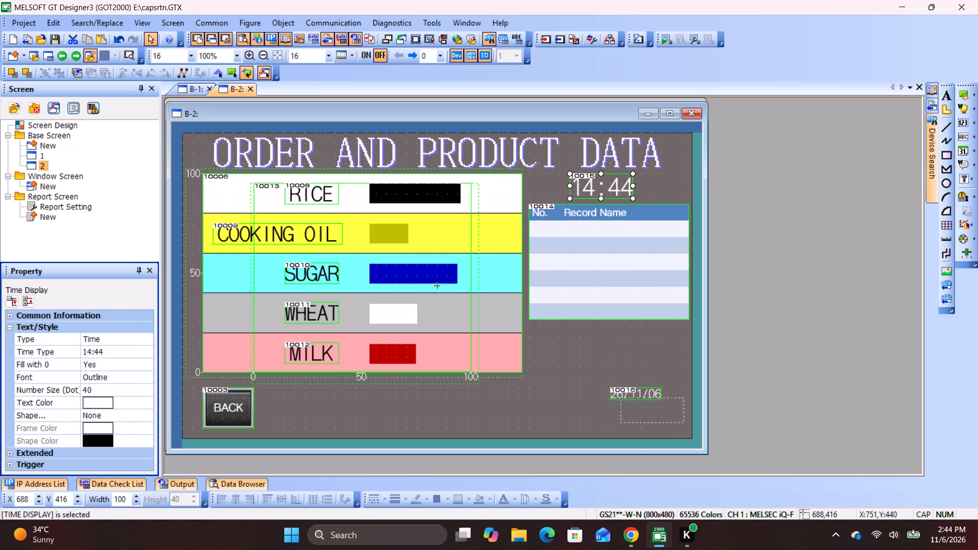
pyautogui.moveTo(661, 413); pyautogui.dragTo(662, 422)
# Enlarge the date display to number size about 25 and move it above the time display, to about X 688, Y 400.
pyautogui.moveTo(636, 391); pyautogui.dragTo(648, 392)
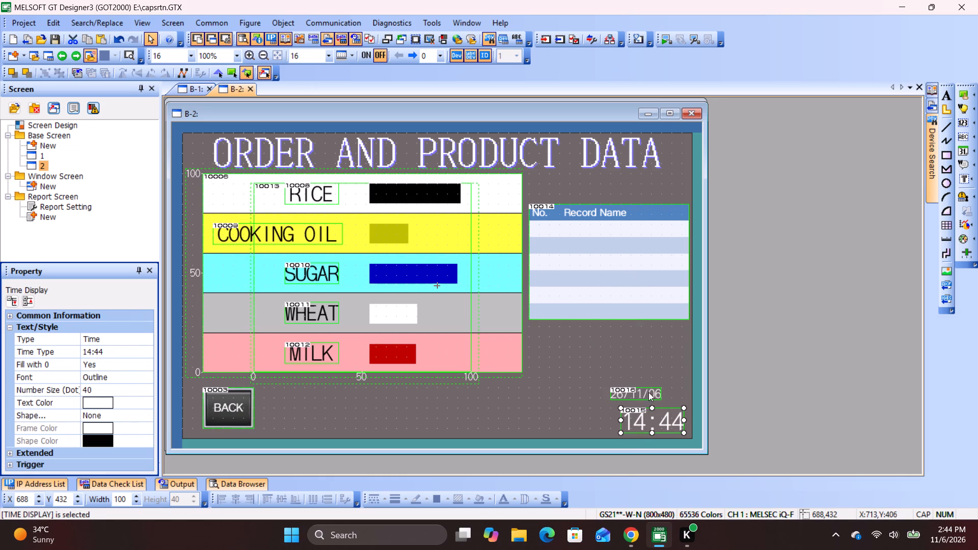
pyautogui.moveTo(648, 392); pyautogui.dragTo(657, 396)
pyautogui.click(657, 396)
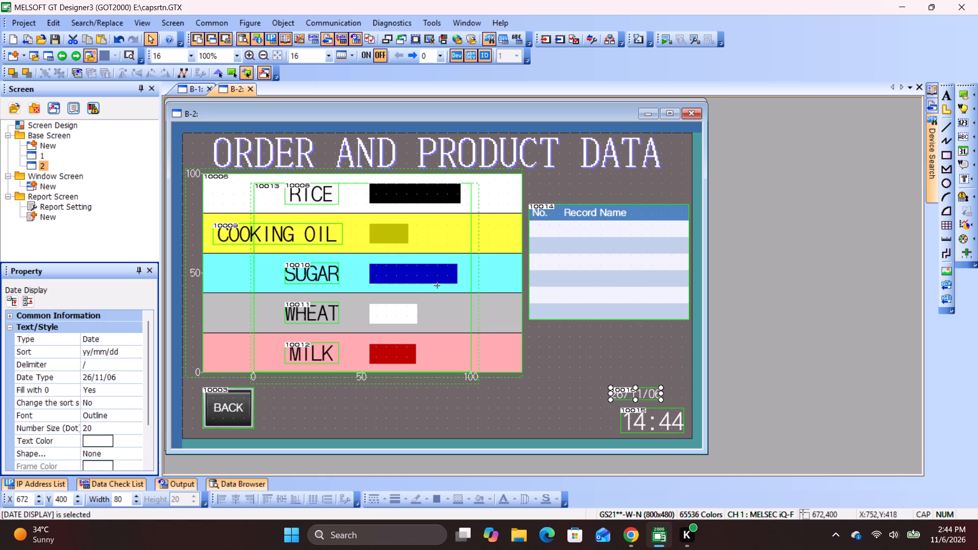
pyautogui.moveTo(662, 399); pyautogui.dragTo(674, 403)
pyautogui.moveTo(653, 396); pyautogui.dragTo(661, 396)
pyautogui.click(661, 396)
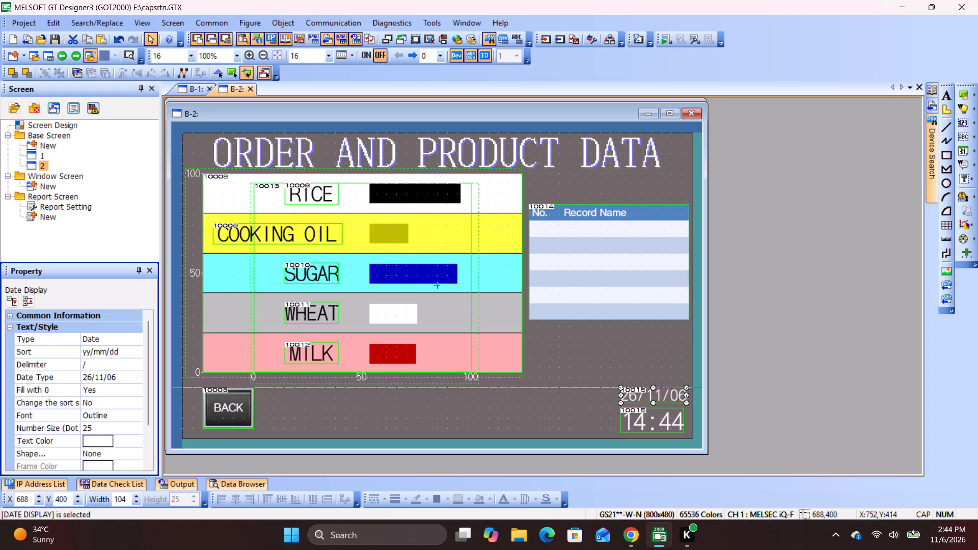
# Readjust the date display to number size about 24 and position it just above the time display at about X 688, Y 400.
pyautogui.click(687, 402)
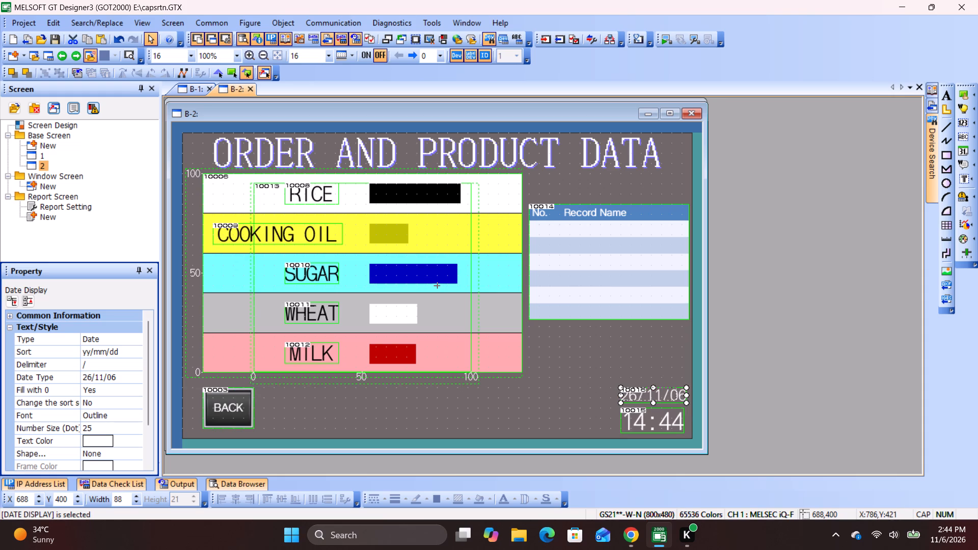
pyautogui.click(739, 411)
pyautogui.moveTo(650, 395); pyautogui.dragTo(650, 401)
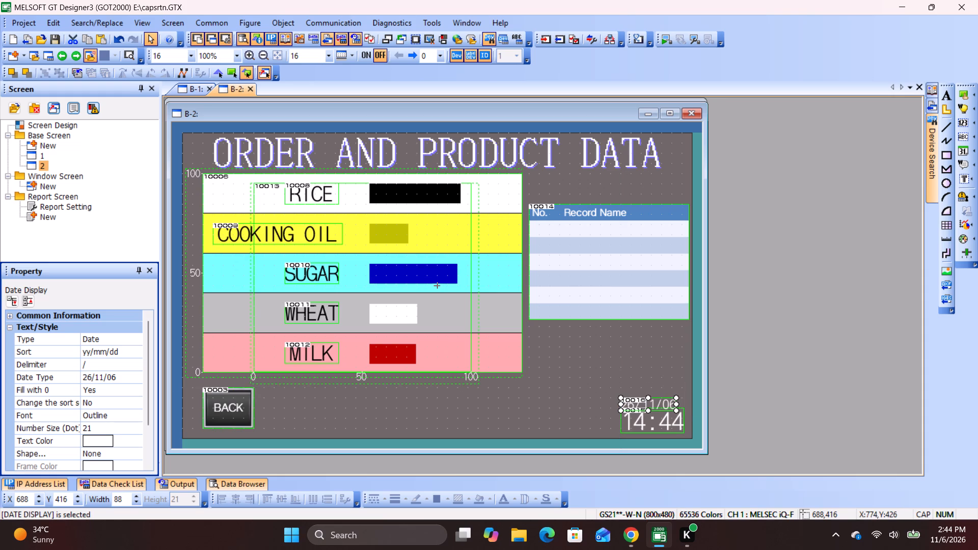
pyautogui.moveTo(675, 404); pyautogui.dragTo(685, 403)
pyautogui.moveTo(675, 411); pyautogui.dragTo(677, 413)
pyautogui.moveTo(677, 413); pyautogui.dragTo(684, 417)
pyautogui.moveTo(666, 407); pyautogui.dragTo(665, 402)
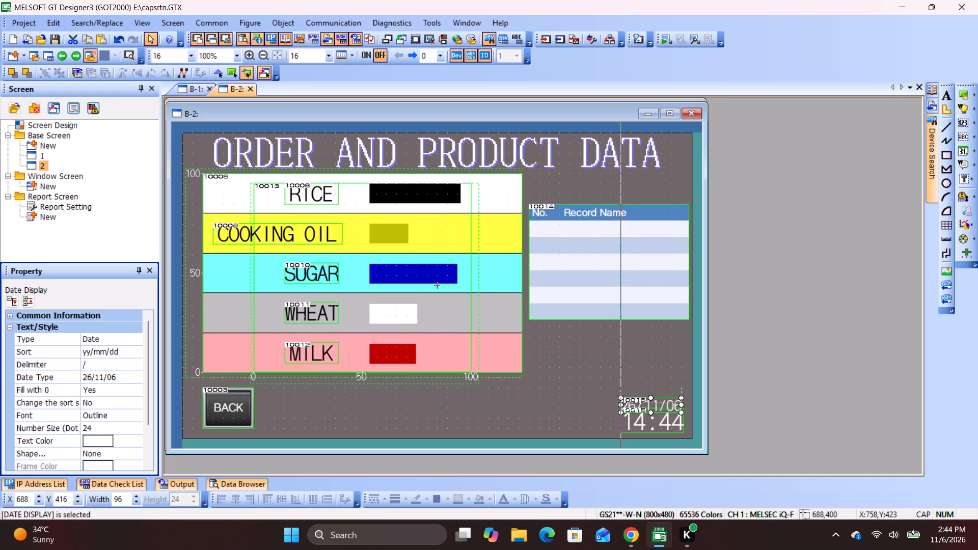
pyautogui.moveTo(665, 402); pyautogui.dragTo(664, 400)
pyautogui.click(748, 381)
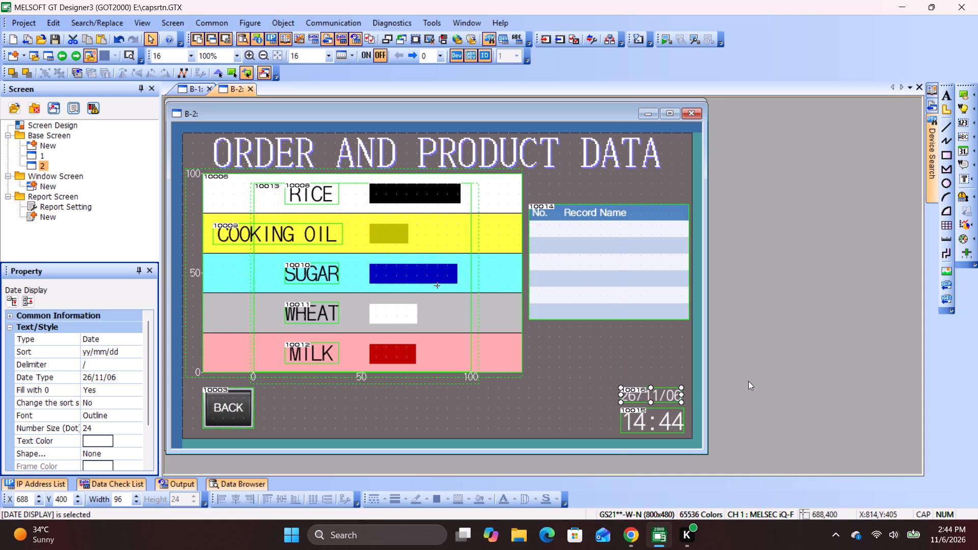
pyautogui.click(748, 381)
# Group the date display and the time display together.
pyautogui.moveTo(612, 372); pyautogui.dragTo(694, 433)
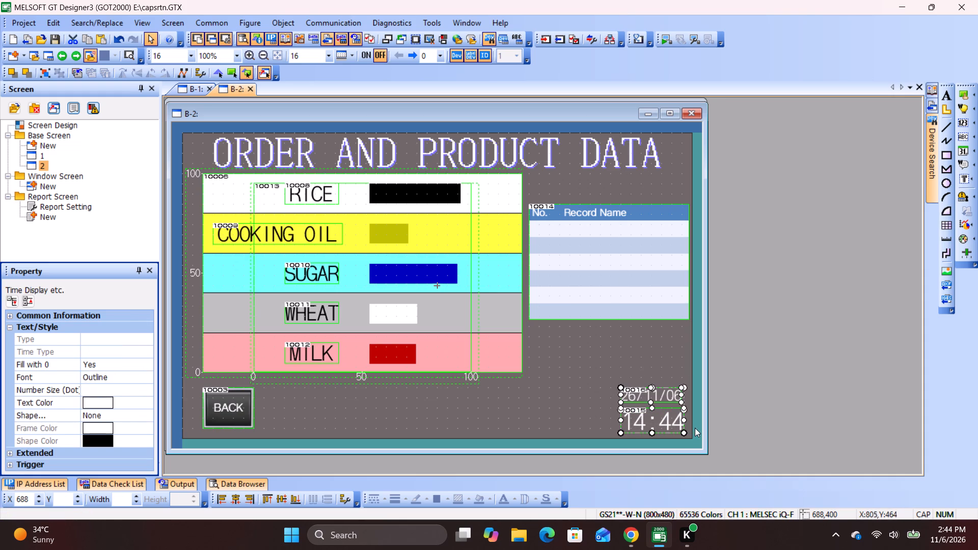
pyautogui.hotkey('ctrl', 'g')
# Copy the date/time group from the ORDER AND PRODUCT DATA screen and paste it onto the ALARM (HISTORICAL) screen.
pyautogui.hotkey('ctrl', 'c')
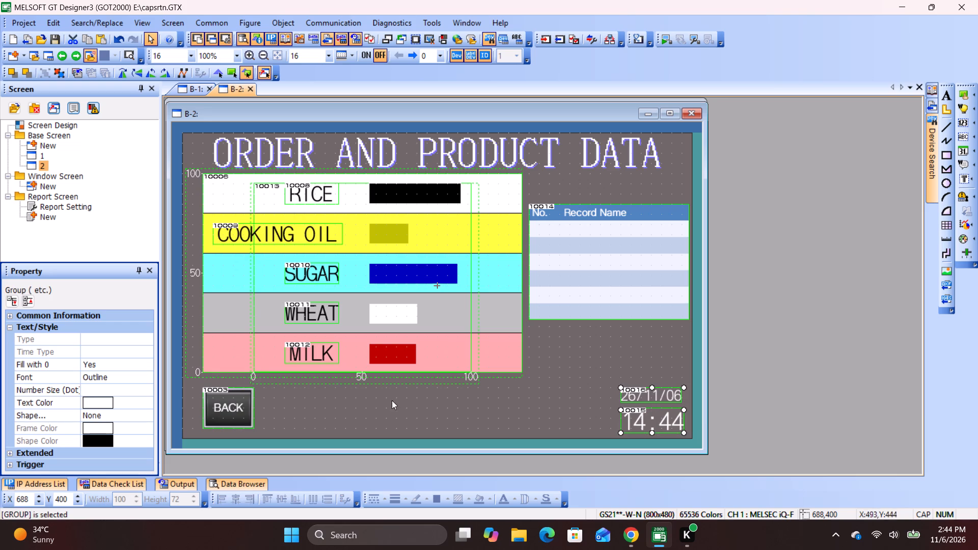
pyautogui.click(188, 84)
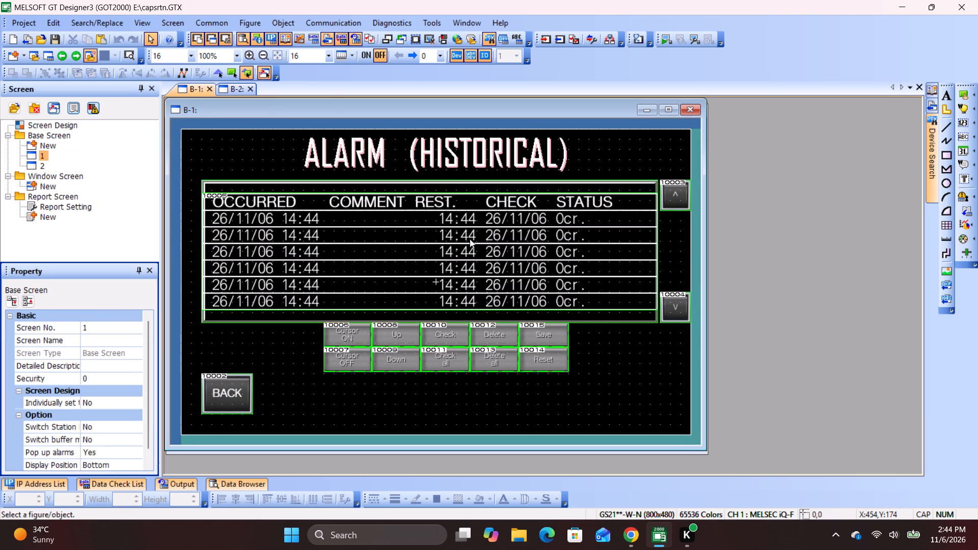
pyautogui.hotkey('ctrl', 'v')
pyautogui.click(797, 370)
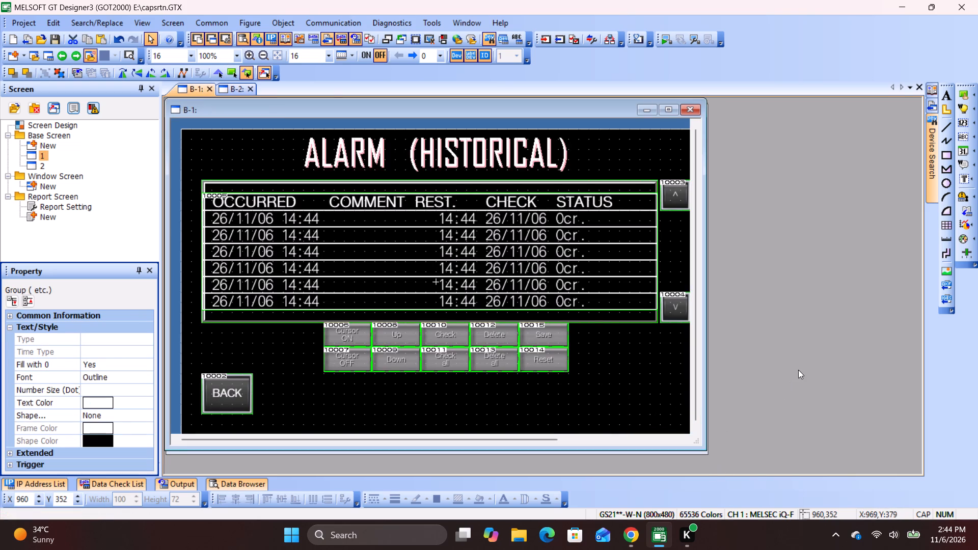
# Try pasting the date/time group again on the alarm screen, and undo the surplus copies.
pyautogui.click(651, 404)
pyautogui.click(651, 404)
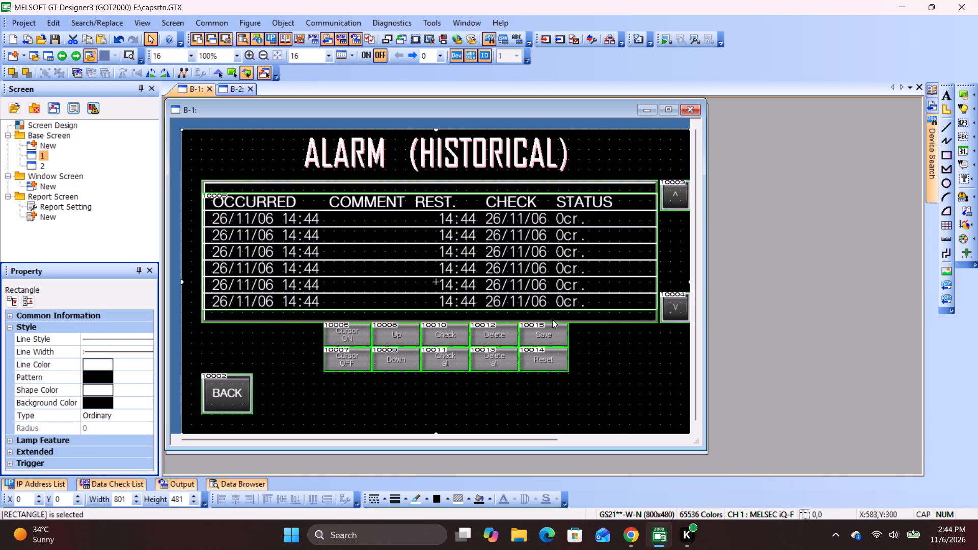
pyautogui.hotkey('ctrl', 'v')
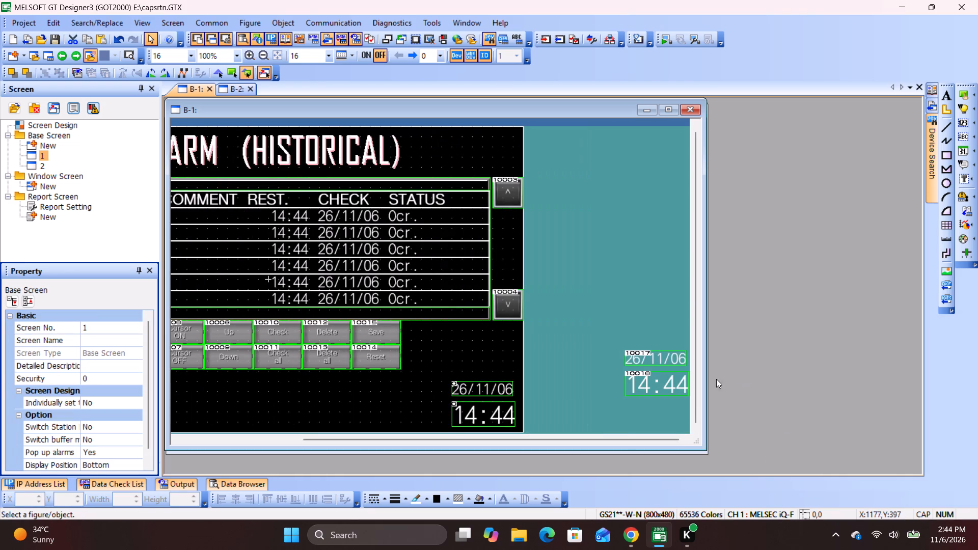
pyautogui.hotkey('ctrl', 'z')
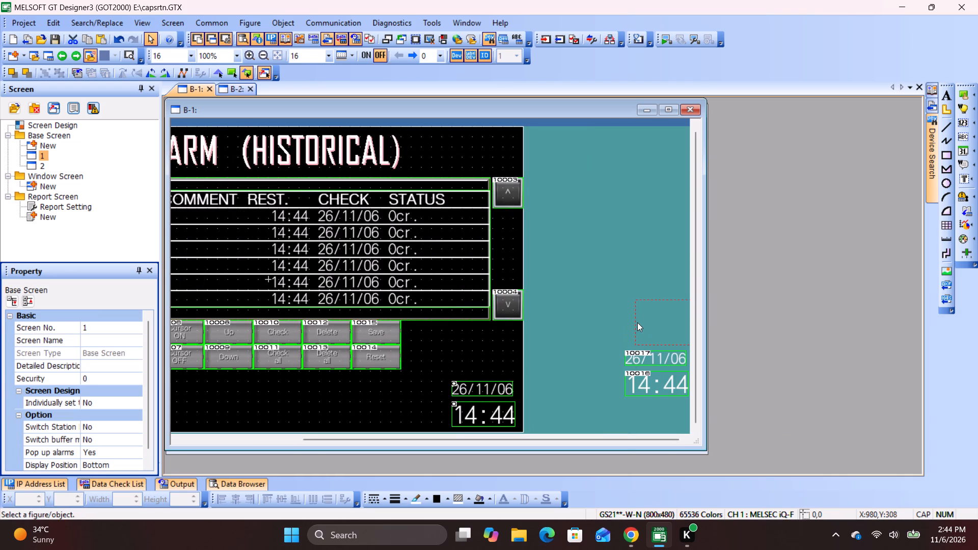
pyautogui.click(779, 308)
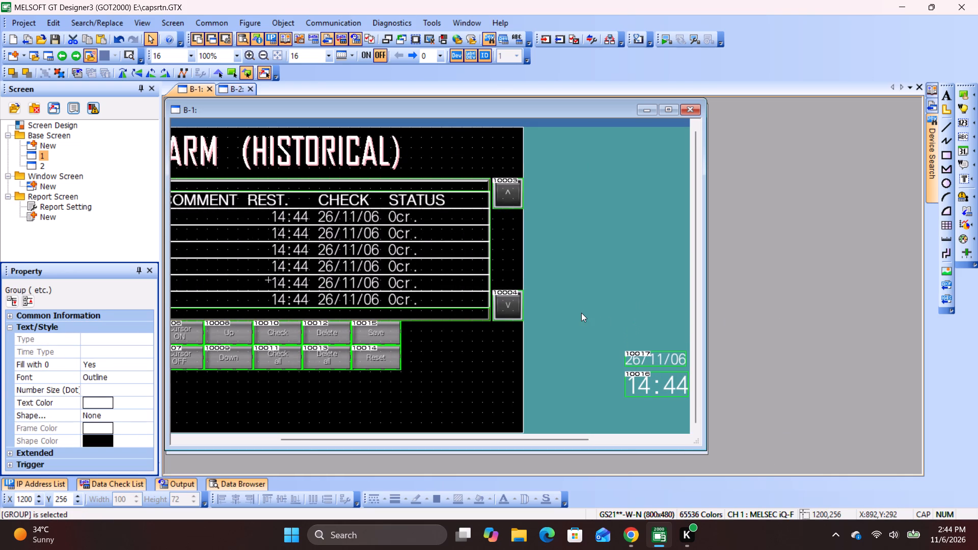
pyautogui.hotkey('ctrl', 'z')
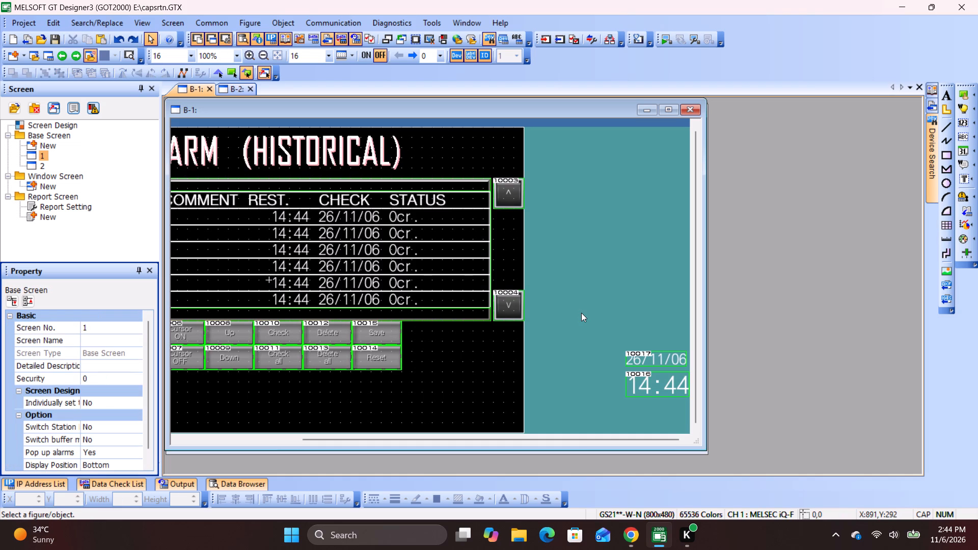
# Move the pasted date/time group into the alarm screen's lower-right corner, to about X 688, Y 400.
pyautogui.moveTo(592, 437); pyautogui.dragTo(789, 448)
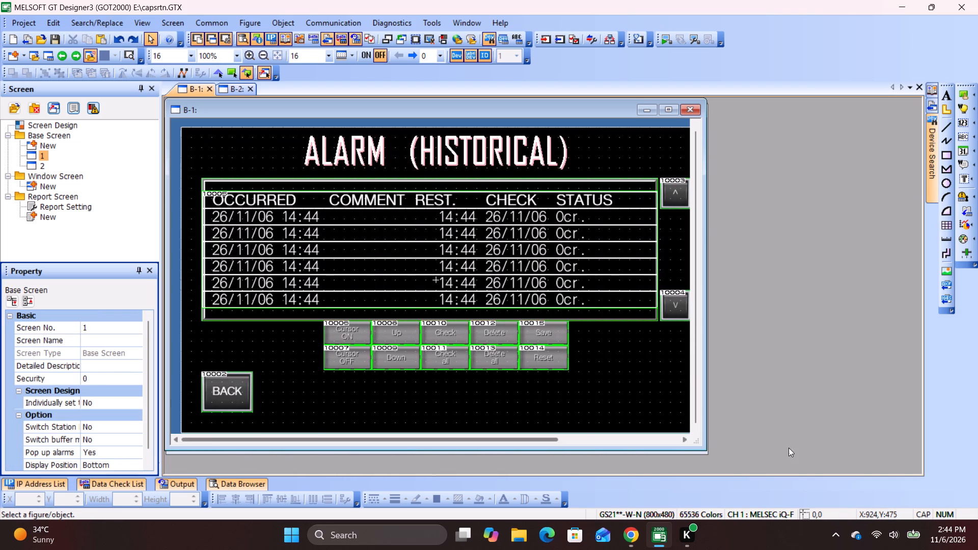
pyautogui.moveTo(789, 448); pyautogui.dragTo(859, 448)
pyautogui.click(645, 383)
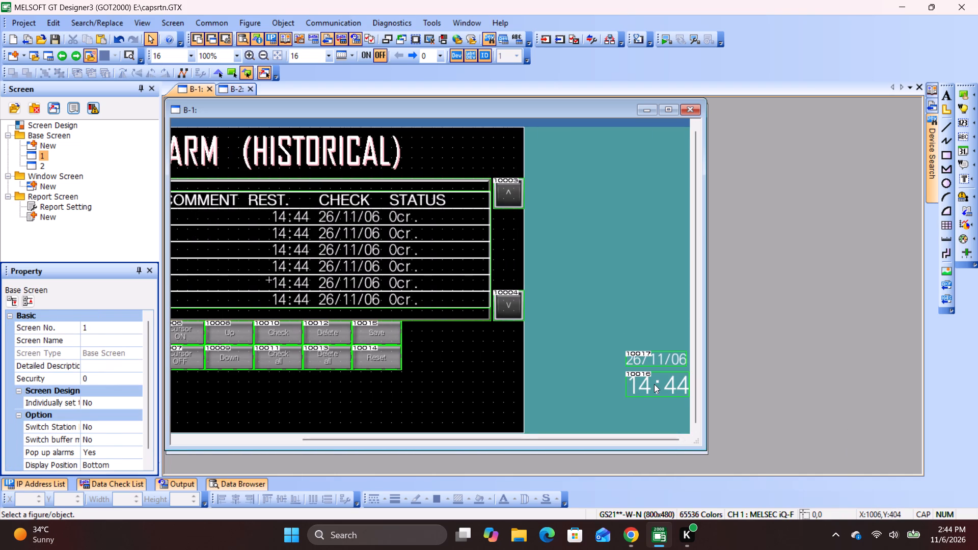
pyautogui.click(655, 383)
pyautogui.moveTo(655, 380); pyautogui.dragTo(493, 403)
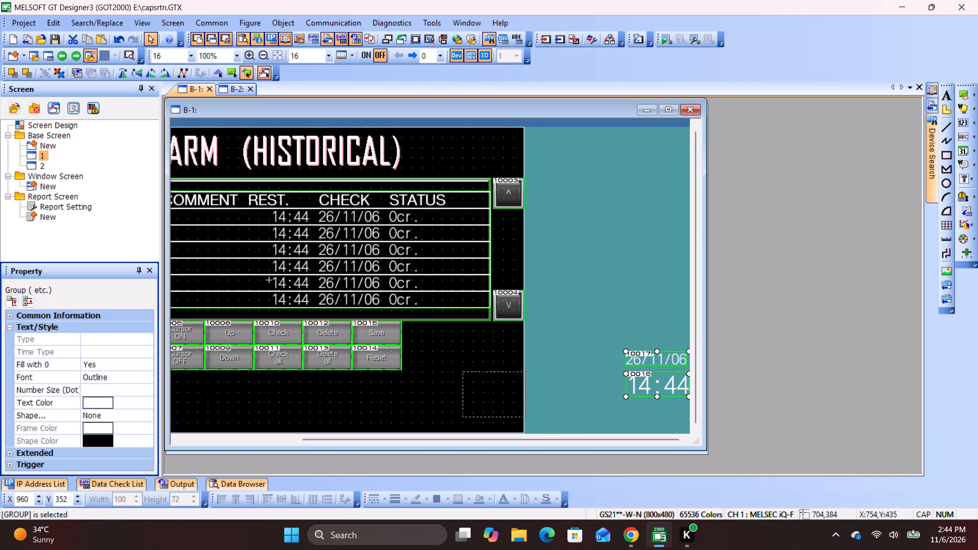
pyautogui.moveTo(493, 403); pyautogui.dragTo(479, 407)
pyautogui.click(813, 402)
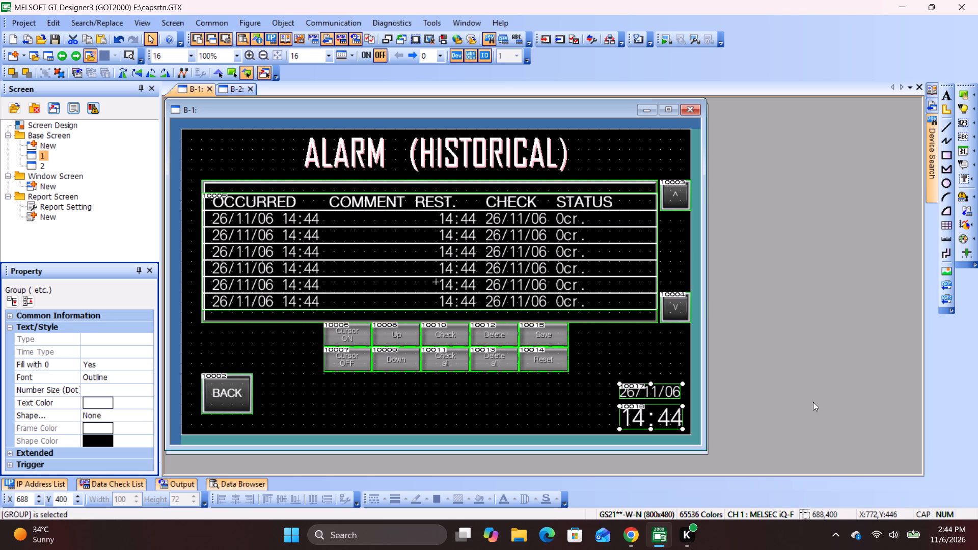
pyautogui.click(790, 331)
# Set the background color of base screen 2's full-screen rectangle to black.
pyautogui.click(225, 92)
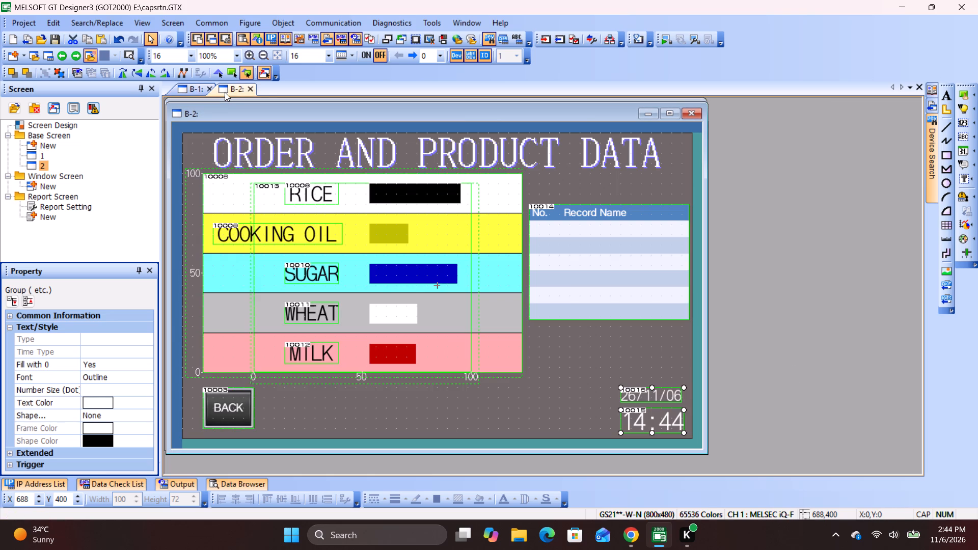
pyautogui.click(538, 352)
pyautogui.rightClick(538, 352)
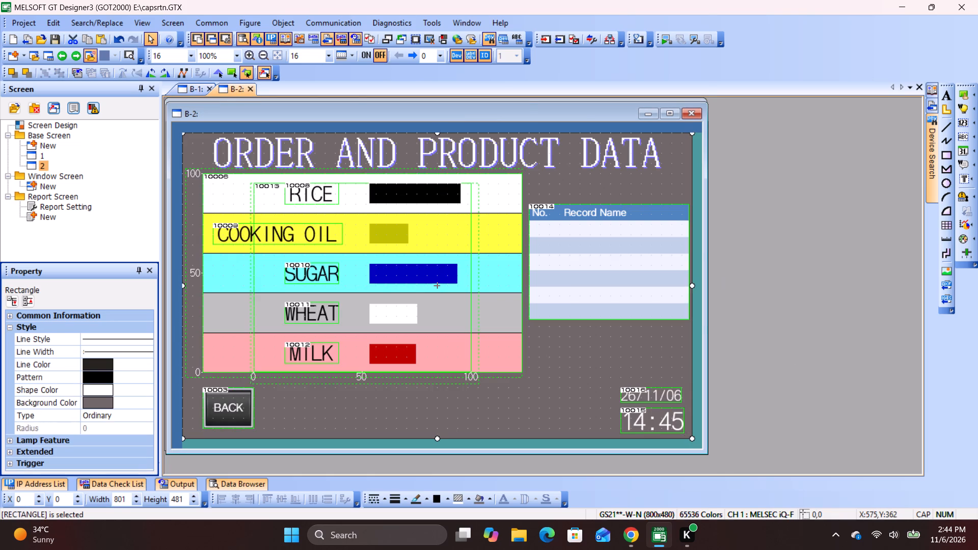
pyautogui.click(525, 345)
pyautogui.doubleClick(551, 394)
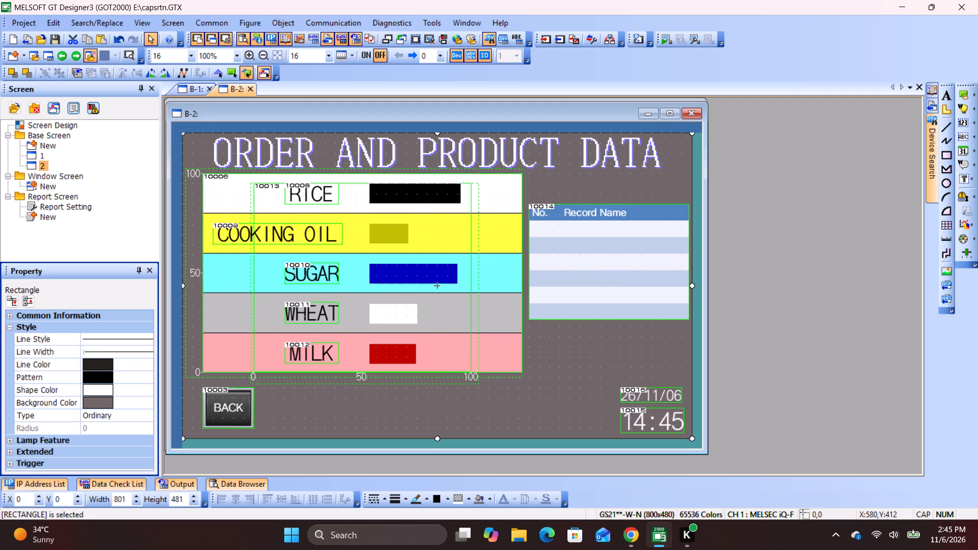
pyautogui.click(546, 298)
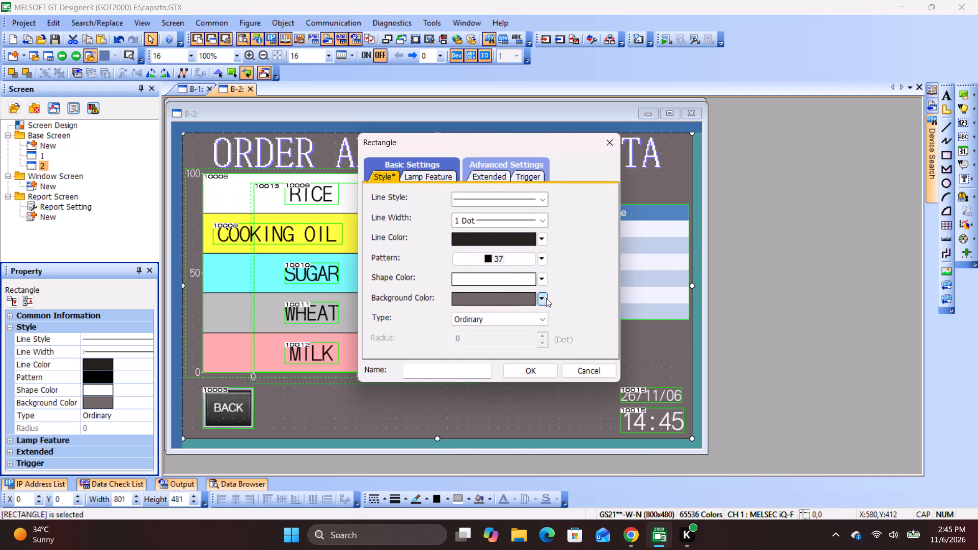
pyautogui.click(468, 322)
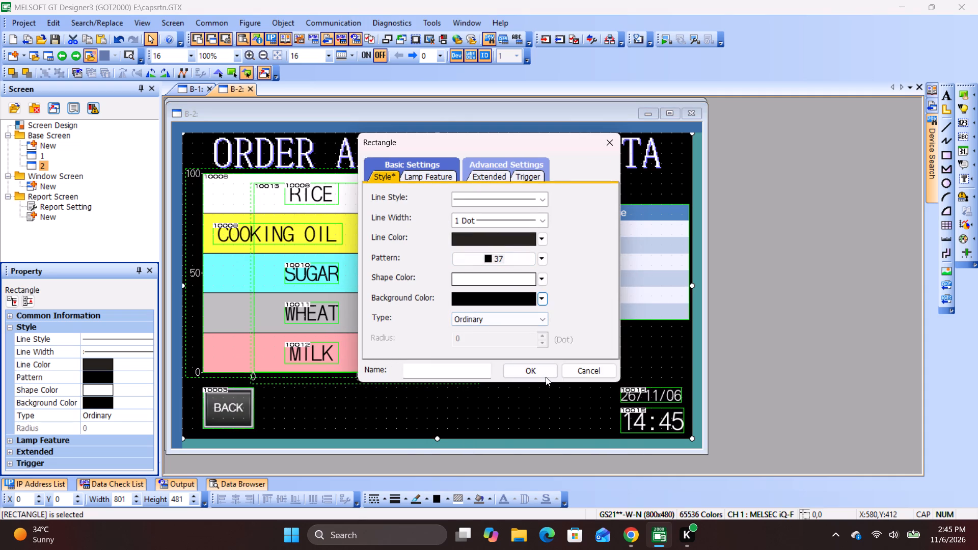
pyautogui.click(540, 375)
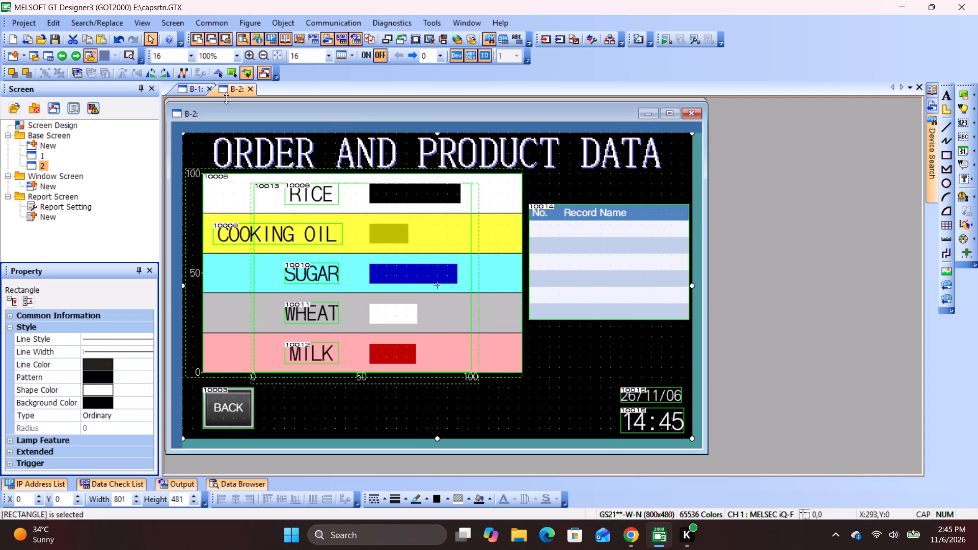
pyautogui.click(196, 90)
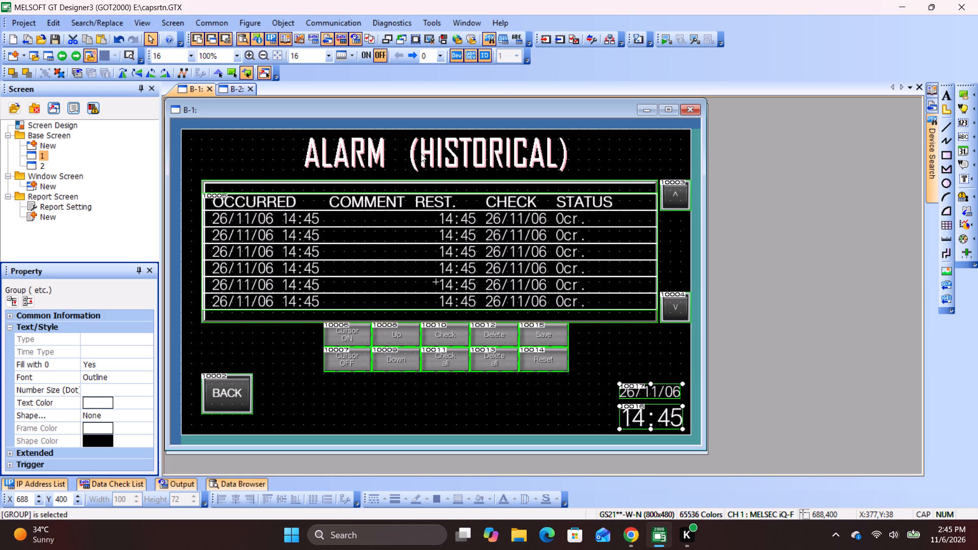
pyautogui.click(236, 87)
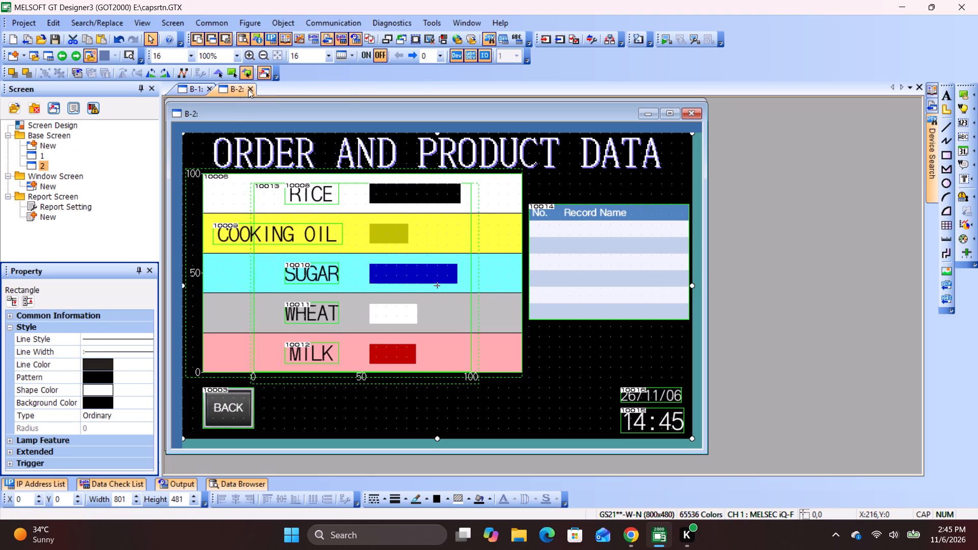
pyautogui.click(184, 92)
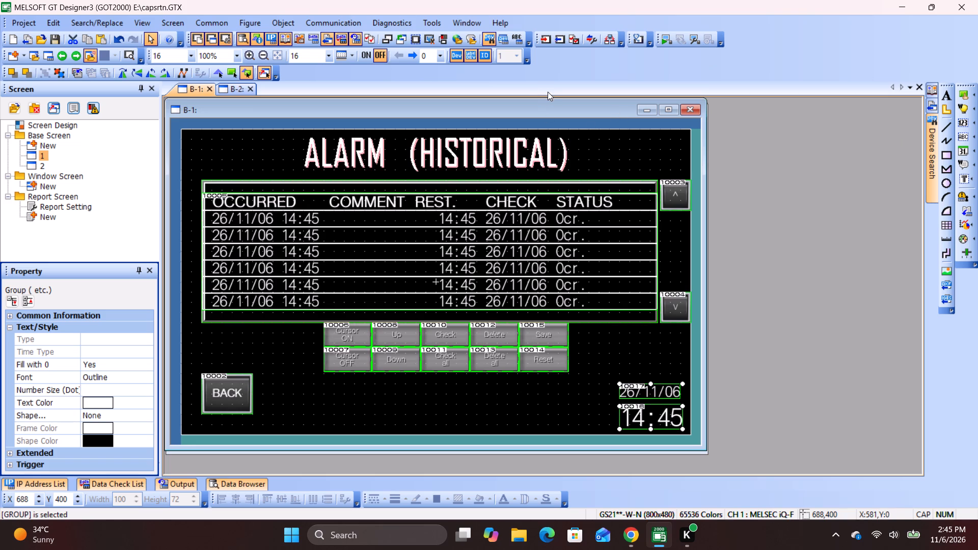
# Save the project.
pyautogui.hotkey('ctrl', 's')
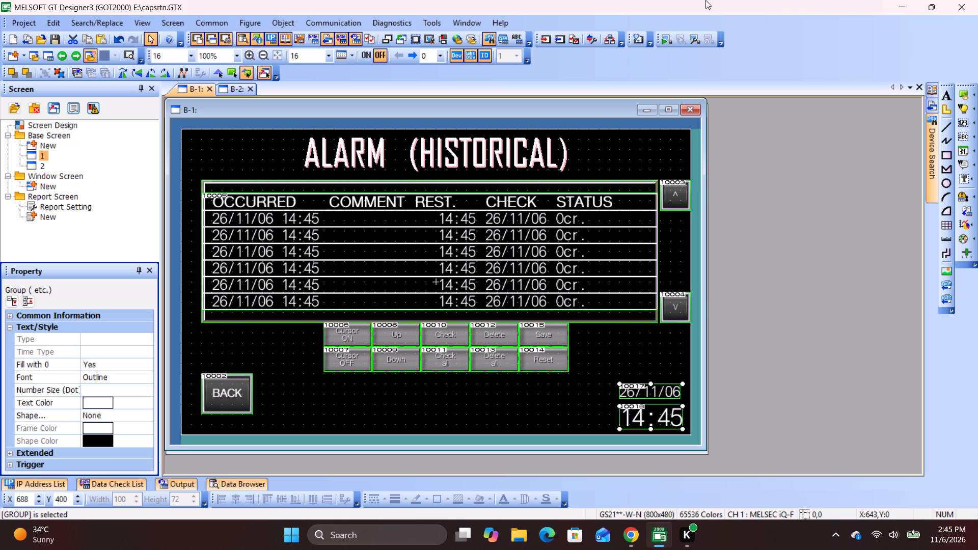
# Create base screen 3 with the default properties and align its window over the other screen windows.
pyautogui.click(236, 83)
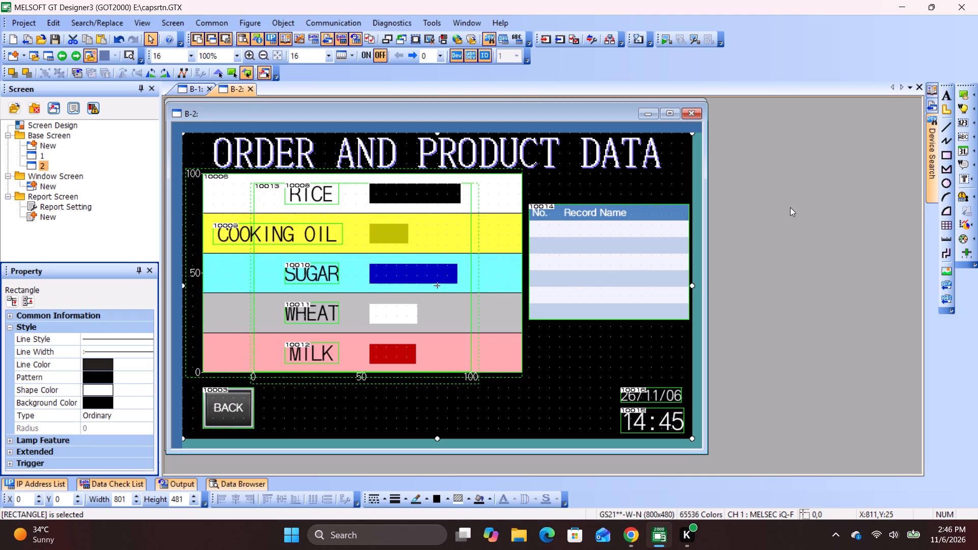
pyautogui.doubleClick(51, 141)
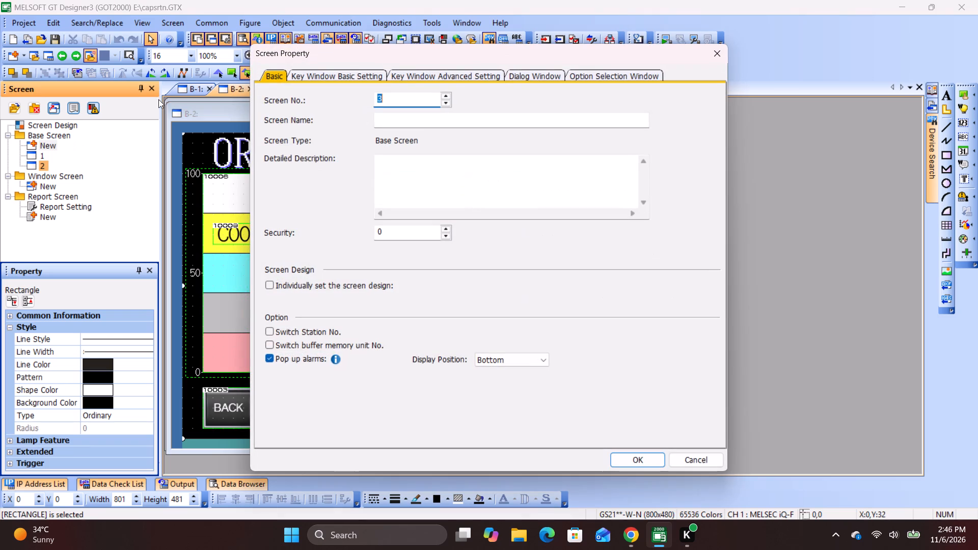
pyautogui.click(626, 458)
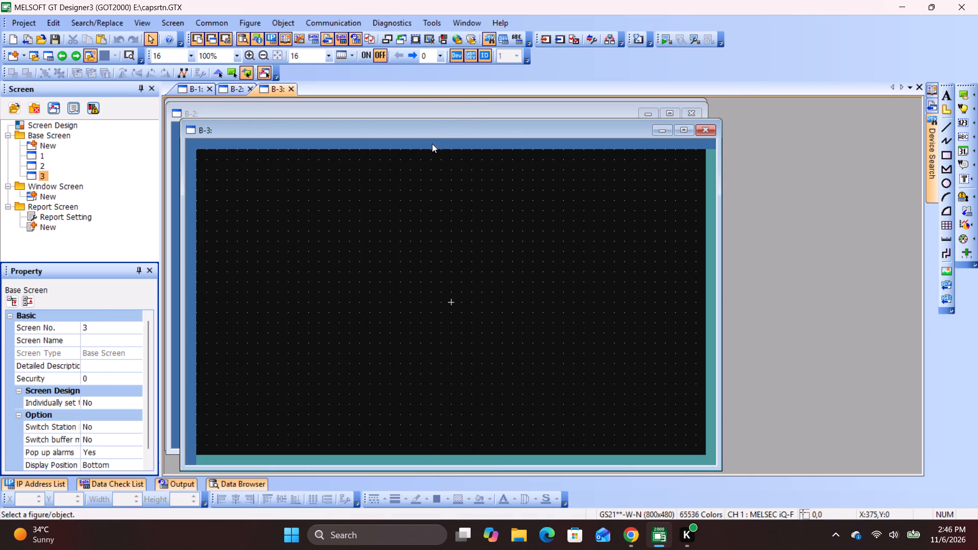
pyautogui.moveTo(431, 134); pyautogui.dragTo(419, 114)
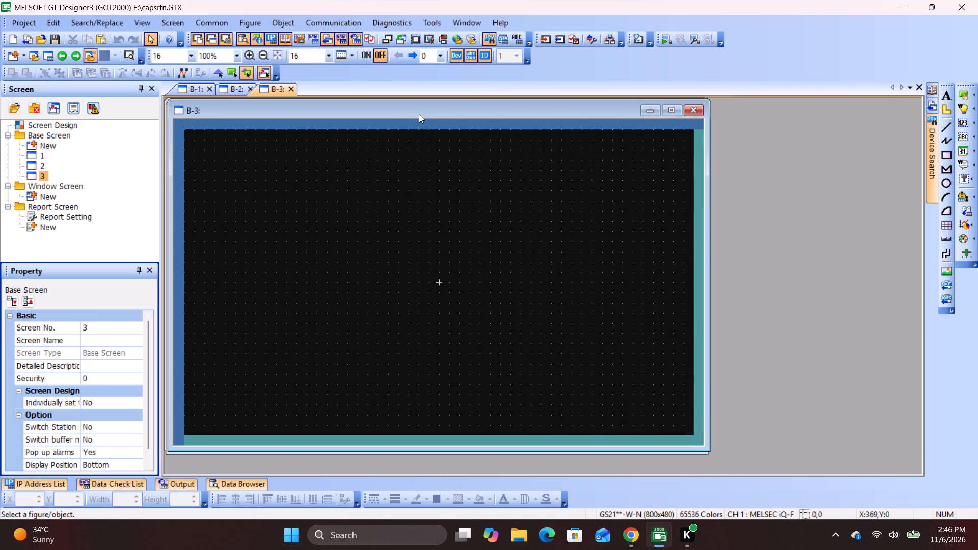
pyautogui.moveTo(419, 114); pyautogui.dragTo(416, 114)
# Switch to the Chrome browser.
pyautogui.click(626, 549)
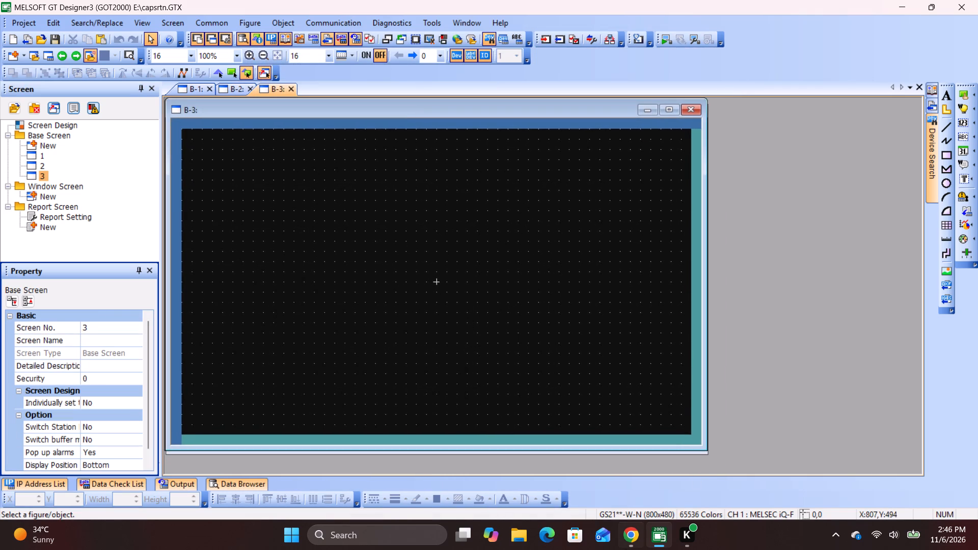